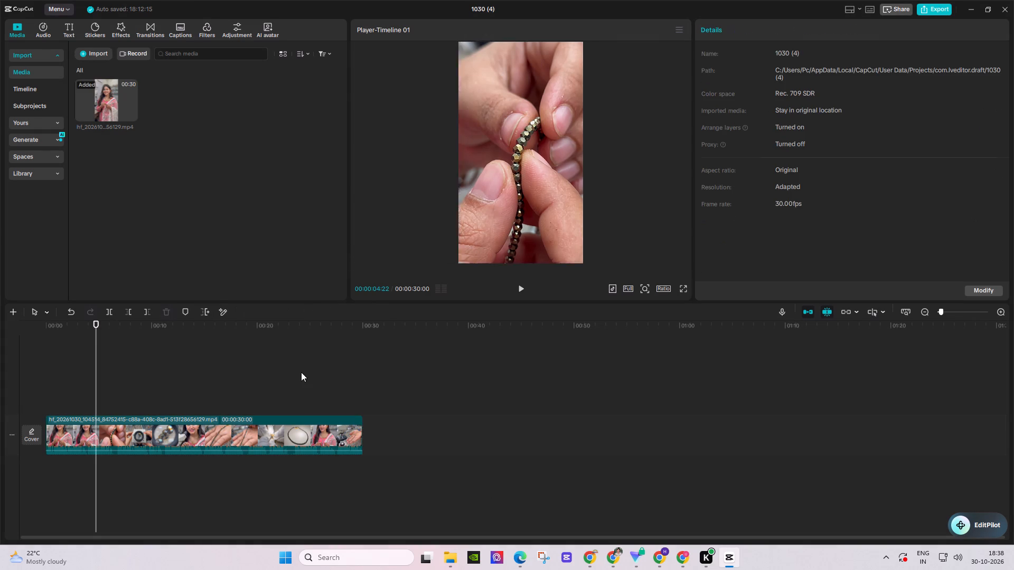
key("space")
key("space")
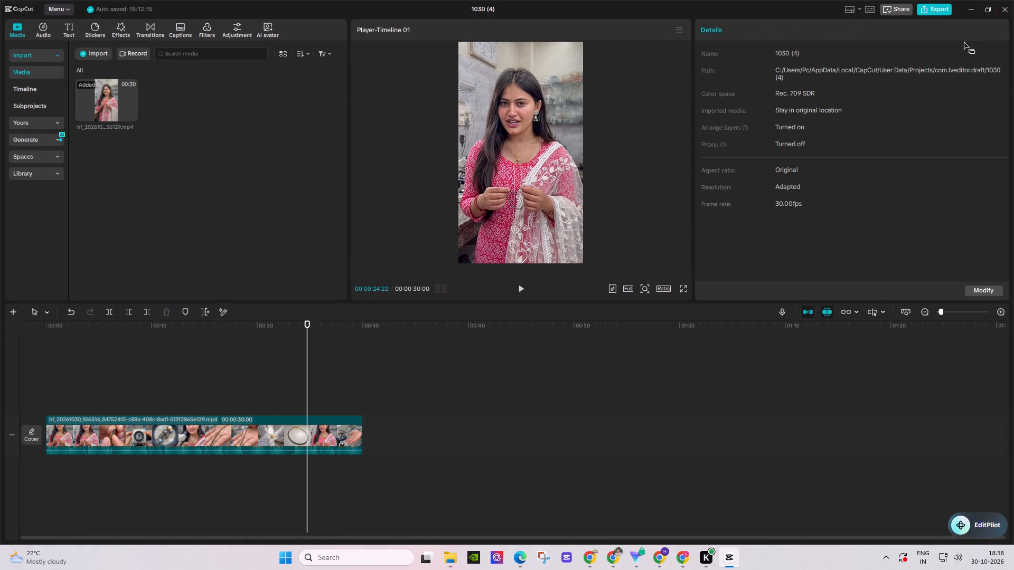
left_click(1007, 17)
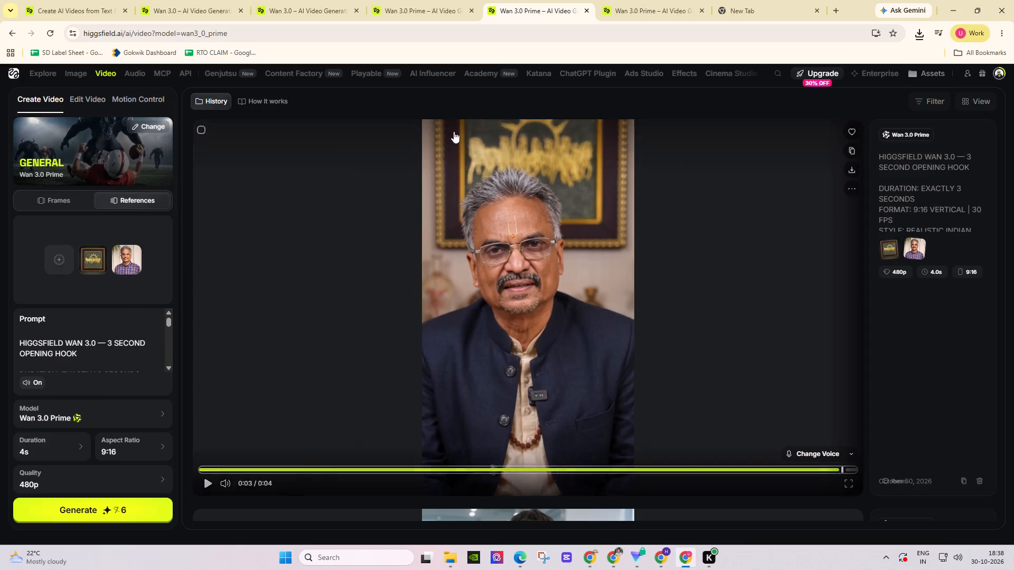
Create a new CapCut project and import the 4-second opening hook and the 30-second checked-shirt presenter video from Downloads.
left_click(438, 61)
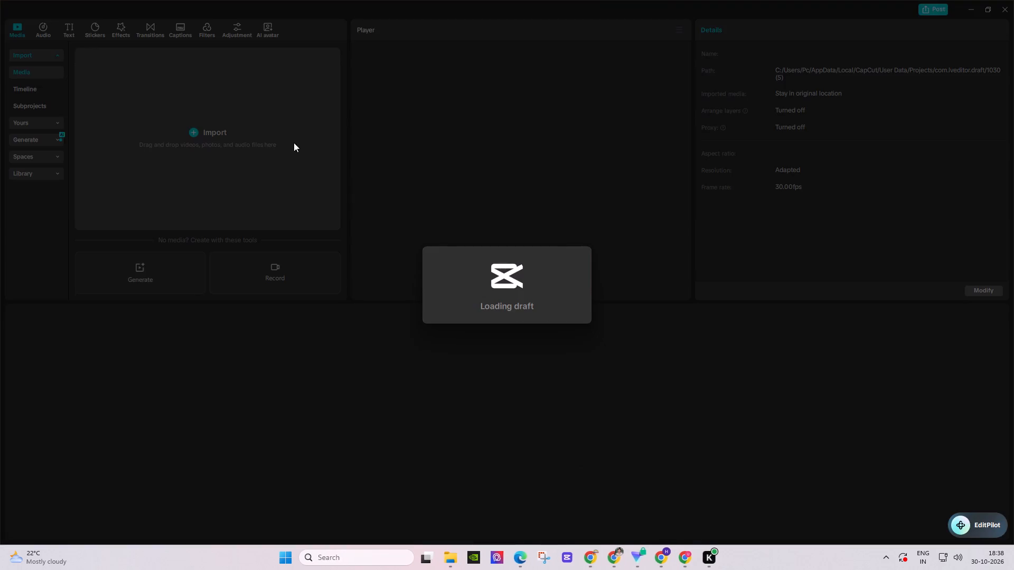
left_click(220, 129)
left_click(227, 157)
left_click(99, 136)
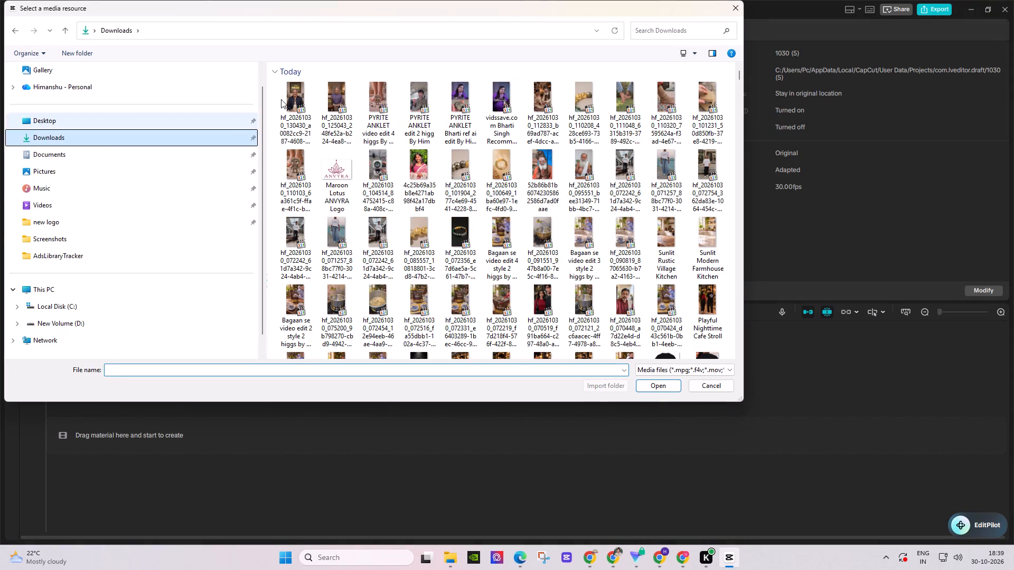
left_click(282, 99)
double_click(291, 99)
left_click(91, 50)
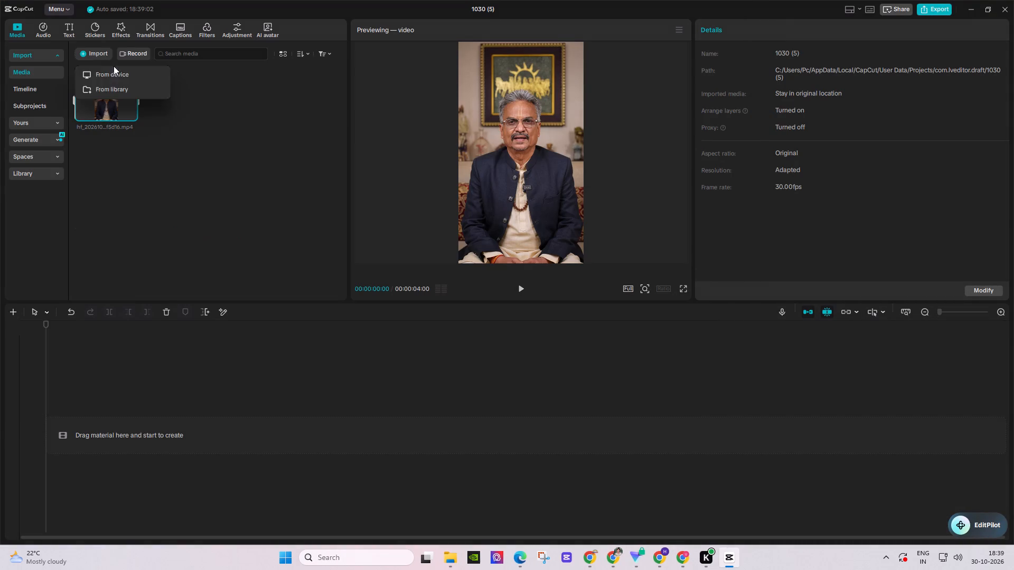
left_click(118, 76)
double_click(337, 103)
left_click(172, 166)
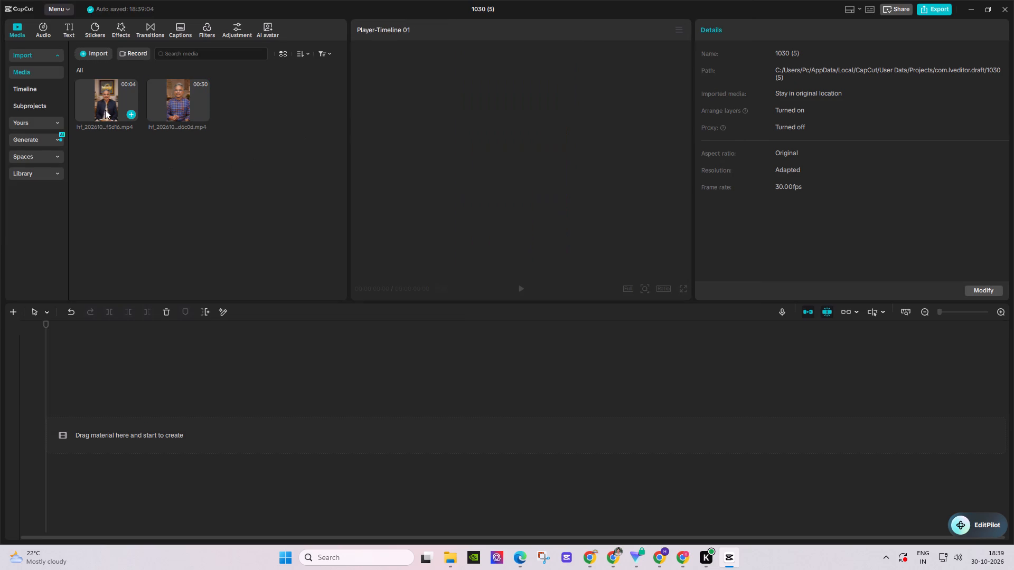
Place the 4-second opening hook on the timeline, followed directly by the 30-second checked-shirt presenter video.
left_click_drag(105, 110, 125, 429)
left_click_drag(173, 98, 359, 437)
Trim away the start of the checked-shirt presenter clip up to 00:00:06:29, where the split-screen scene begins.
key("space")
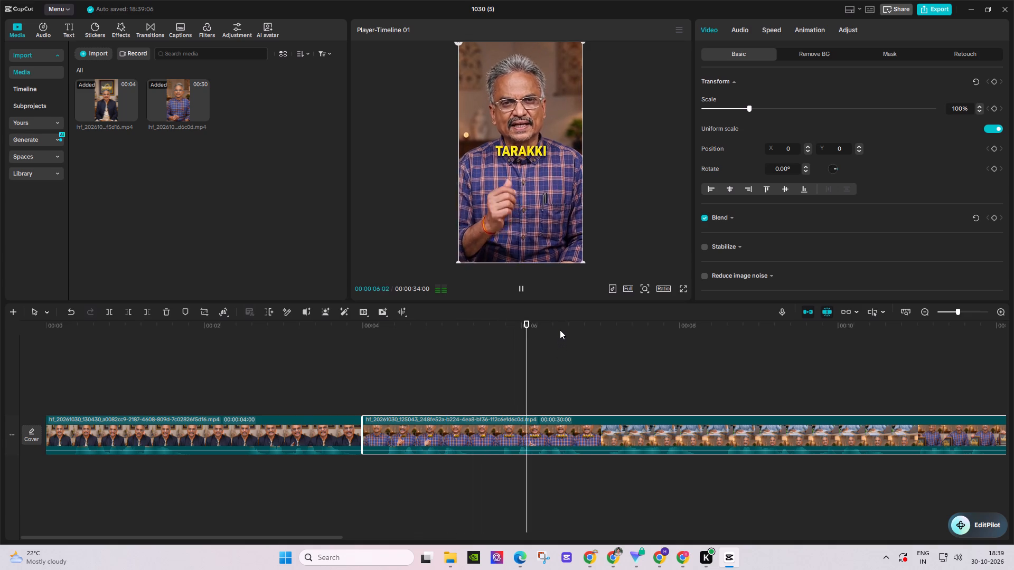
key("space")
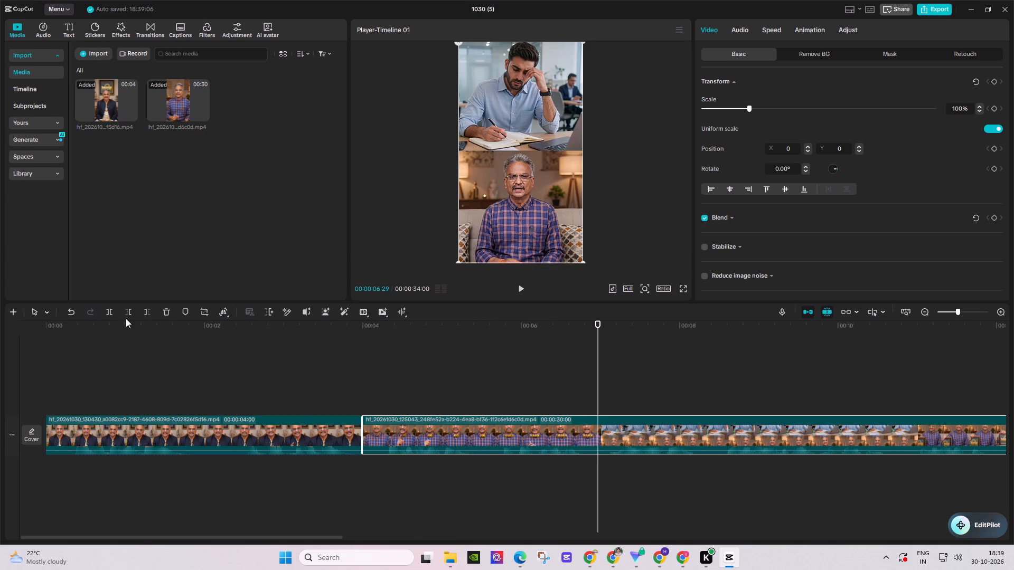
left_click(127, 311)
Trim the silent start off the opening hook clip up to 00:00:00:09.
left_click_drag(95, 332, 0, 330)
key("space")
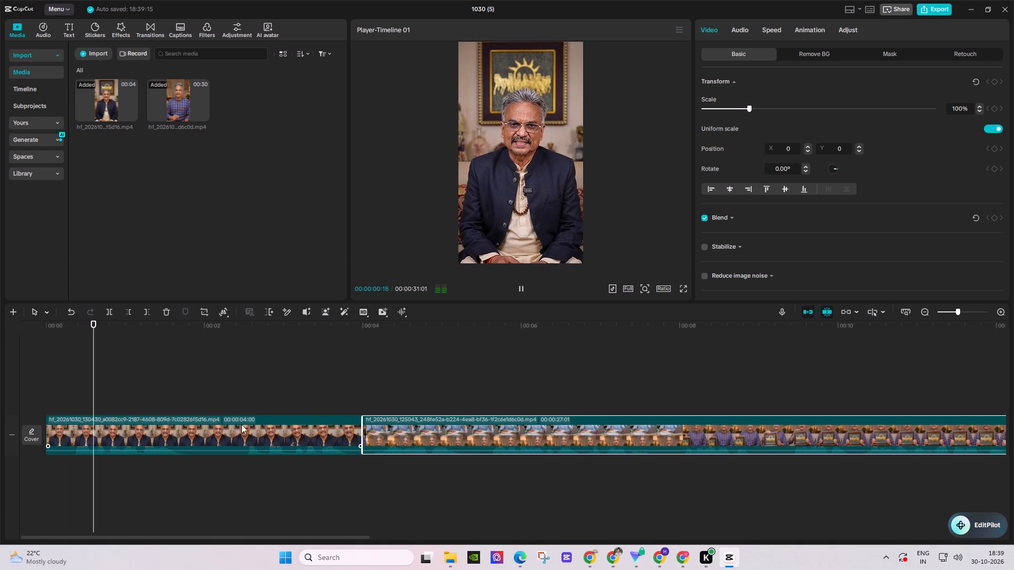
key("space")
left_click_drag(88, 332, 69, 336)
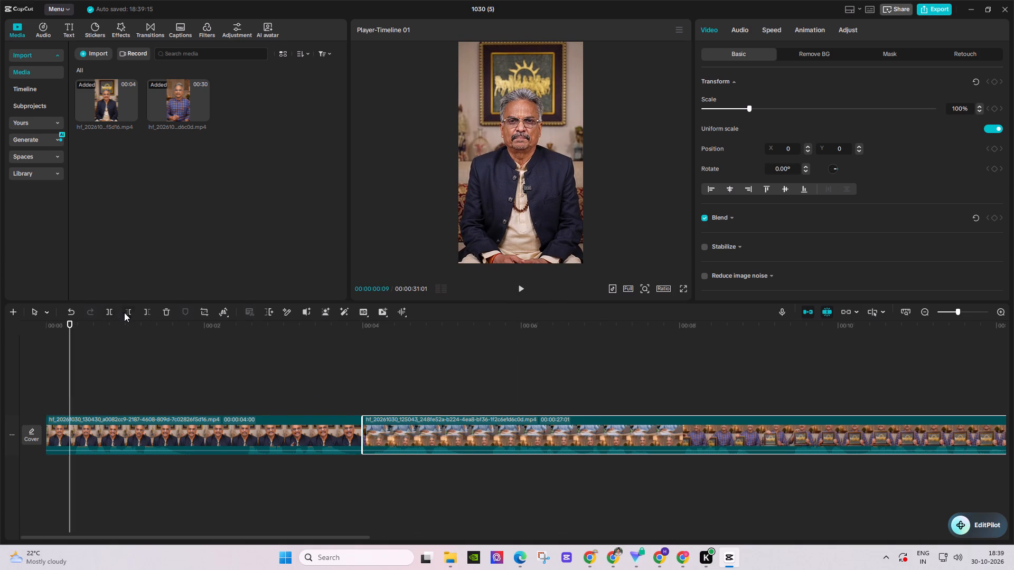
left_click(124, 312)
Split the hook clip at 00:00:01:14 and trim about 22 frames from the start of its second piece.
key("space")
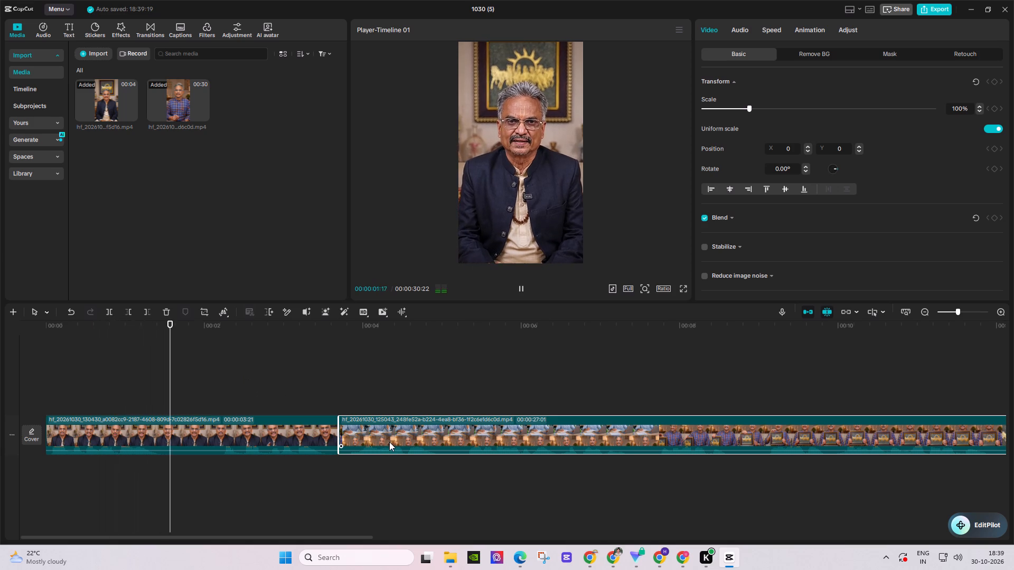
key("space")
left_click(117, 330)
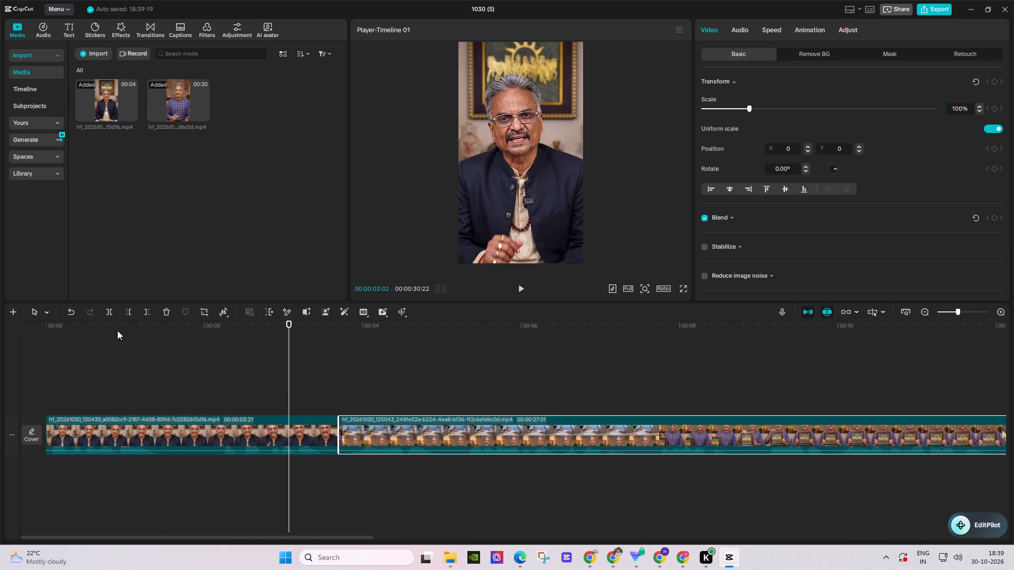
key("space")
key("space")
left_click(217, 439)
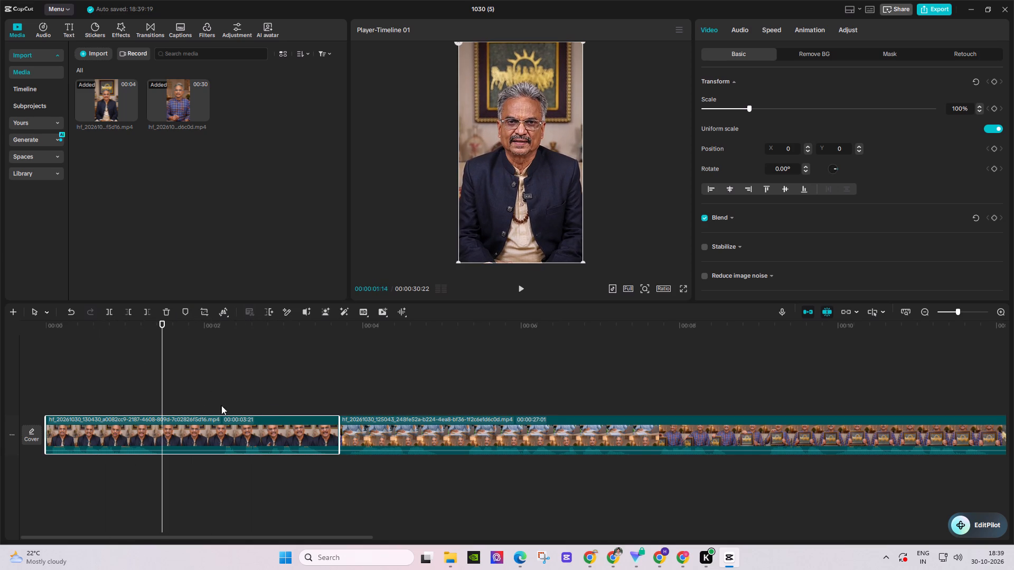
left_click(108, 312)
left_click_drag(163, 424, 219, 437)
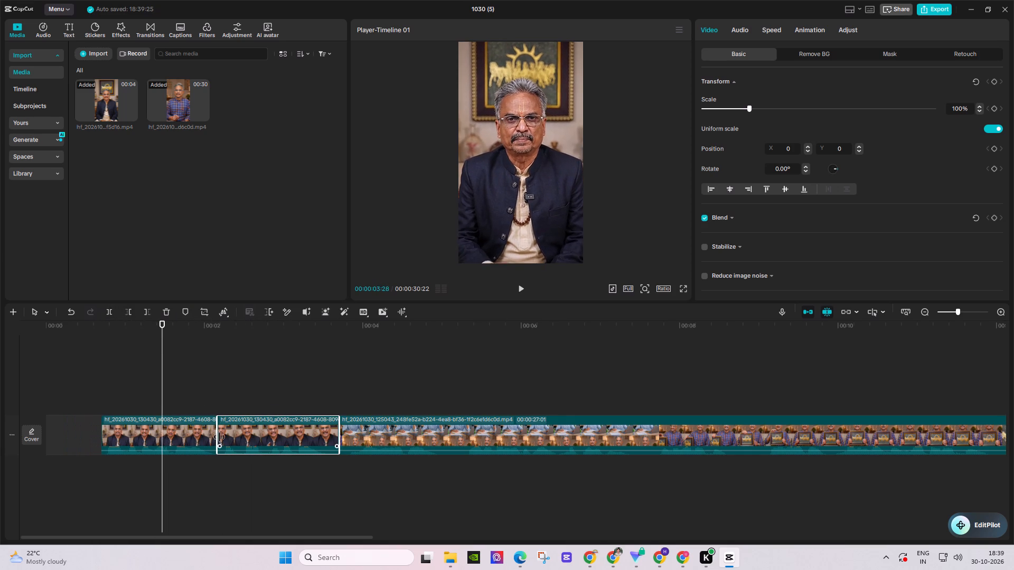
left_click_drag(219, 437, 222, 439)
Play the edited timeline from the beginning to review the cuts.
left_click_drag(89, 330, 0, 326)
key("space")
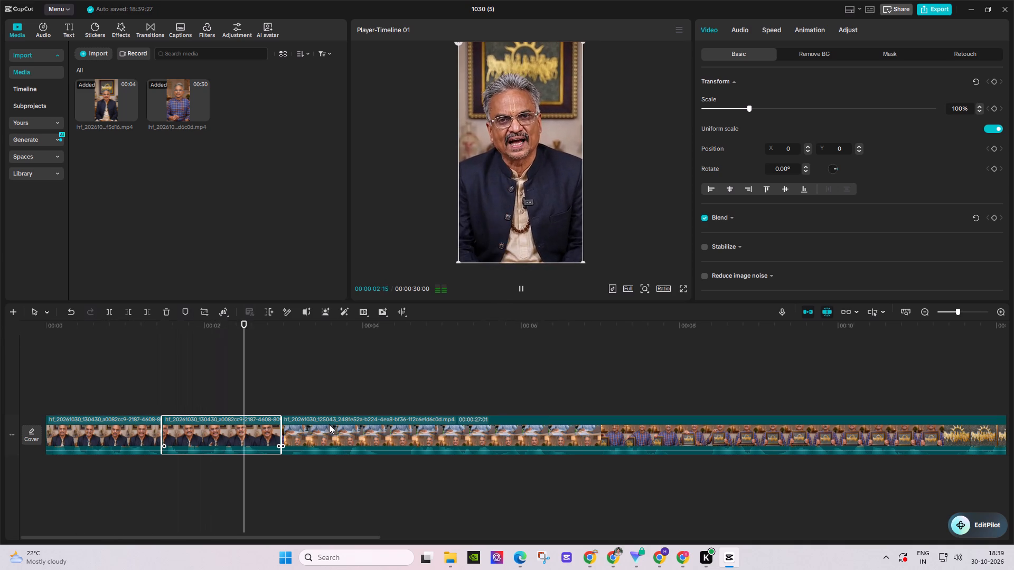
Raise the volume of both opening hook pieces to about 10 dB and play the timeline from the start.
left_click(320, 451)
left_click_drag(236, 388, 150, 449)
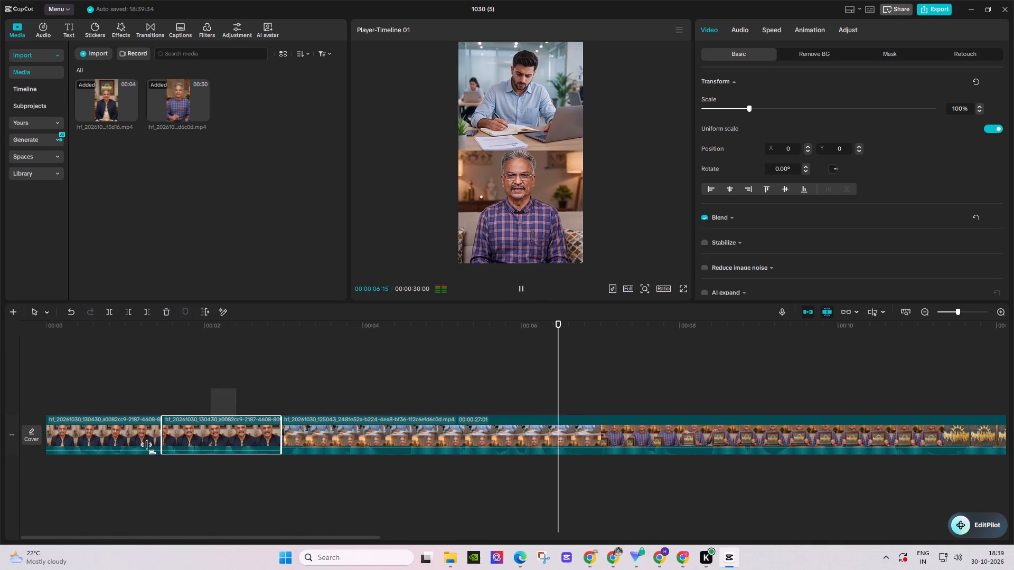
left_click_drag(150, 449, 90, 453)
left_click(740, 27)
left_click_drag(874, 108, 889, 112)
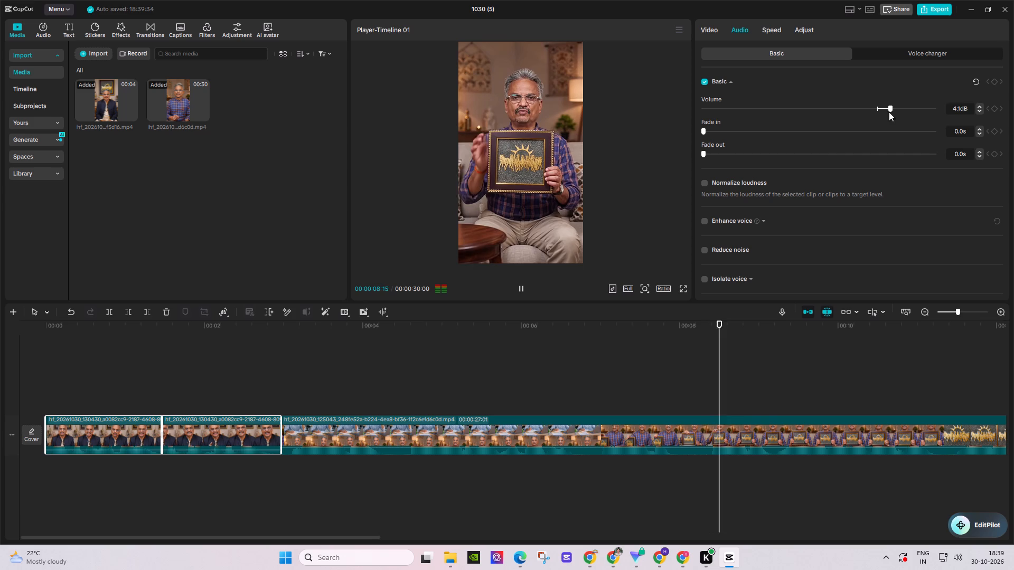
left_click_drag(889, 112, 895, 113)
left_click_drag(900, 109, 904, 110)
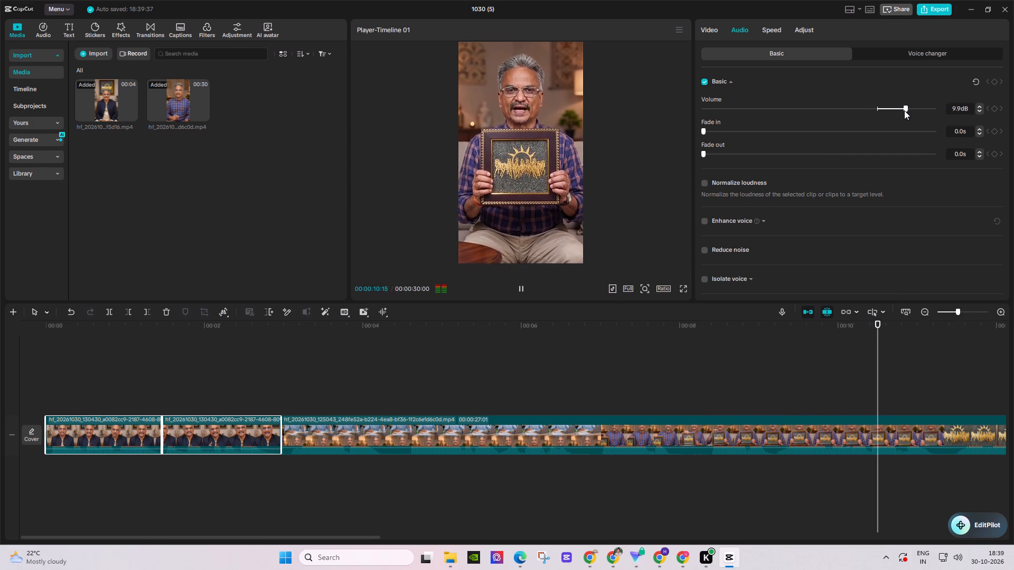
left_click_drag(904, 110, 907, 110)
left_click(53, 364)
left_click_drag(62, 333, 0, 326)
key("space")
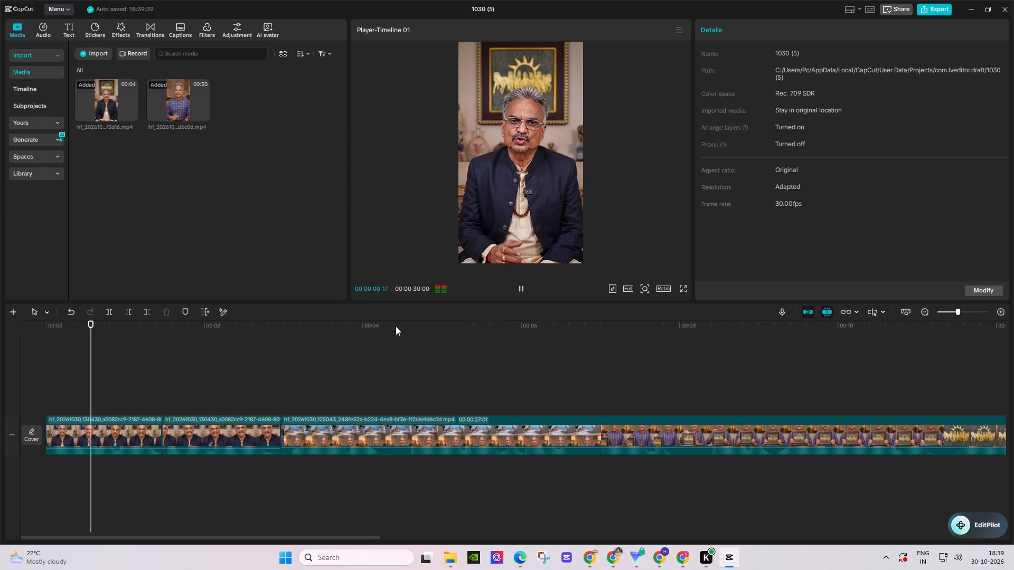
Apply the Big House voice filter to both opening hook pieces and listen to the result from the start.
left_click_drag(259, 383, 105, 454)
left_click(774, 31)
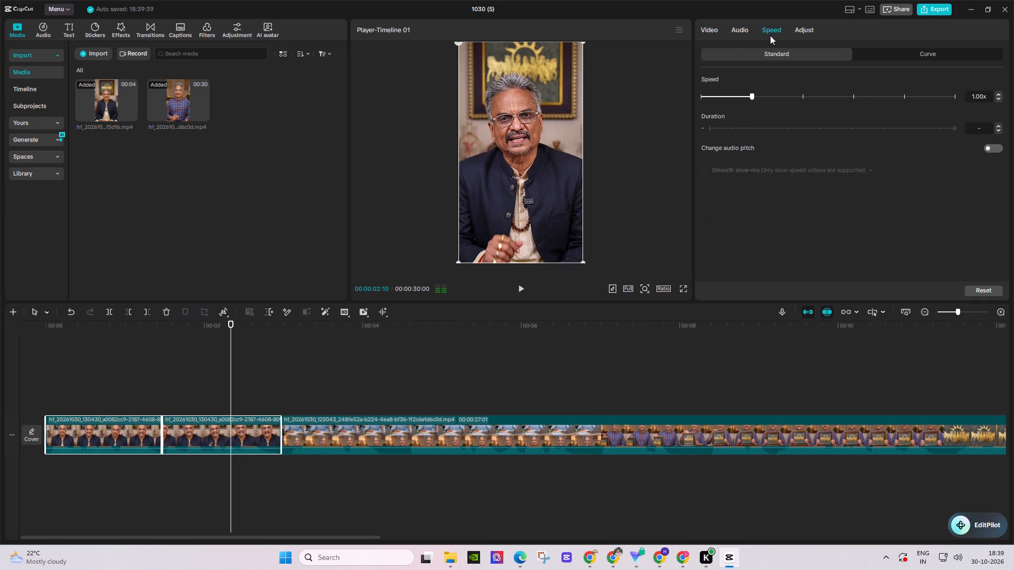
left_click(741, 28)
left_click(942, 55)
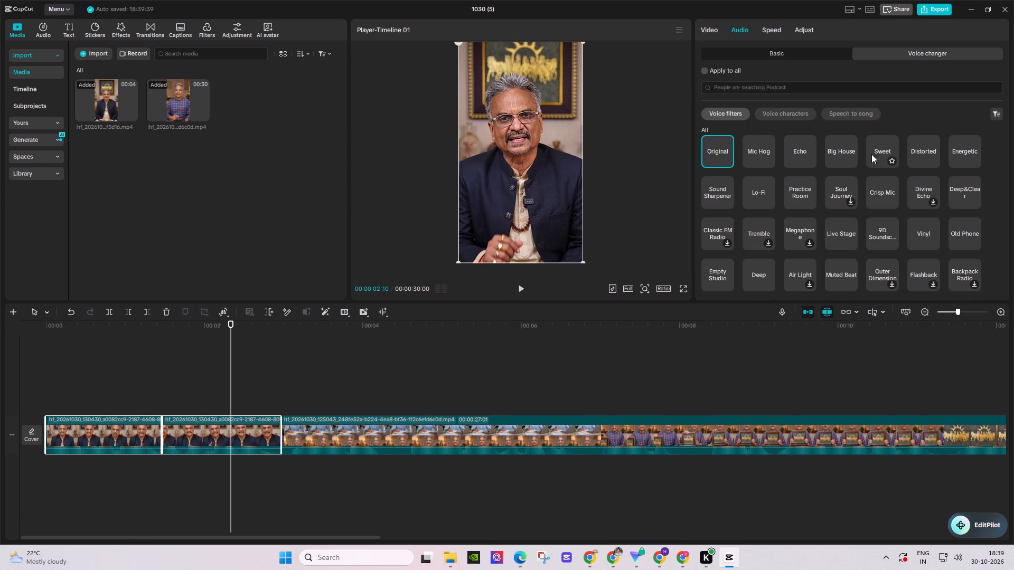
left_click(833, 151)
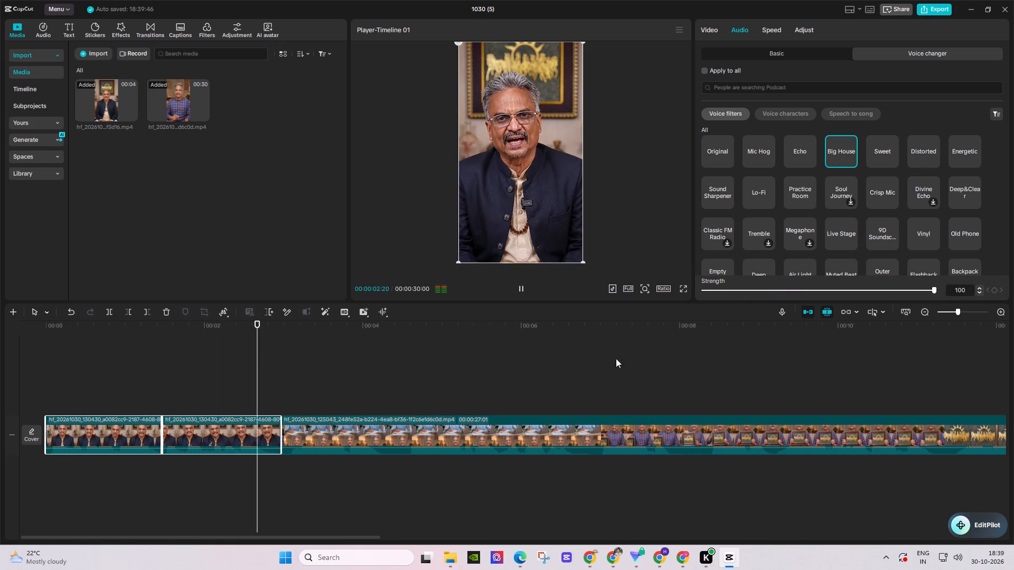
key("space")
left_click(97, 354)
left_click_drag(83, 335, 3, 332)
key("space")
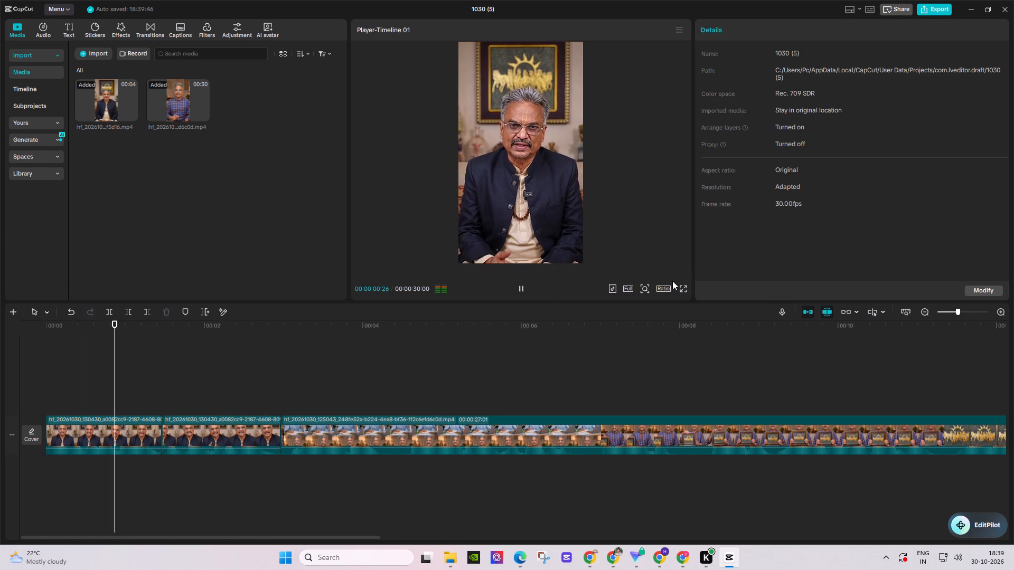
key("space")
Find the Glare III transition by searching for "glare", add it between the hook and the checked-shirt presenter clip, and play it.
left_click(144, 25)
left_click(127, 47)
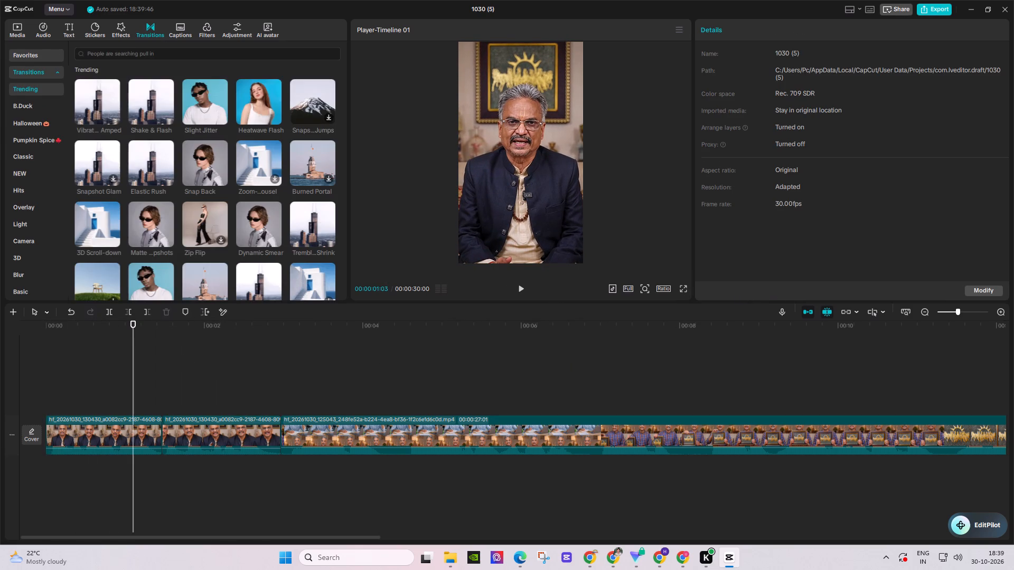
left_click(128, 52)
left_click(262, 79)
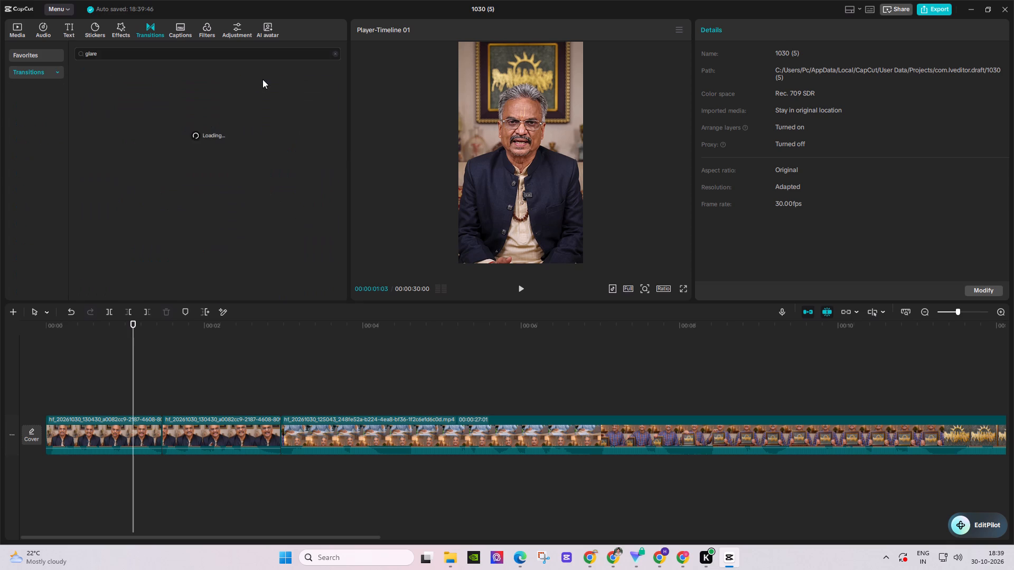
left_click_drag(101, 81, 253, 261)
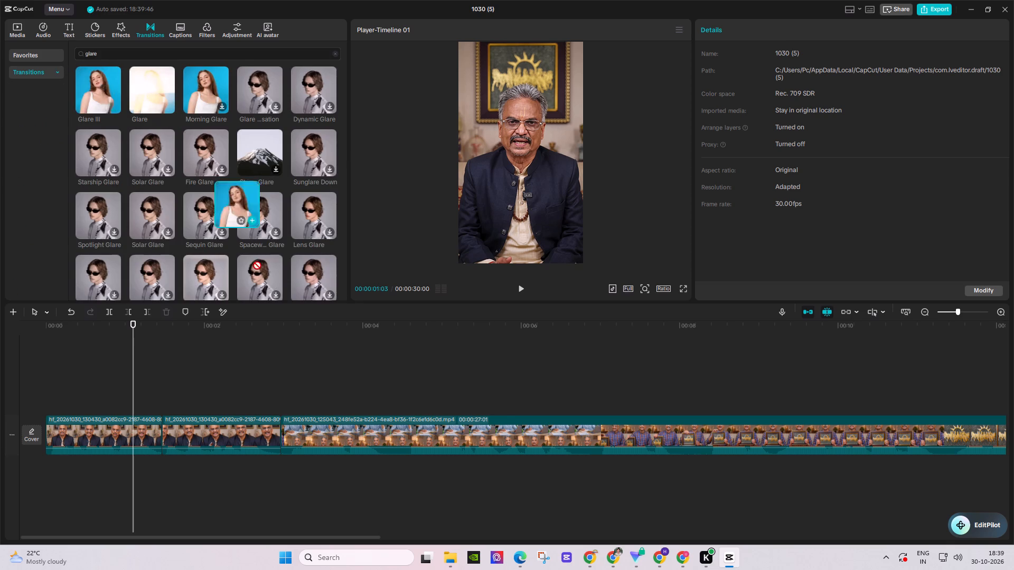
left_click_drag(253, 261, 268, 425)
key("space")
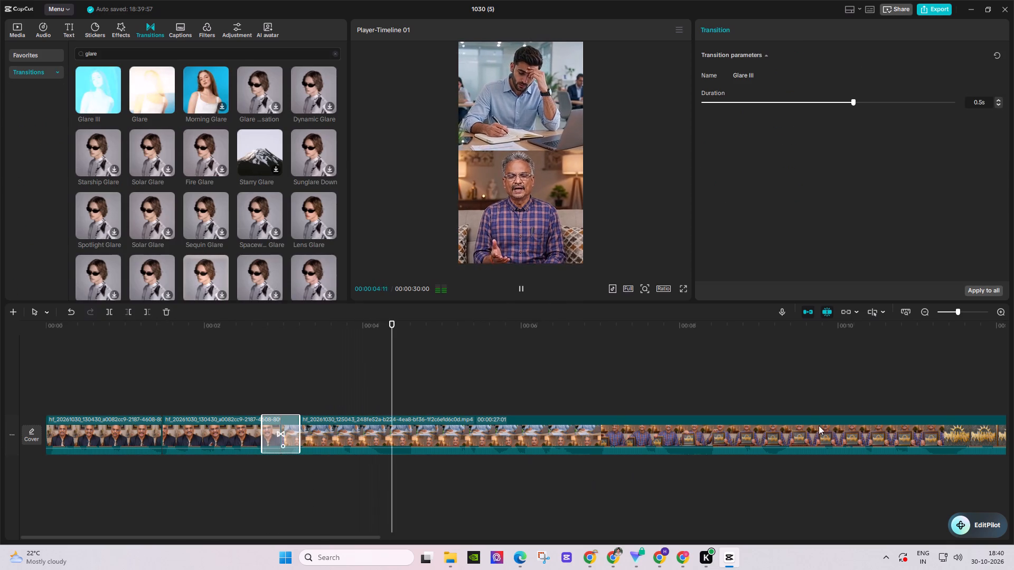
left_click(923, 315)
left_click_drag(490, 536, 564, 537)
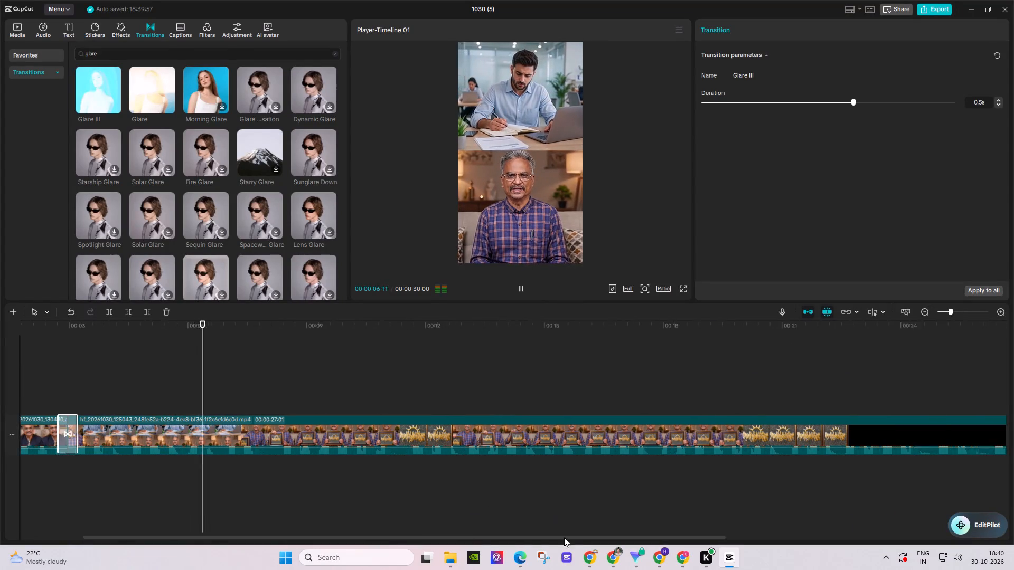
left_click_drag(564, 537, 659, 539)
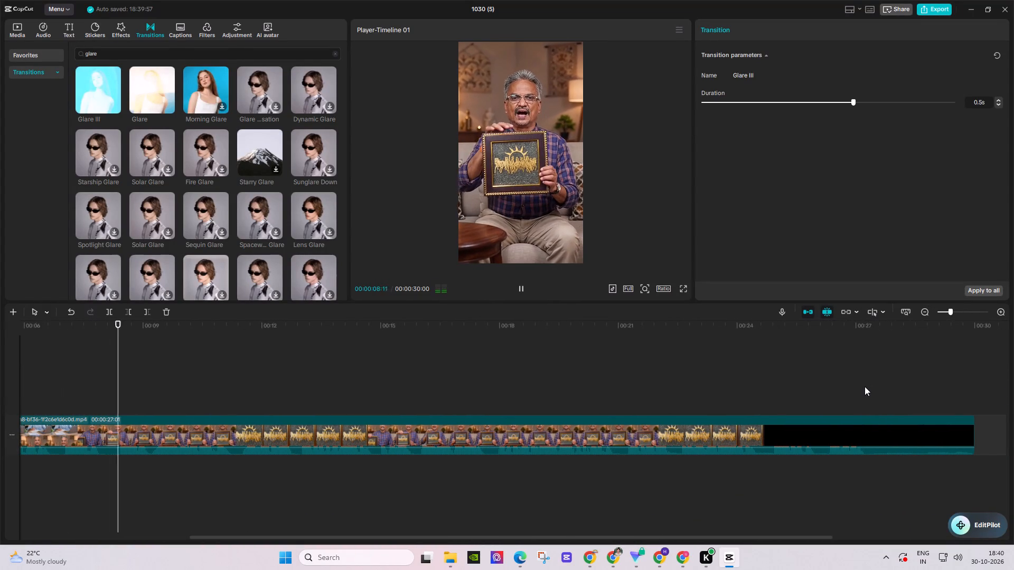
left_click(20, 24)
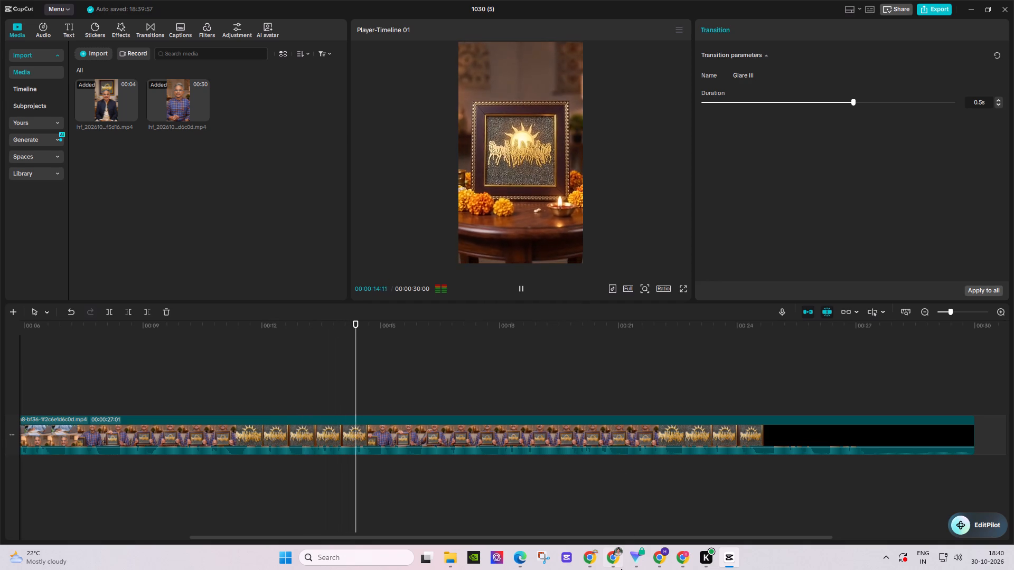
left_click(677, 563)
left_click(631, 11)
left_click(487, 0)
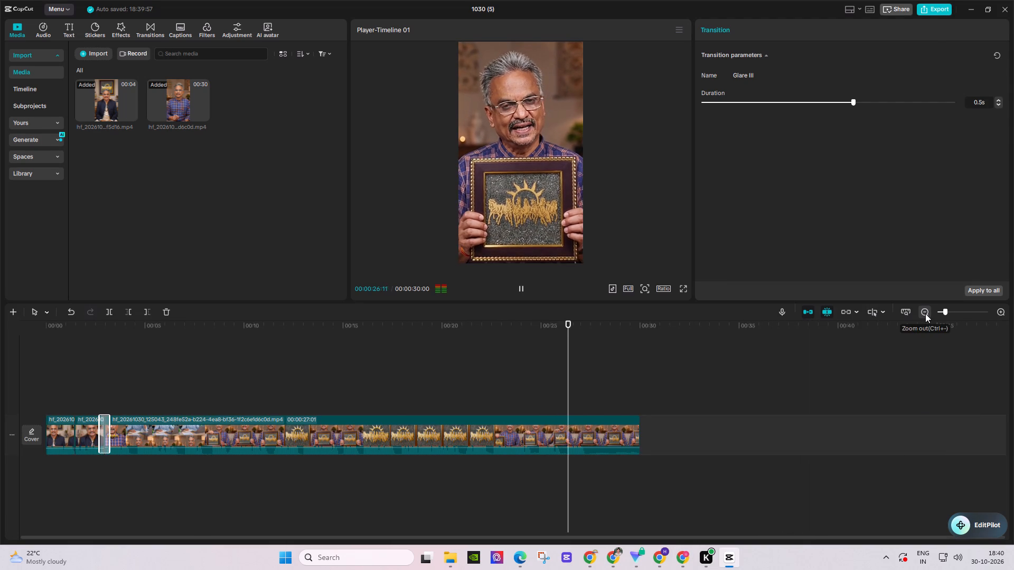
key("space")
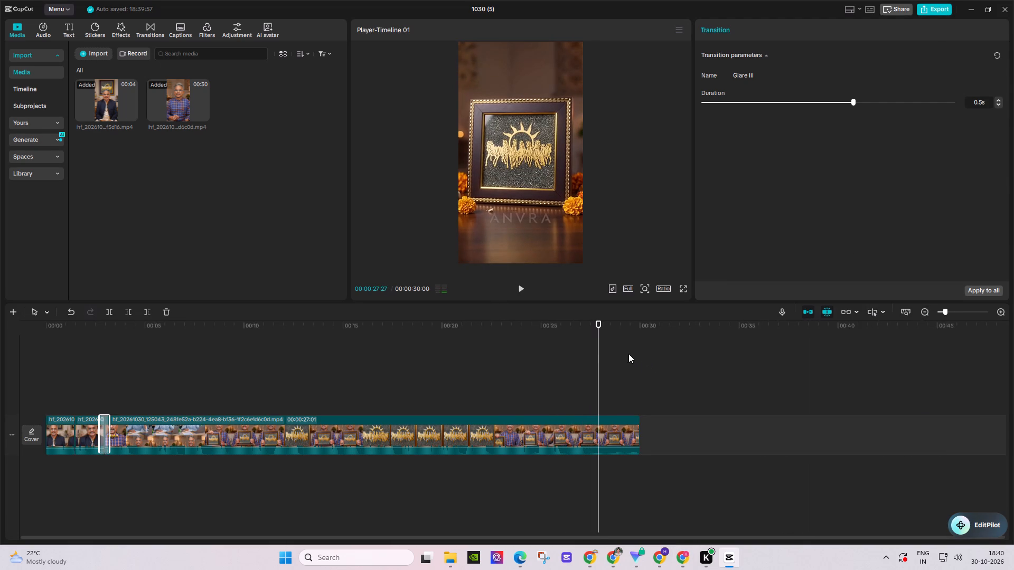
key("space")
key("space")
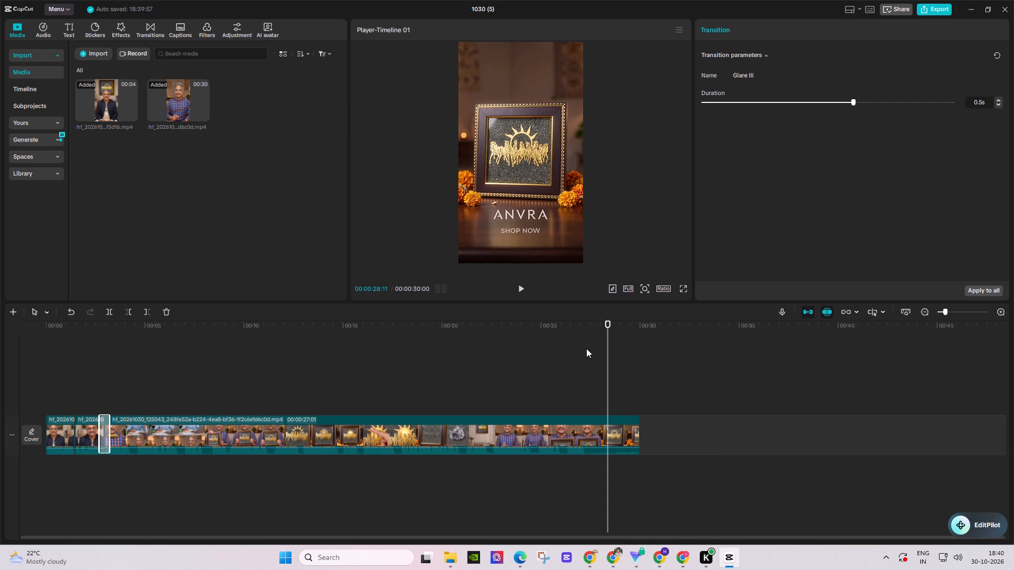
left_click(561, 331)
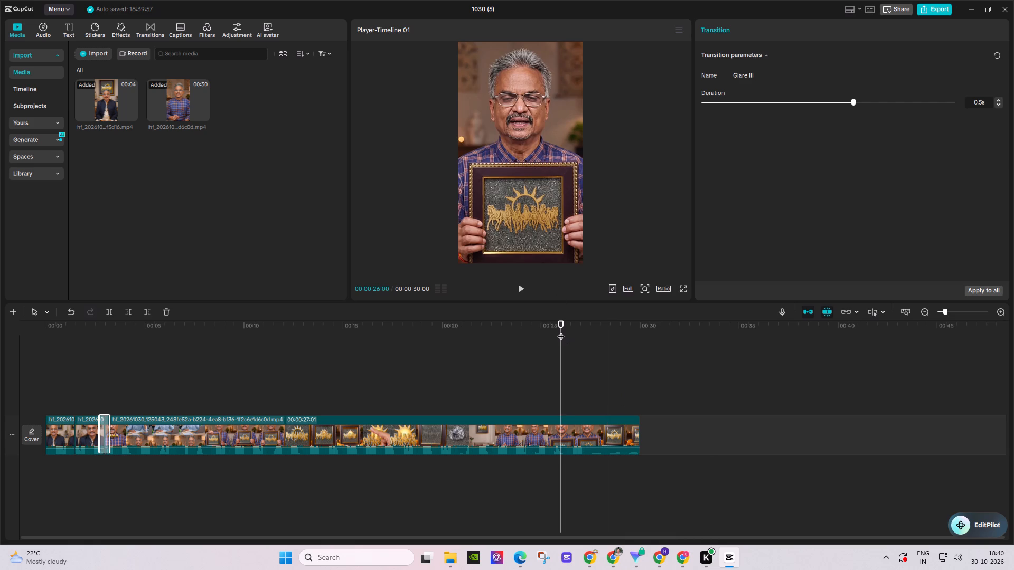
key("space")
key("space")
key("space")
key("space")
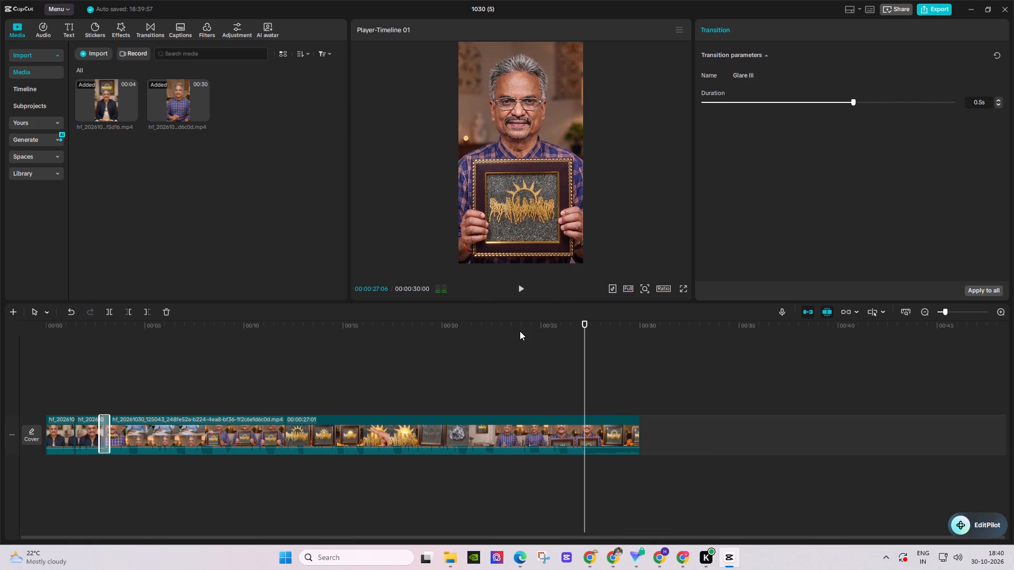
left_click(146, 309)
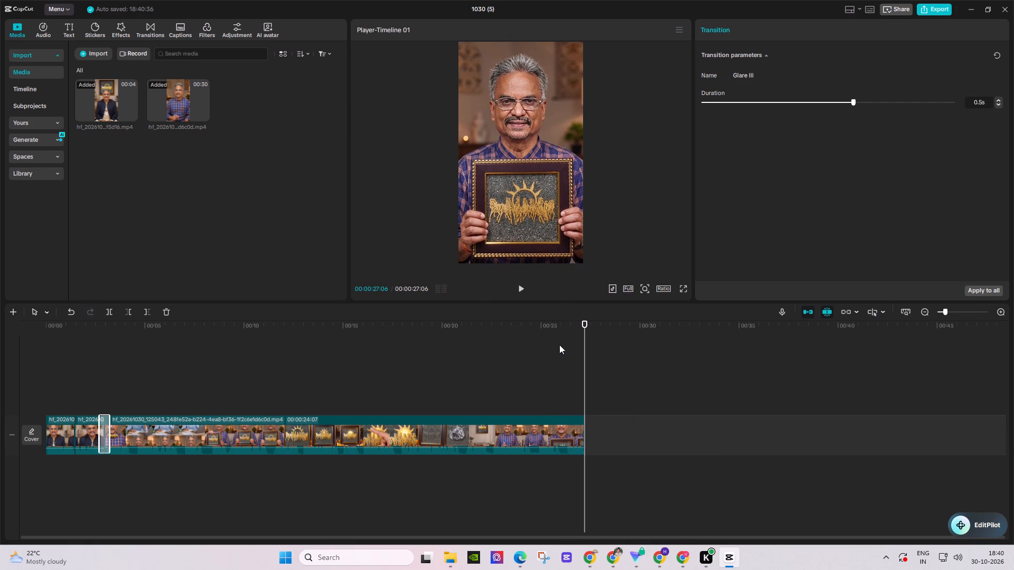
Play the trimmed timeline from the beginning to review the hook and its transition.
key("space")
left_click_drag(627, 537, 322, 533)
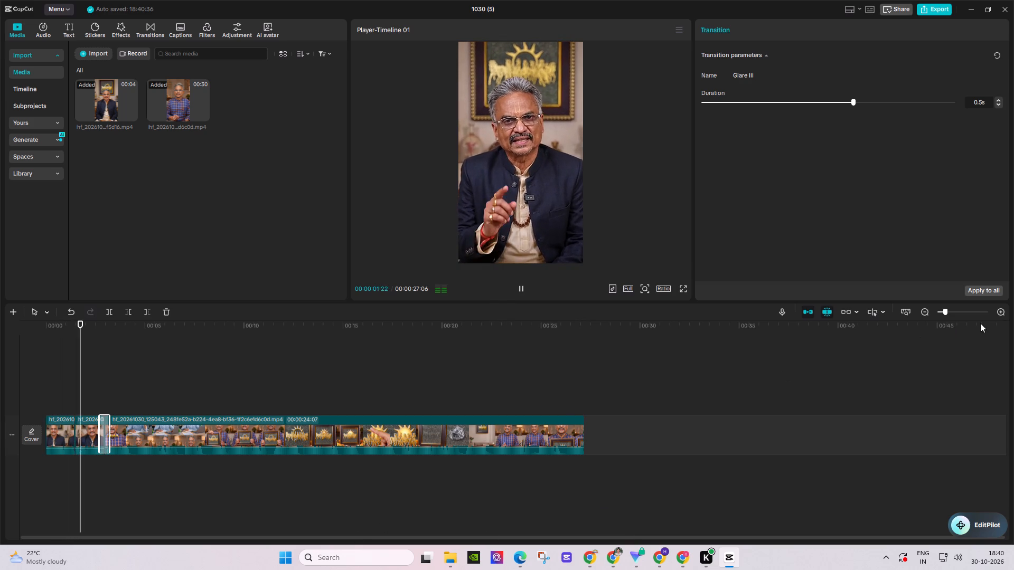
double_click(1001, 311)
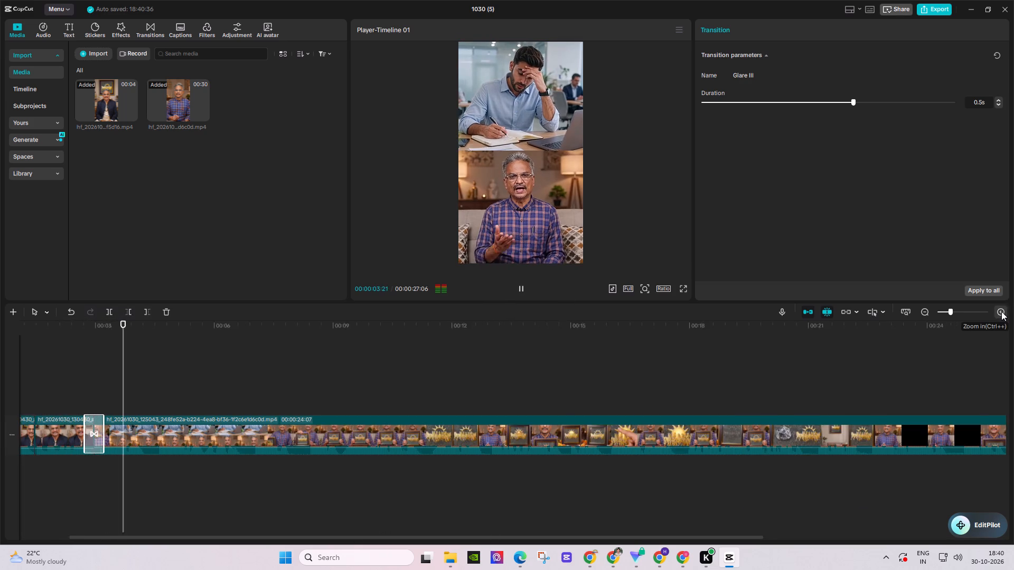
left_click_drag(70, 323, 234, 367)
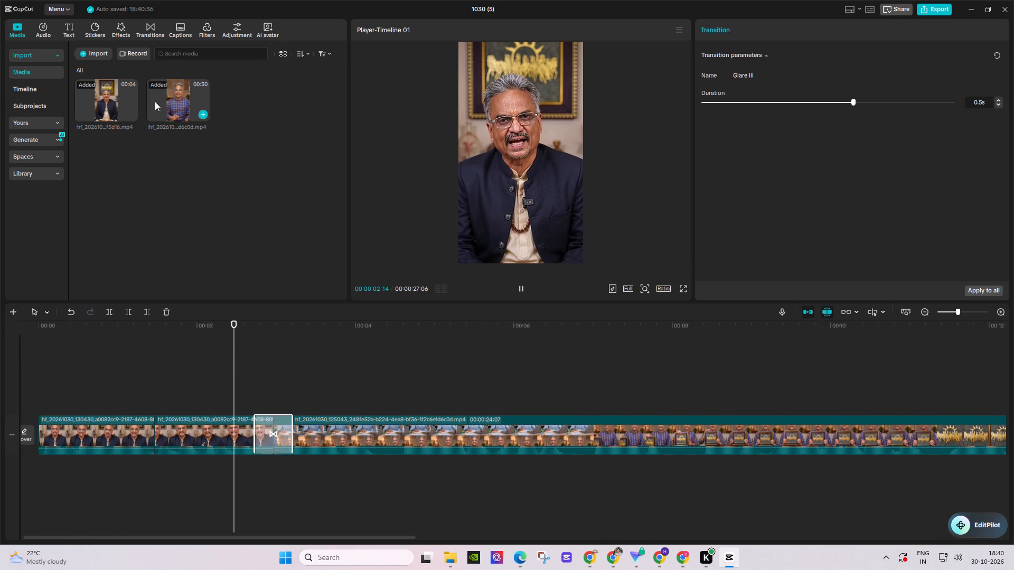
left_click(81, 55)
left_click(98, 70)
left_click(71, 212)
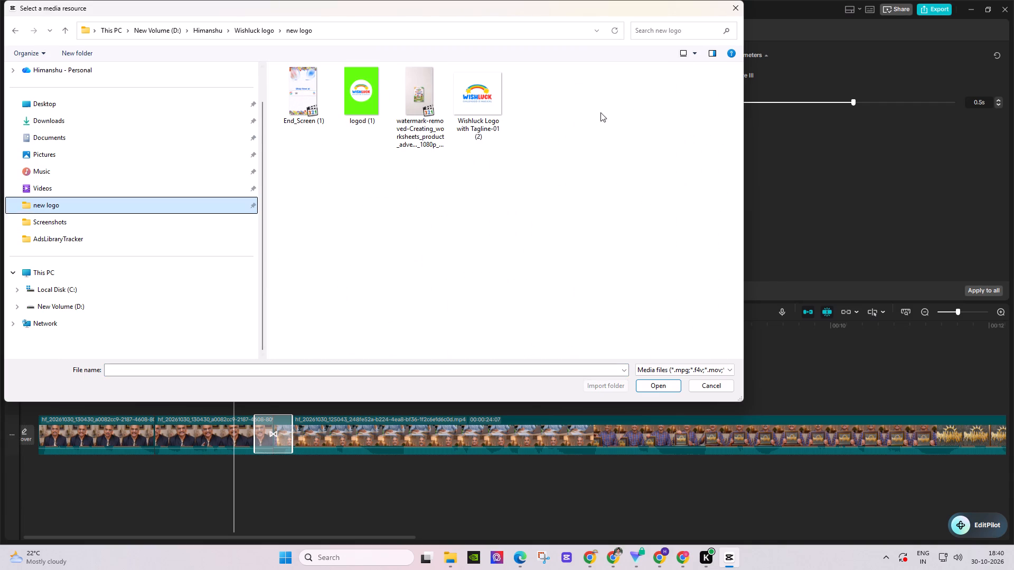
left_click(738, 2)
Close project 1030 (5), open project 1030 (4) and play through its jewellery video to review it.
left_click(1012, 12)
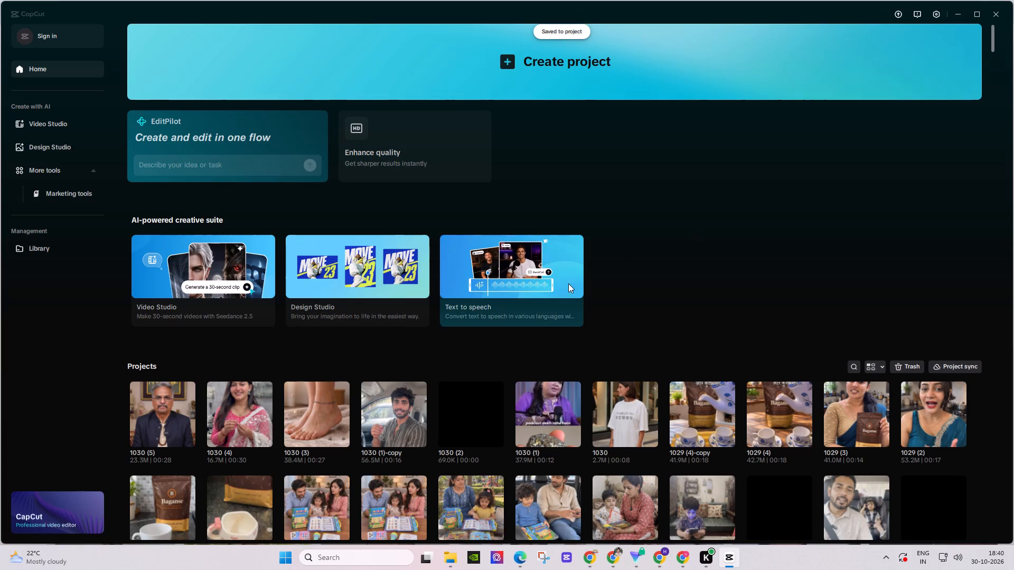
left_click(227, 419)
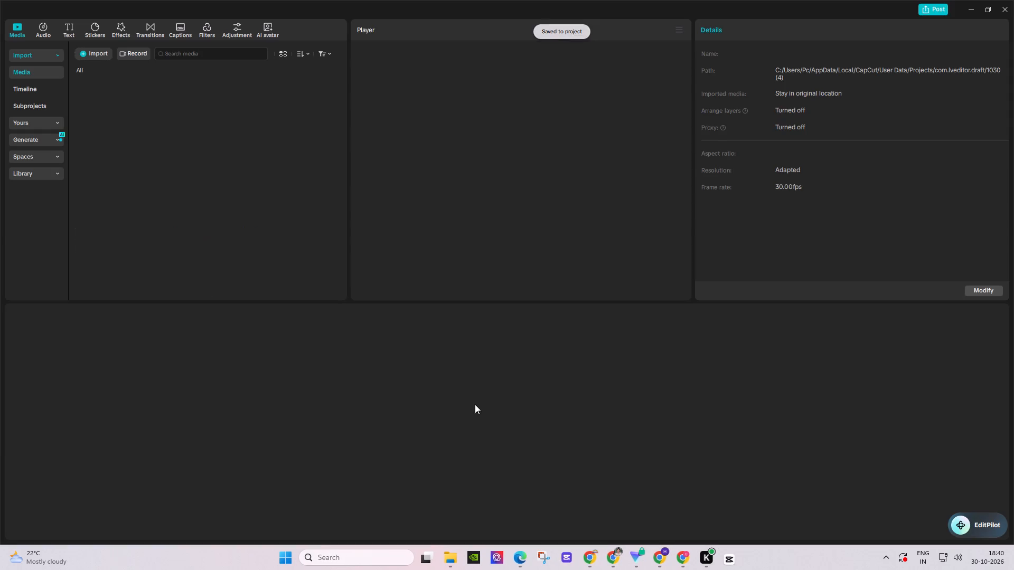
key("space")
double_click(1000, 311)
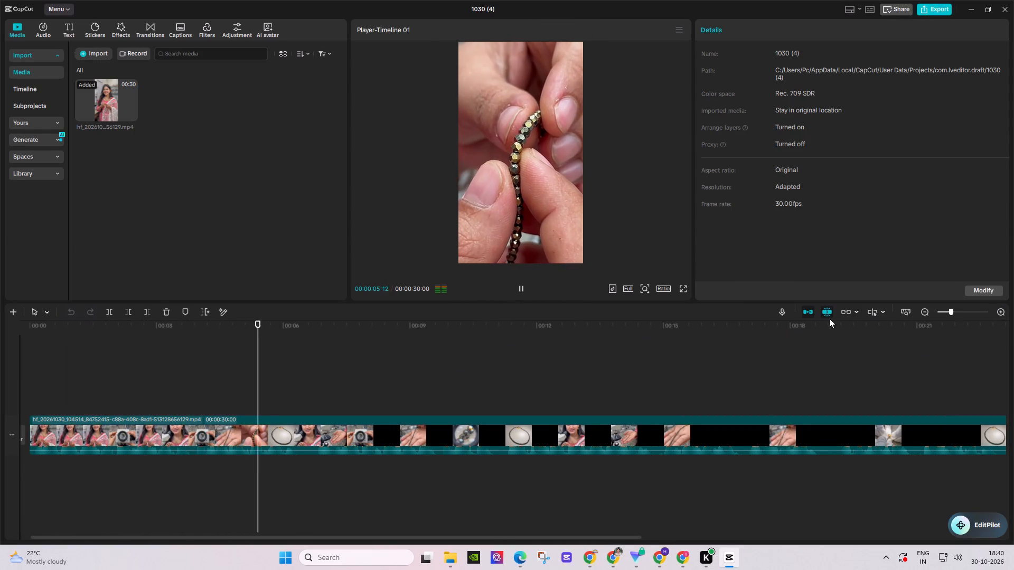
left_click(925, 316)
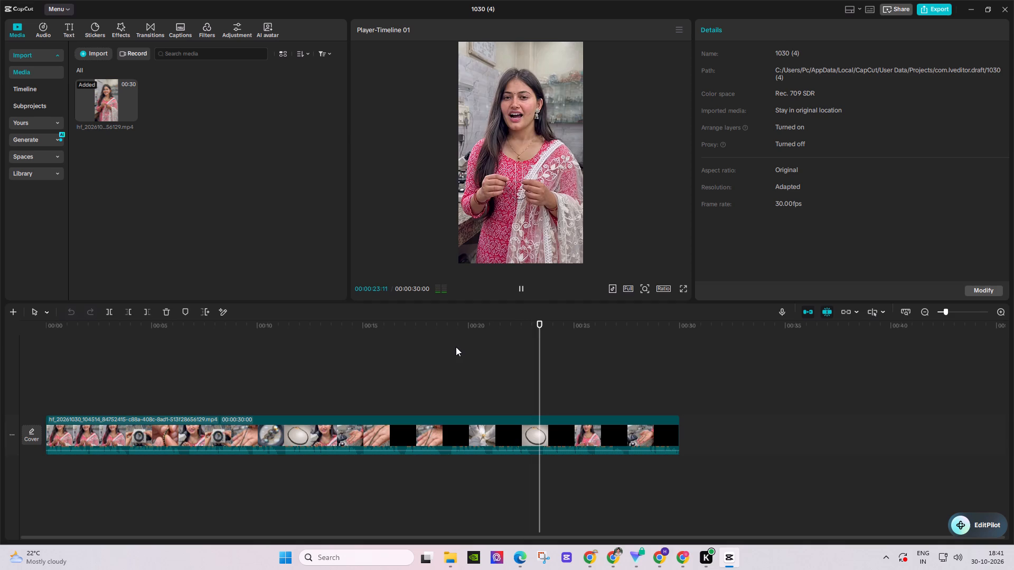
left_click(337, 336)
key("space")
Import the two hf_20261030 videos numbered 110320 and 101231 from the Downloads folder into project 1030 (4).
left_click(89, 51)
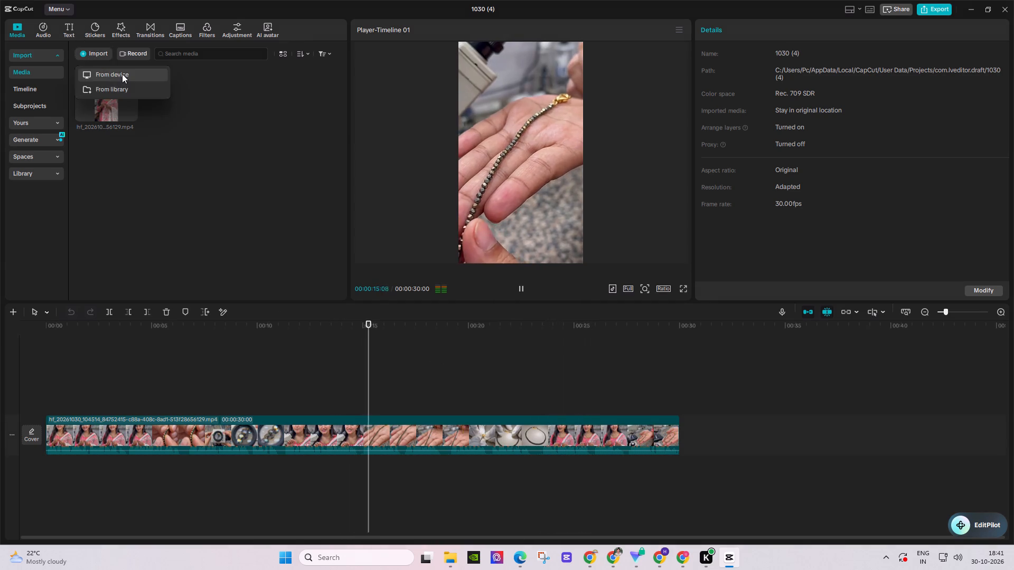
left_click(122, 74)
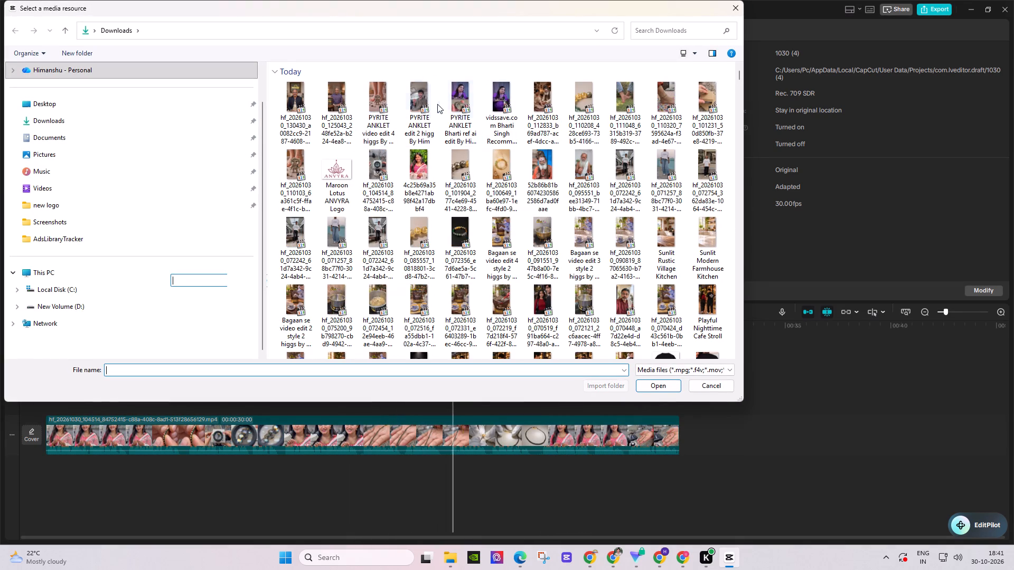
left_click(627, 108)
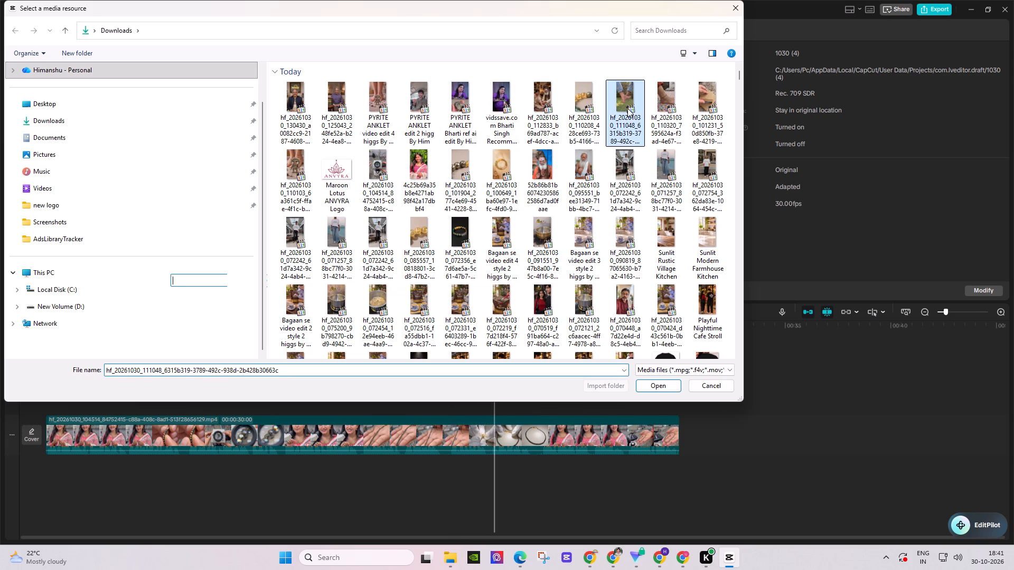
left_click(655, 108)
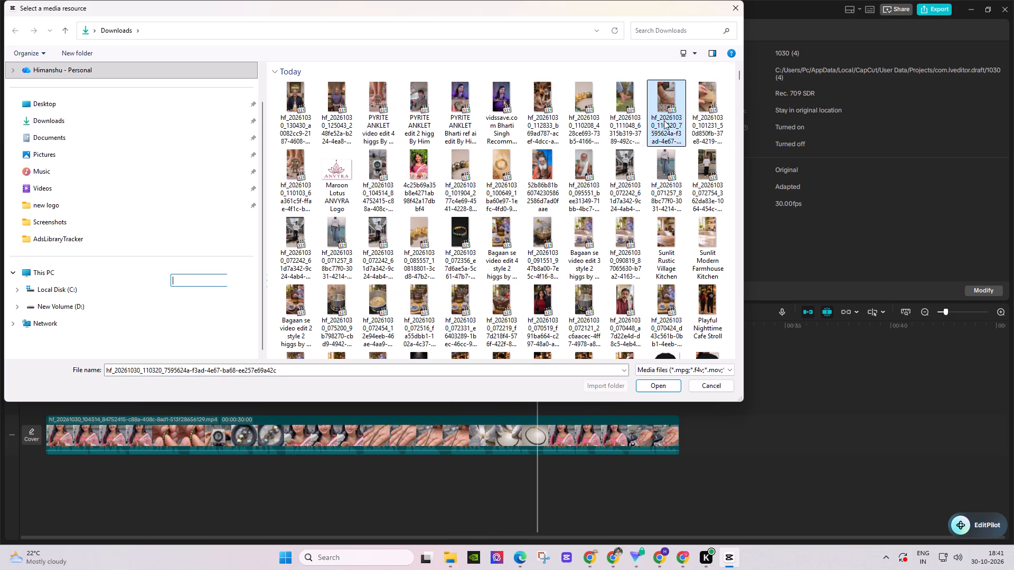
left_click(715, 96)
left_click(680, 106, "ctrl")
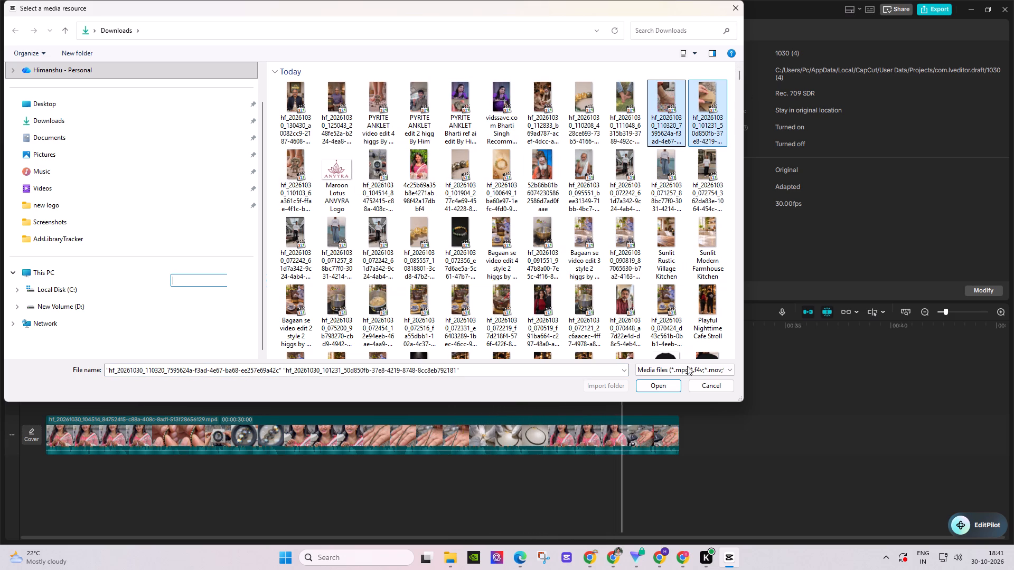
left_click(664, 381)
Cut about 9 seconds off the start of the teal-kurta video and place it above the main clip from about 00:00:19.
left_click(207, 175)
left_click(258, 104)
key("space")
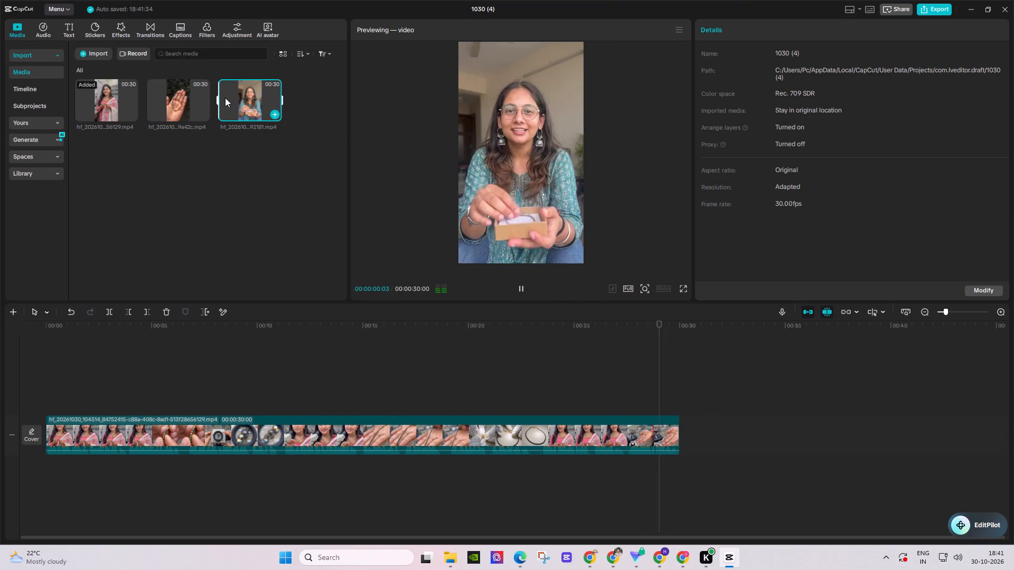
left_click_drag(218, 96, 238, 101)
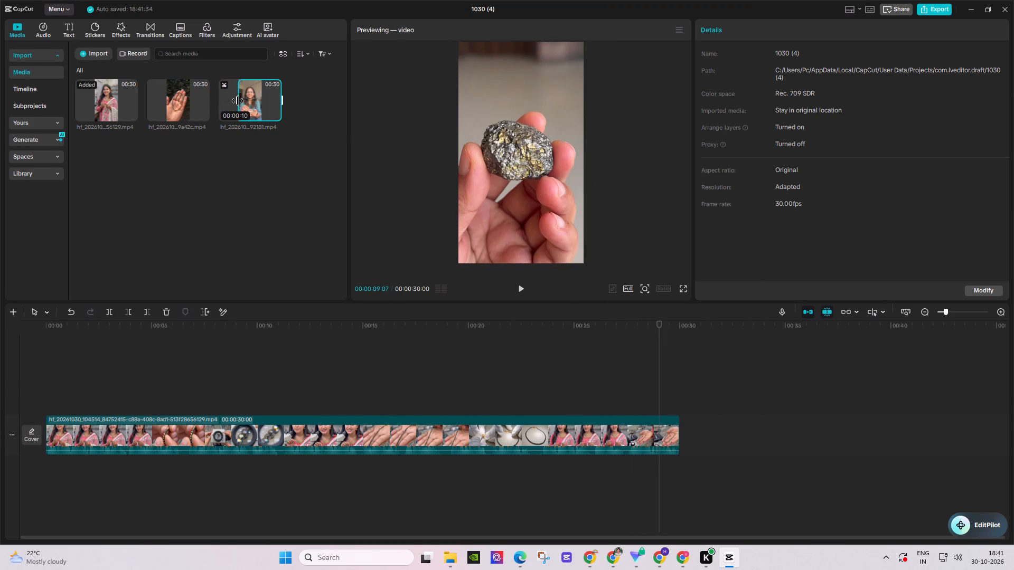
left_click_drag(238, 101, 238, 101)
left_click(374, 319)
left_click(372, 334)
left_click_drag(258, 103, 495, 377)
left_click(418, 337)
key("space")
left_click_drag(542, 411, 541, 422)
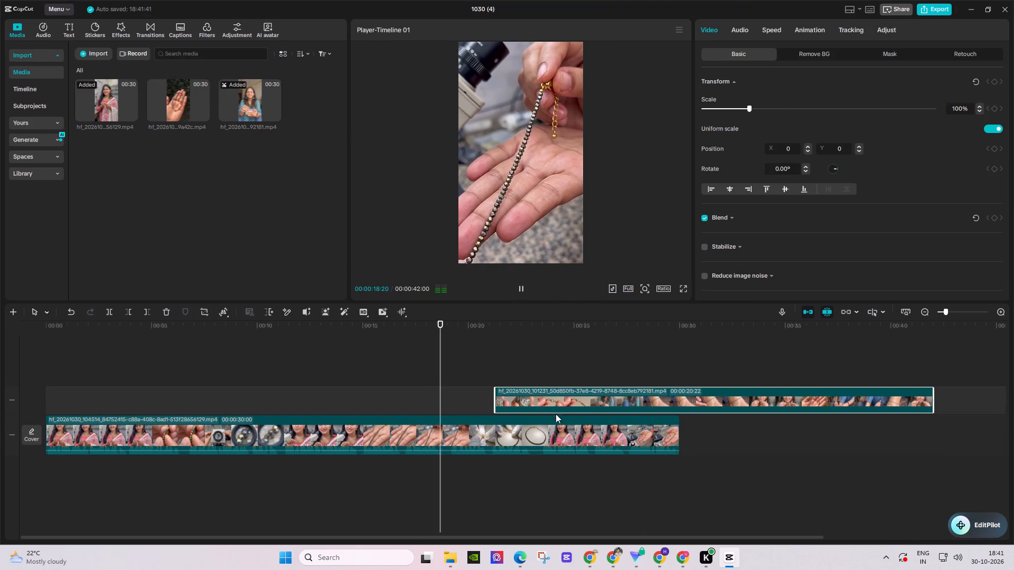
key("space")
left_click_drag(558, 406, 511, 405)
key("space")
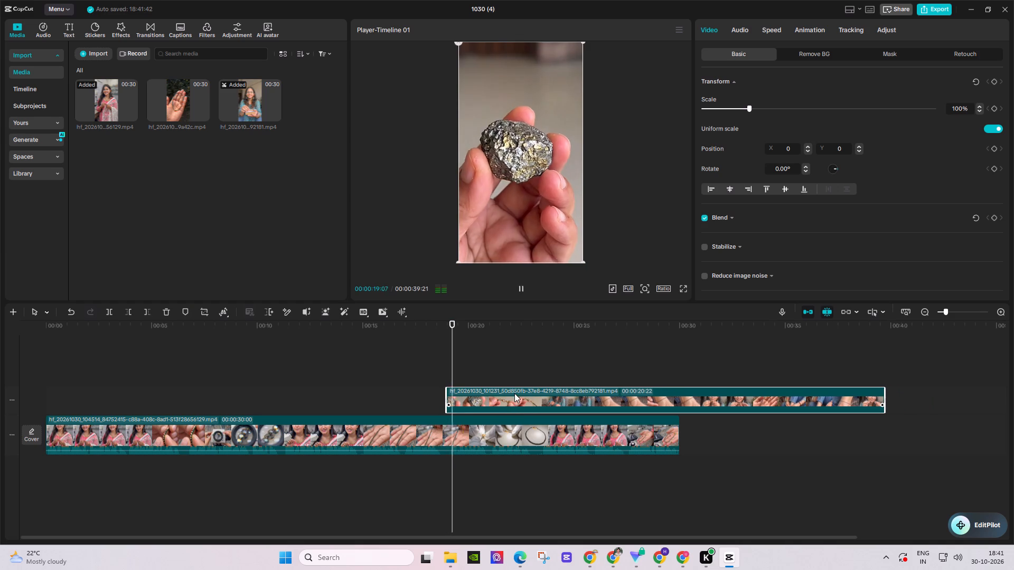
key("space")
Trim the overlay clip's start up to the anklet shot, leaving 00:00:14:09, and move it to start at about 00:00:20:15.
left_click_drag(447, 392, 479, 394)
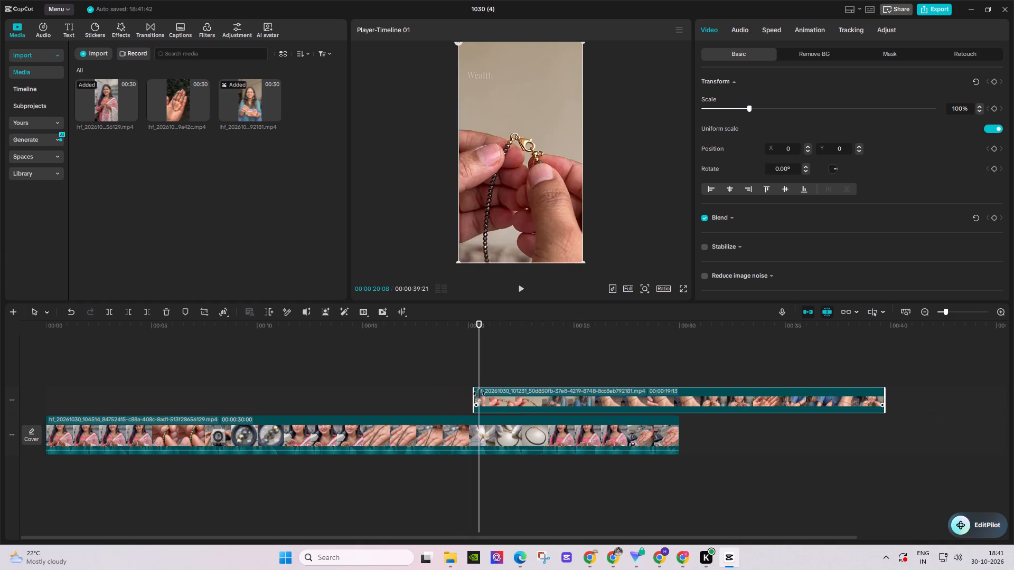
left_click_drag(479, 394, 527, 401)
left_click(527, 401)
left_click_drag(523, 395, 524, 395)
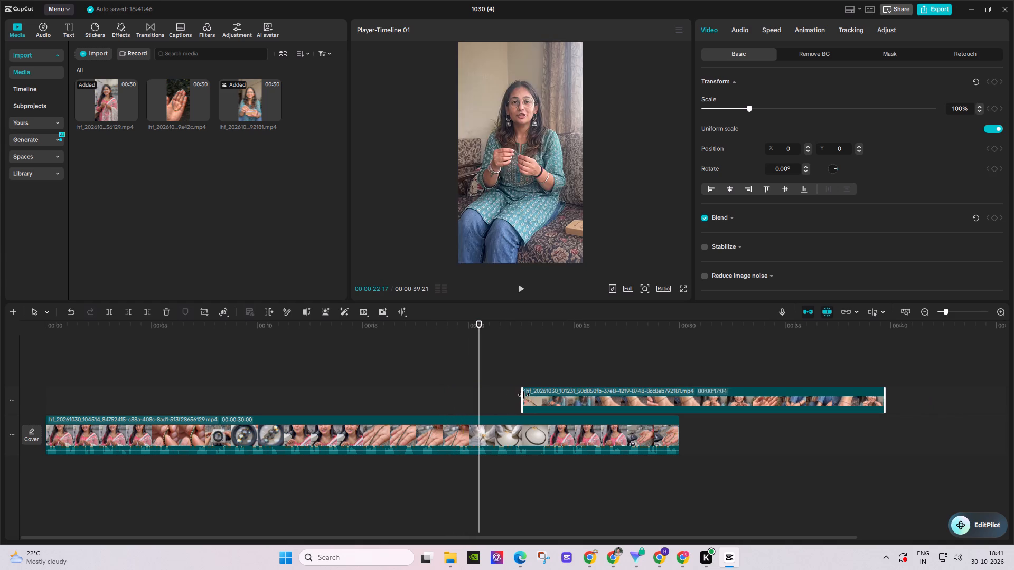
left_click_drag(524, 395, 564, 411)
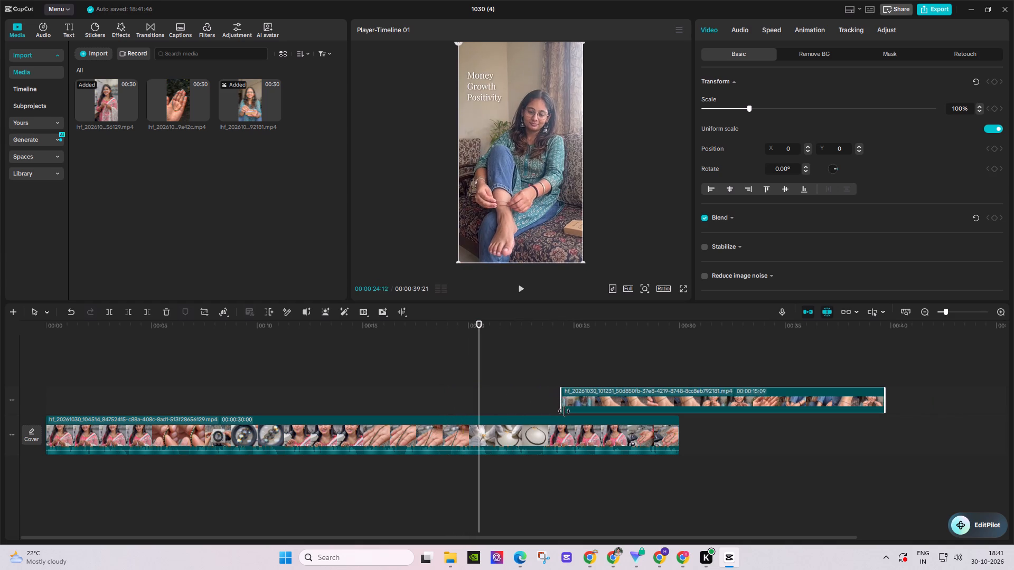
left_click_drag(564, 411, 584, 412)
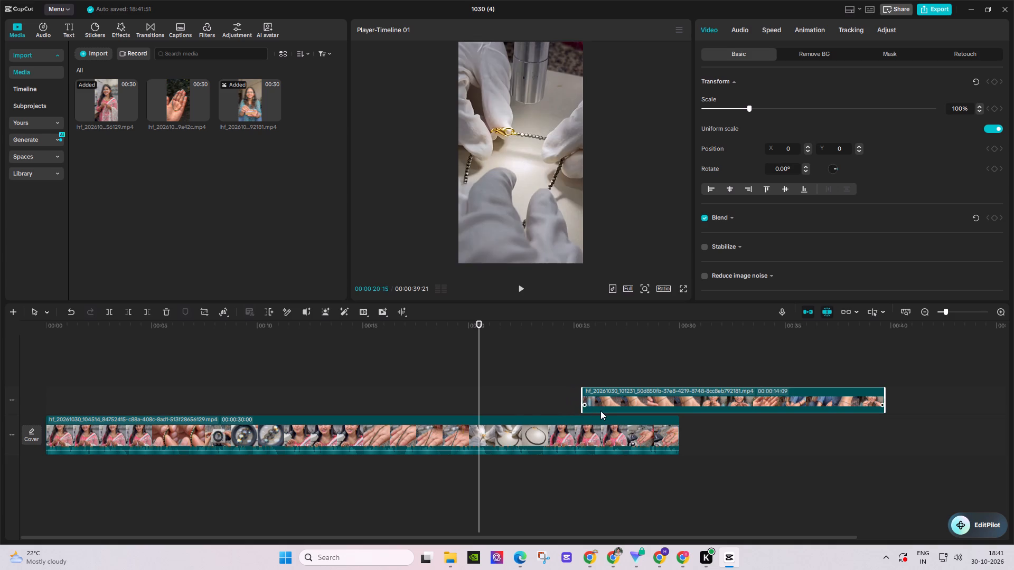
left_click_drag(602, 406, 500, 405)
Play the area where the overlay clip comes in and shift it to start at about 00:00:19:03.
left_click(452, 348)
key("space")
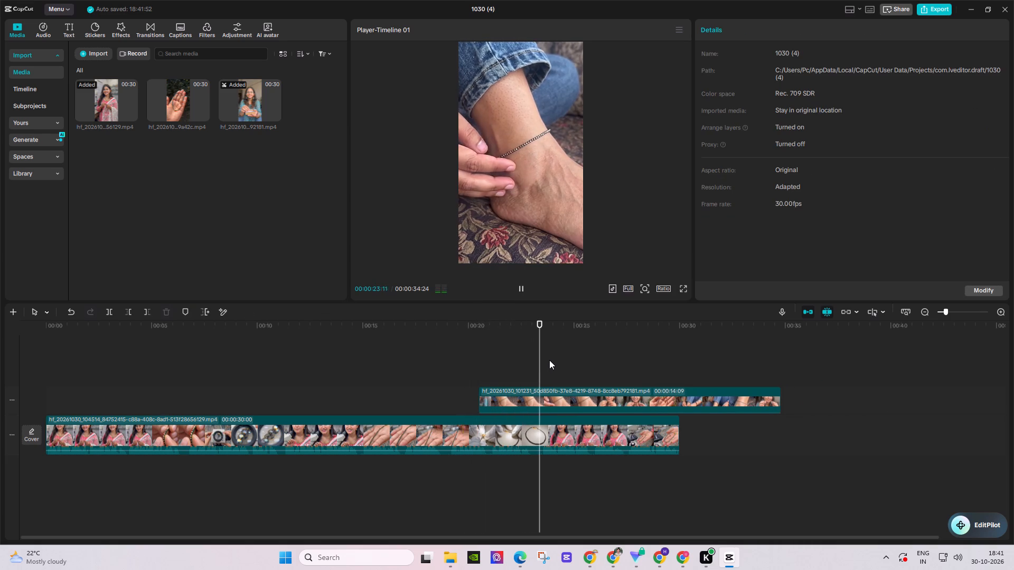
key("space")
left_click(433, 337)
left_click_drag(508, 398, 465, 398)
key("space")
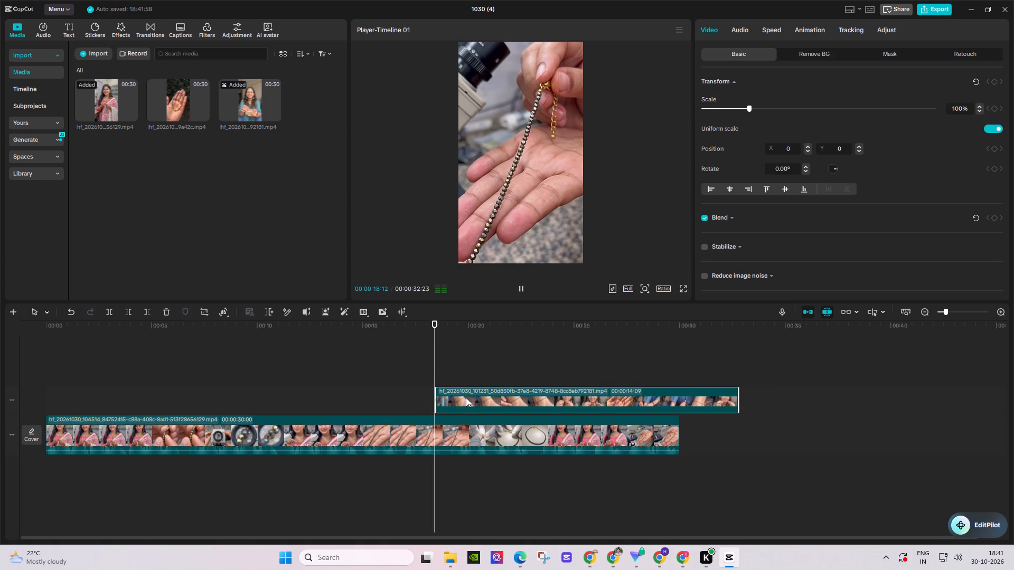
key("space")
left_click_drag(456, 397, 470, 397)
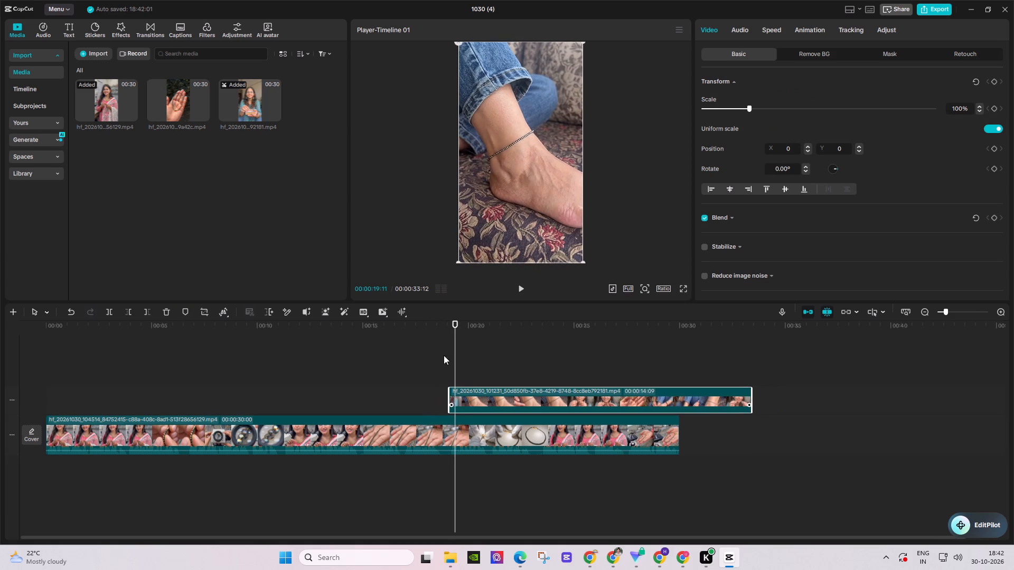
Split the main clip at 00:00:18:20, in the open-palm bracelet shot, and trim the second part's start to leave 00:00:10:27.
left_click(428, 334)
key("space")
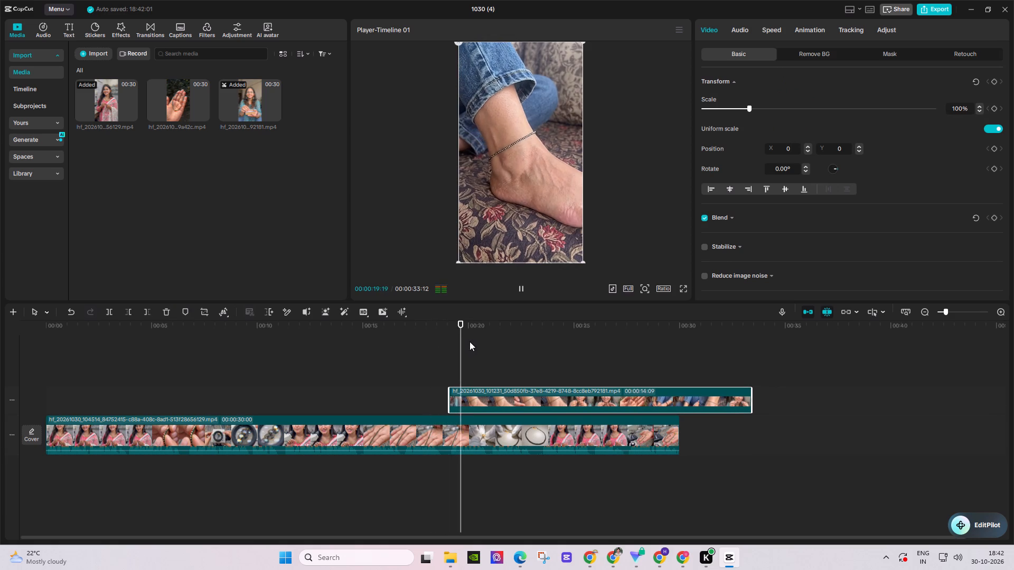
key("space")
left_click(424, 334)
key("space")
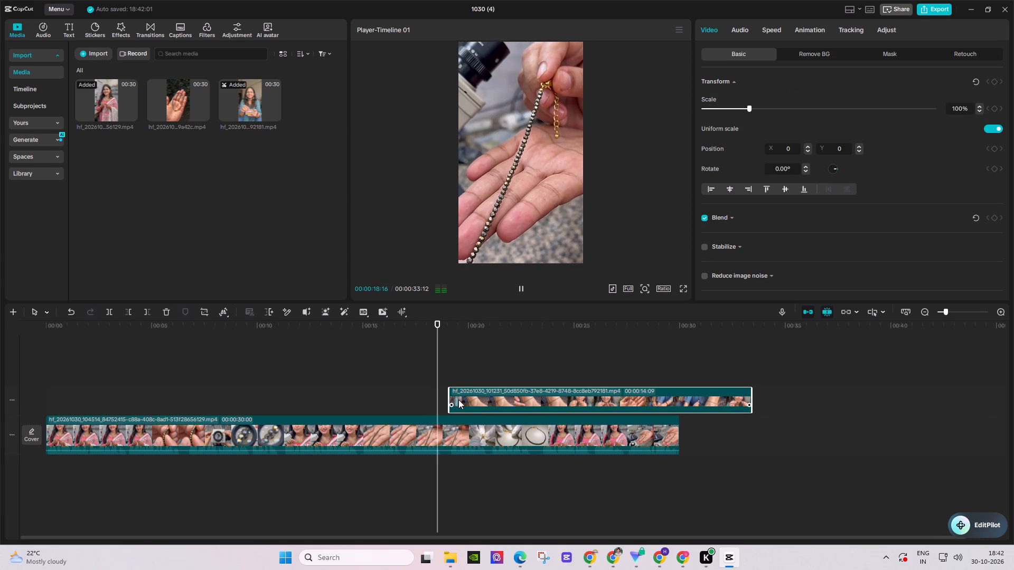
key("space")
left_click(454, 433)
left_click(110, 309)
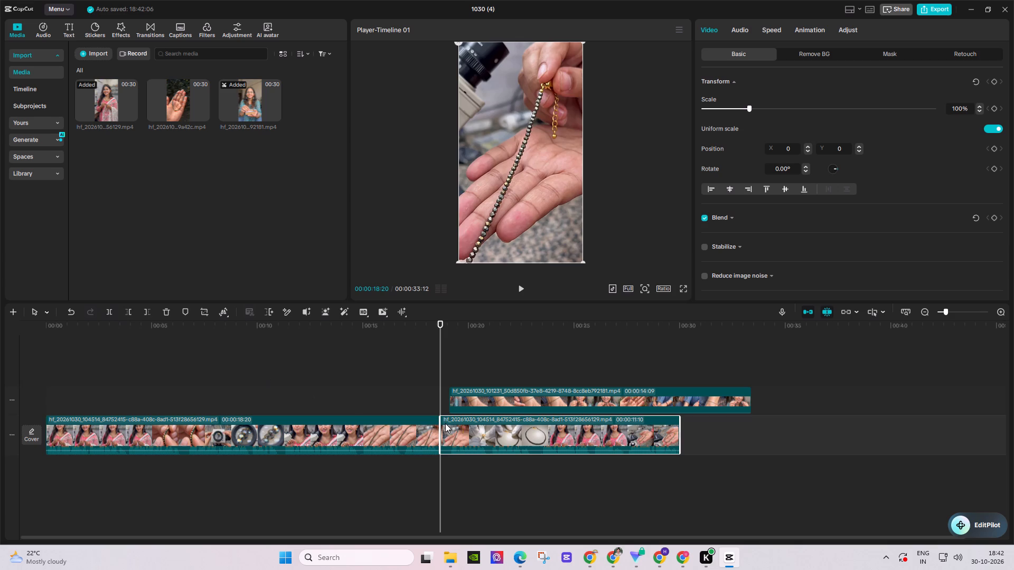
left_click_drag(440, 422, 449, 425)
key("space")
key("space")
Align the overlay clip's start with the main clip's cut at 00:00:18:20 and play through the anklet shot.
left_click_drag(475, 400, 471, 400)
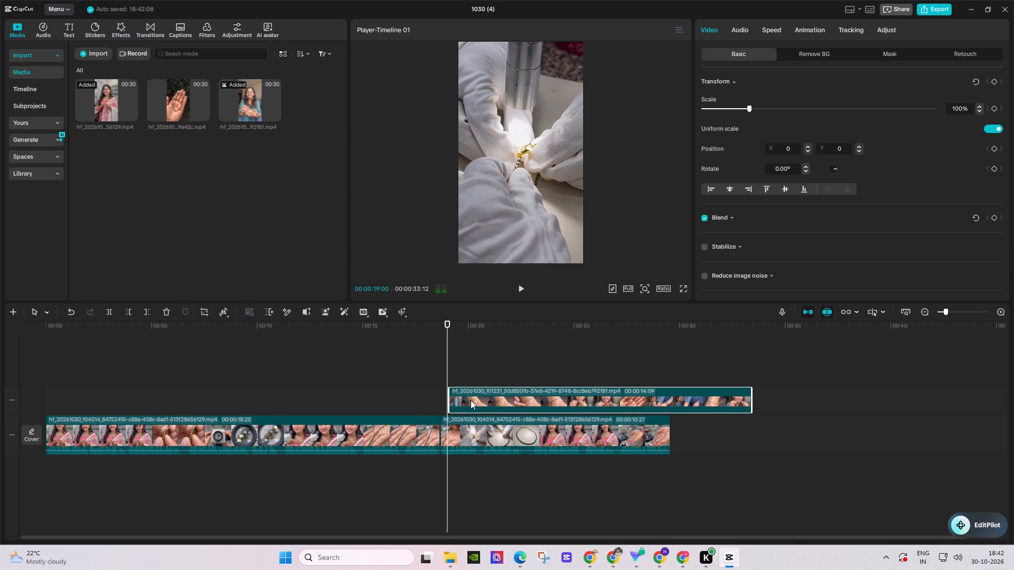
left_click_drag(471, 400, 467, 400)
left_click(435, 341)
key("space")
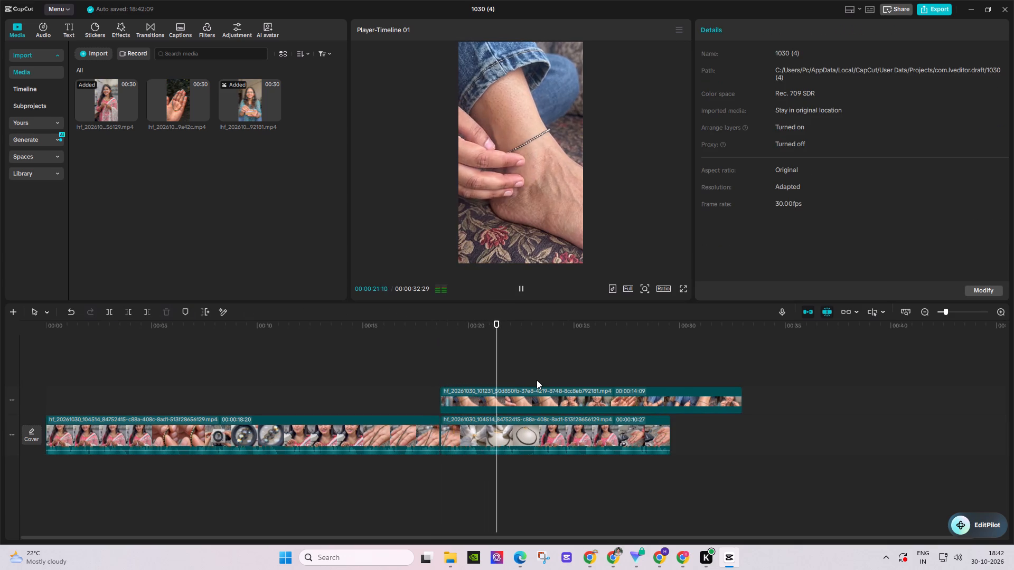
key("space")
key("space")
key("space")
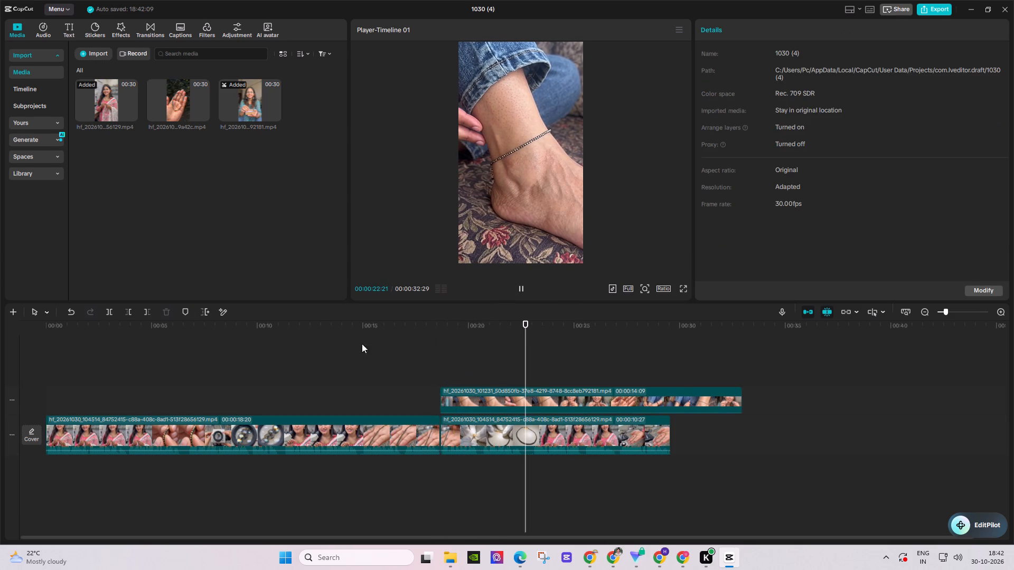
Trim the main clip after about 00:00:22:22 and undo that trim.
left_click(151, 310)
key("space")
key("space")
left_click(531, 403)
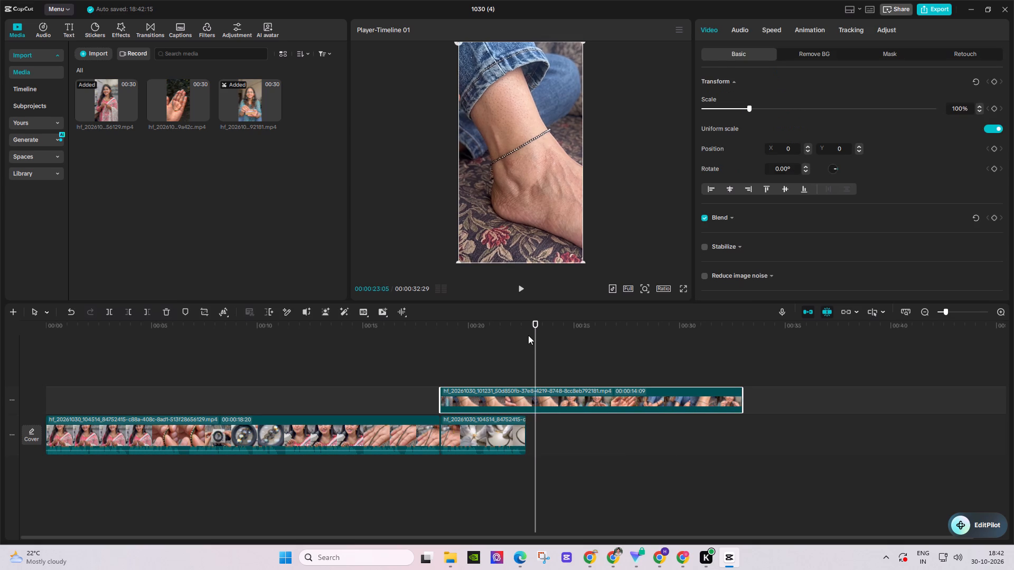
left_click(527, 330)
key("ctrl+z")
Trim away the part of the overlay anklet clip after 00:00:22:22.
left_click(519, 397, "ctrl")
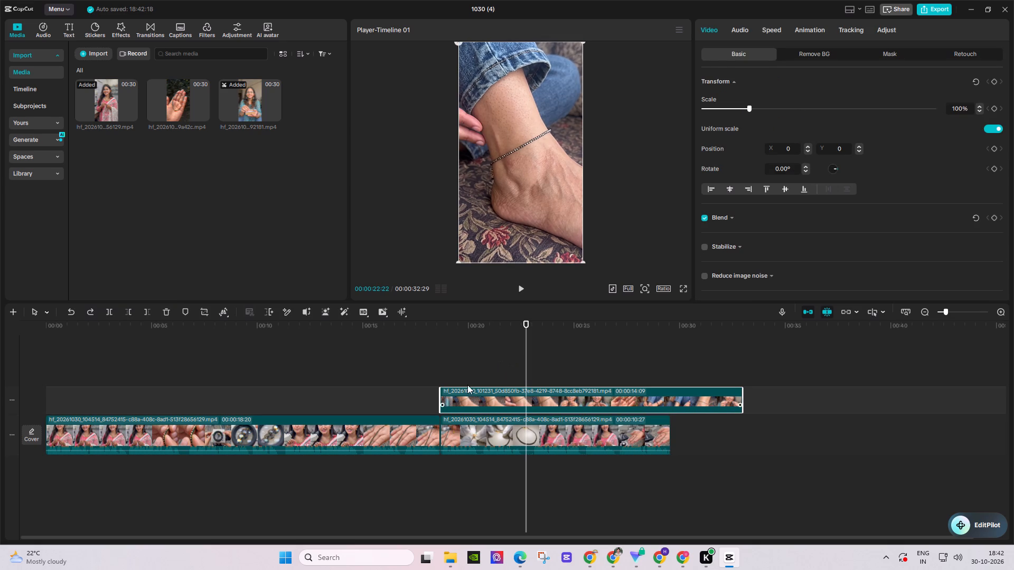
left_click(145, 310)
Play the timeline through to its end and replay the opening seconds to review the edit.
key("space")
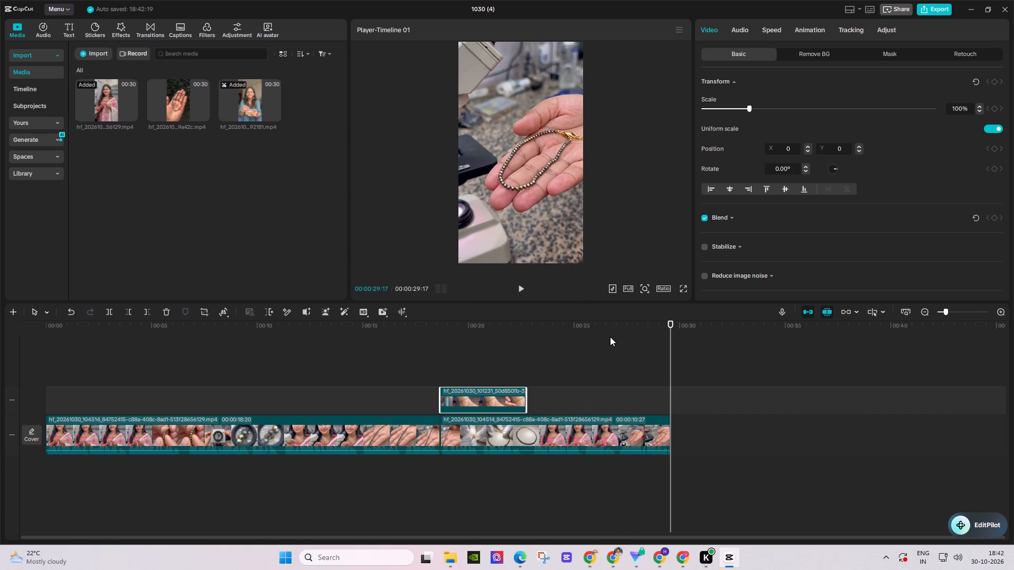
left_click_drag(432, 330, 251, 365)
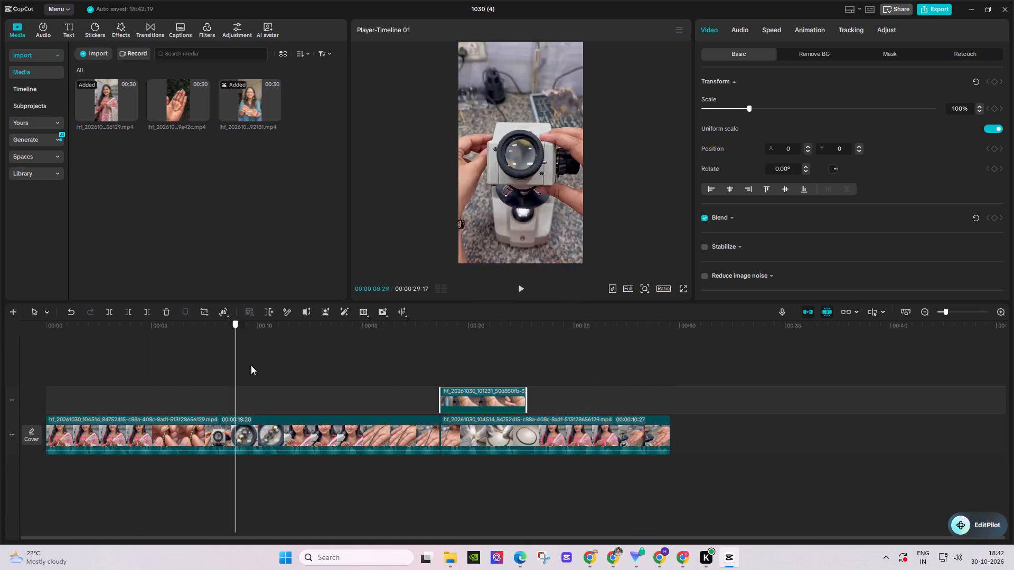
left_click_drag(251, 365, 1, 411)
key("space")
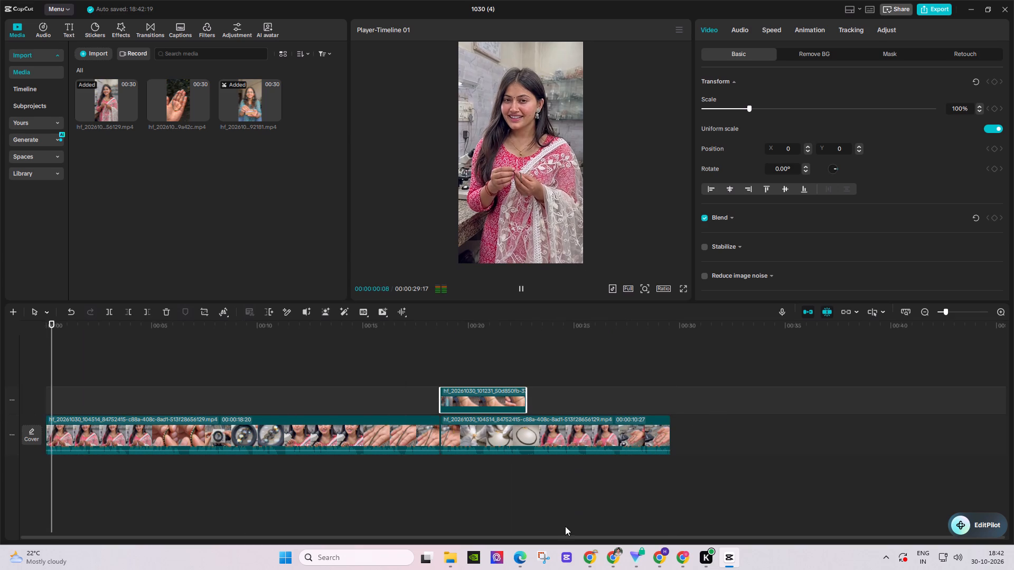
key("space")
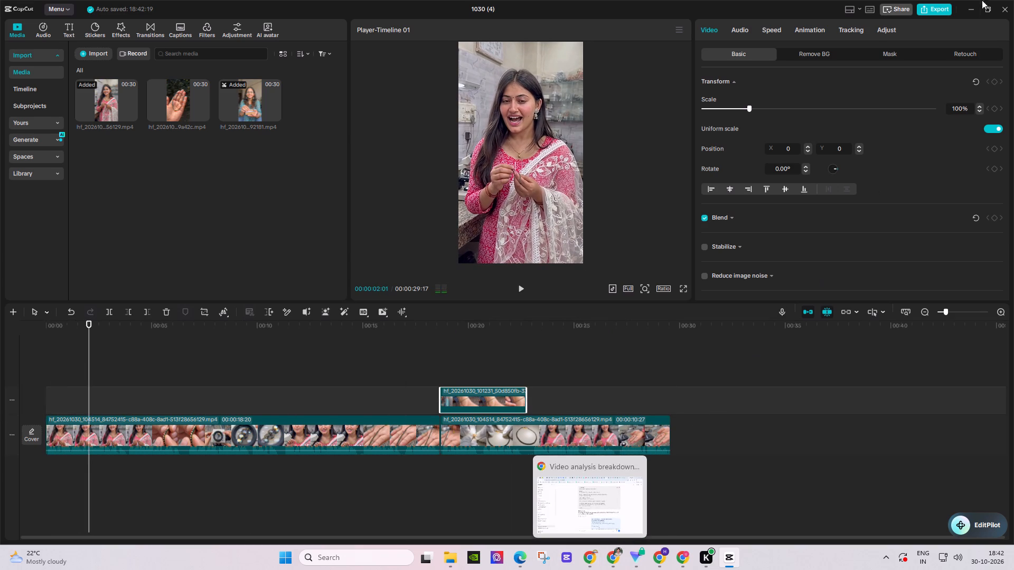
Export the video to the Downloads folder under the name RGVERV and dismiss the sharing options.
left_click(943, 13)
left_click_drag(597, 147, 515, 148)
key("r")
key("g")
key("v")
key("e")
key("r")
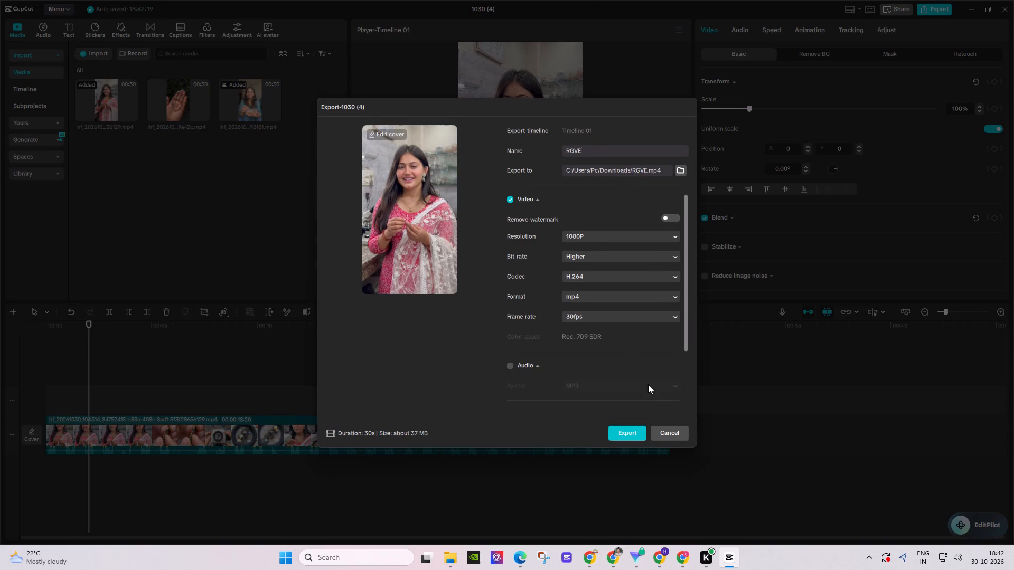
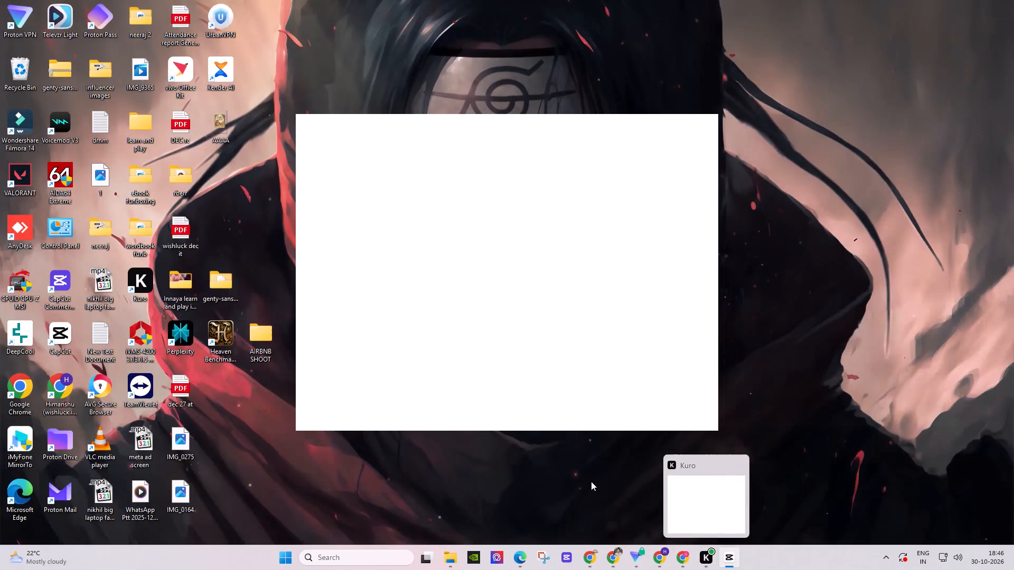
Switch to CapCut and play the timeline from just before the overlaid clip to review the inserted anklet shot.
left_click(591, 481)
left_click(437, 335)
key("space")
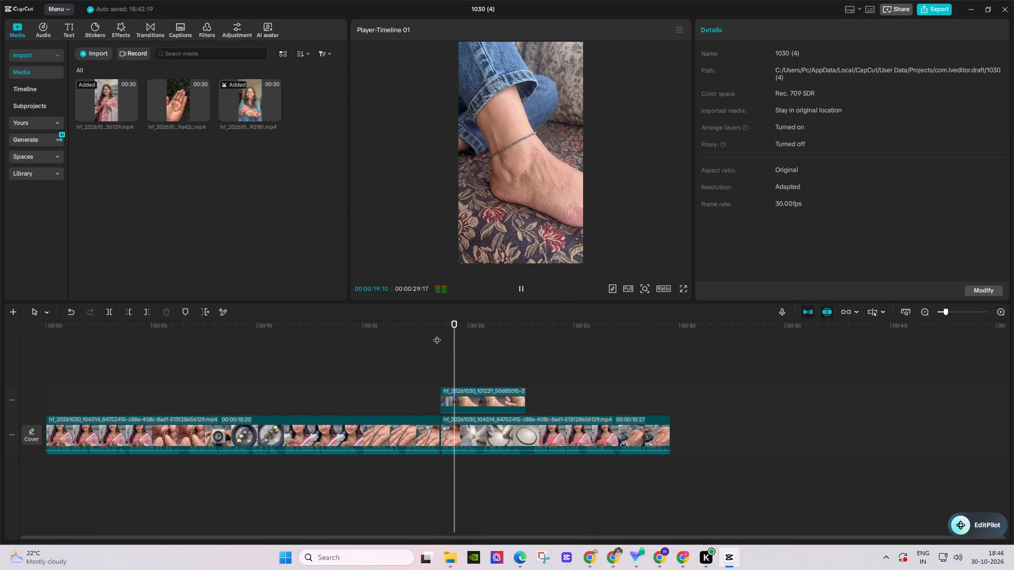
key("space")
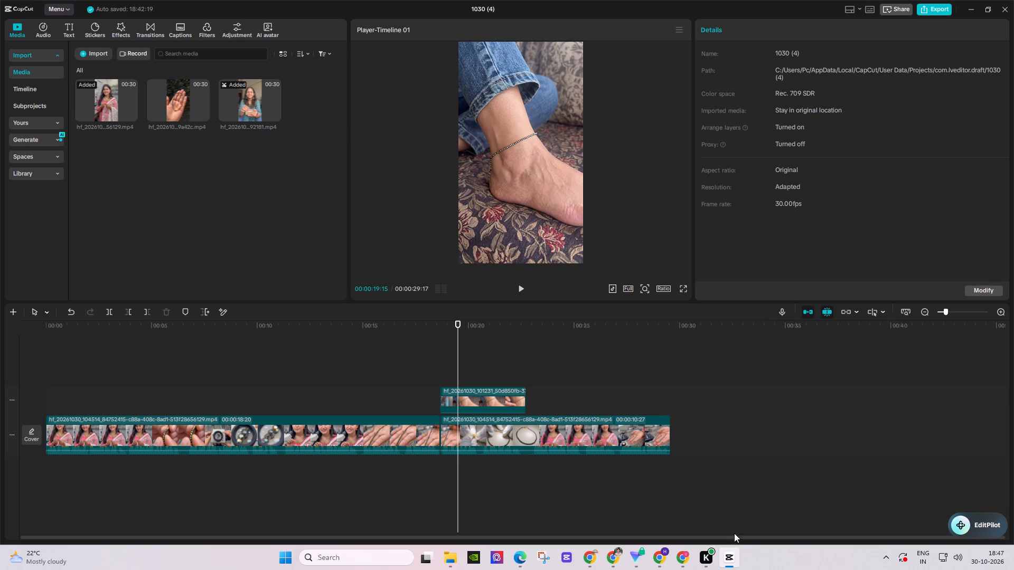
key("space")
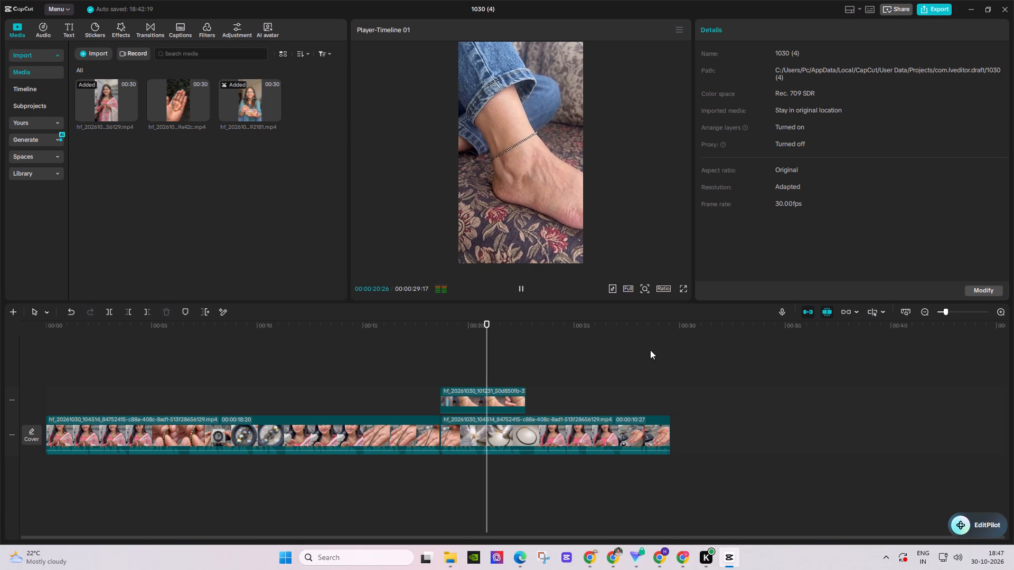
key("space")
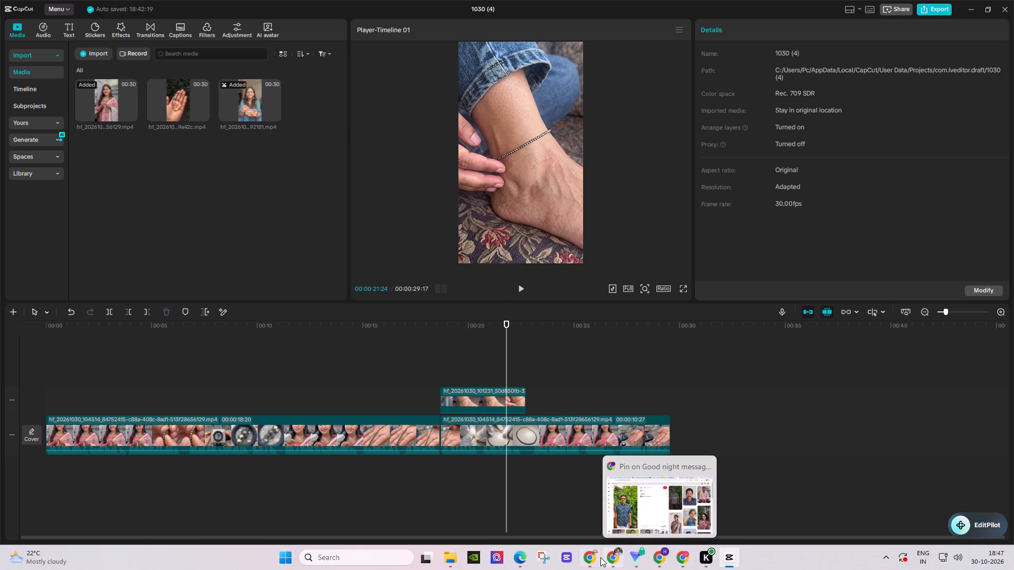
Switch to Chrome and open the already loaded VEED project's subtitle styles page.
left_click(594, 557)
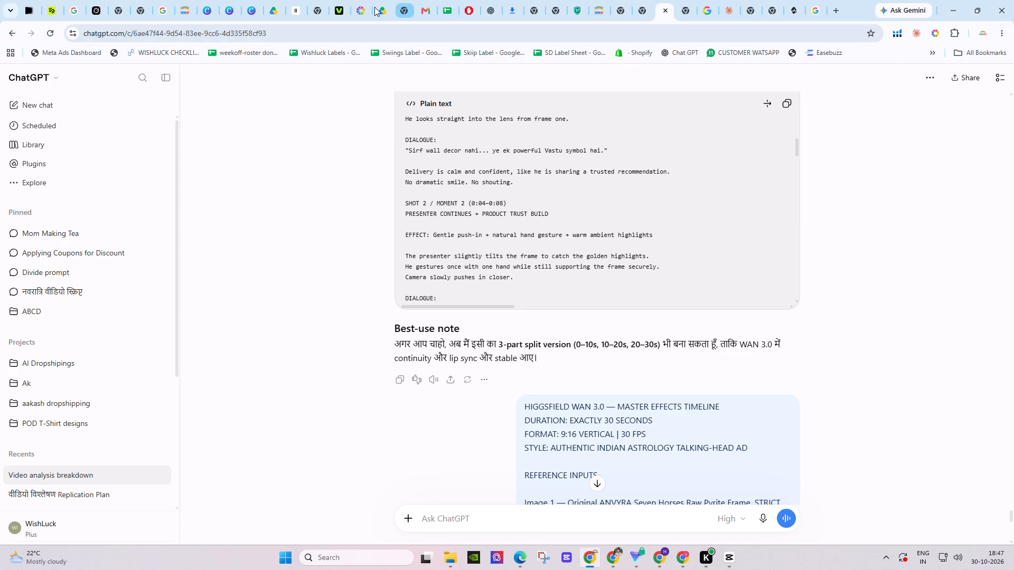
left_click(343, 8)
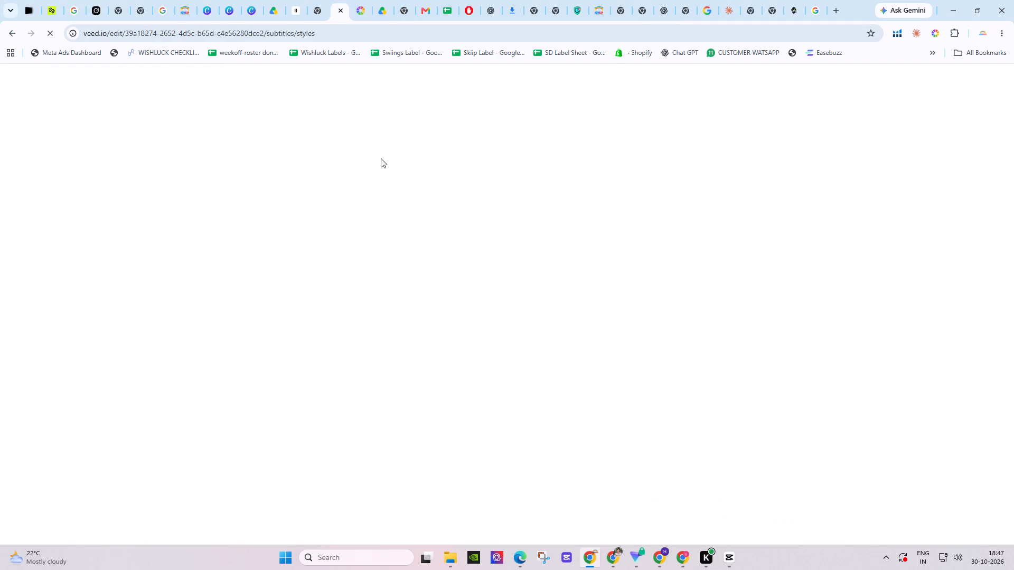
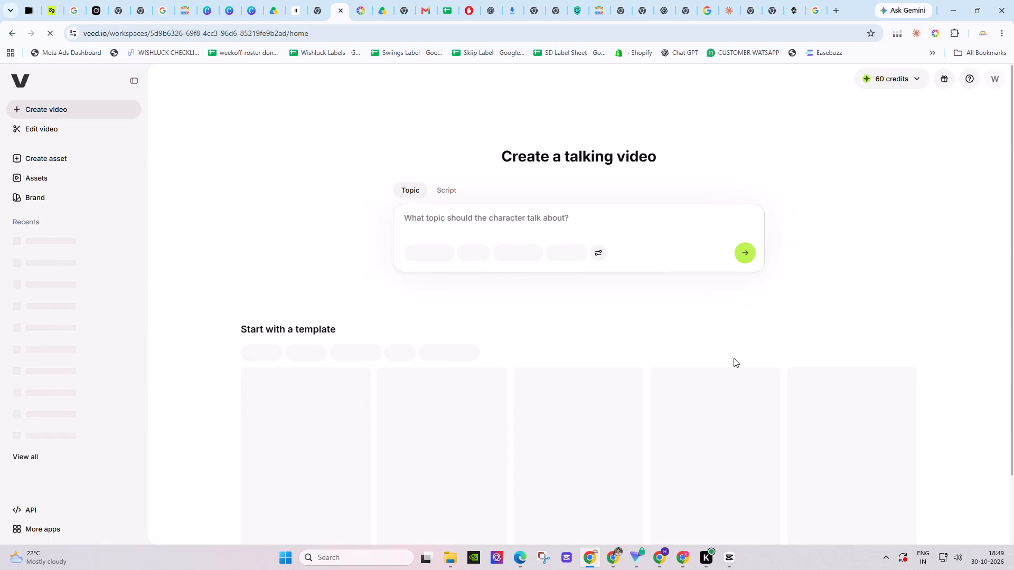
Switch to the Pinterest browser window and browse related pins of mature men, ending on Amala Hospital's video of the plaid-shirt doctor.
left_click(687, 560)
left_click(660, 562)
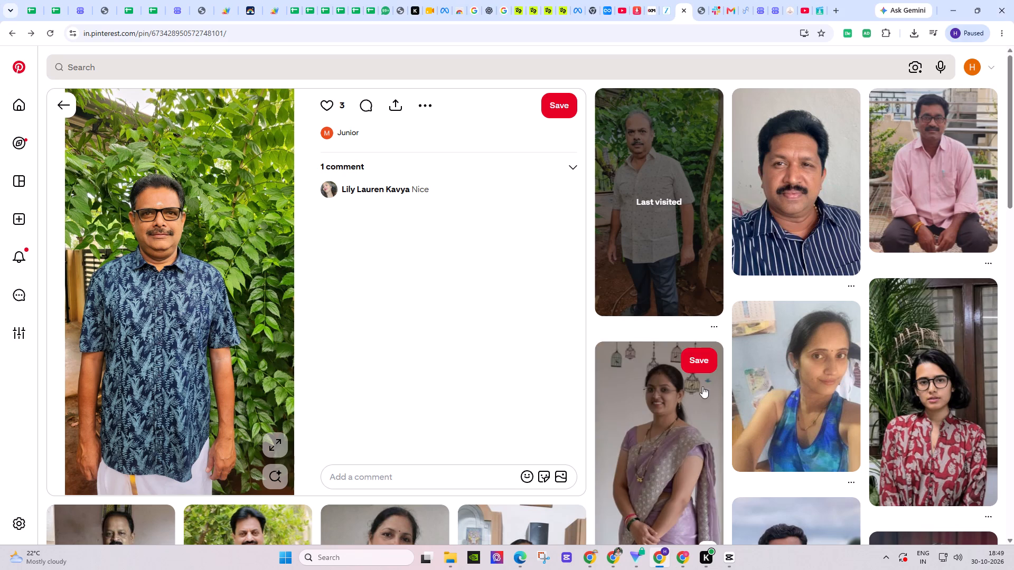
left_click(59, 106)
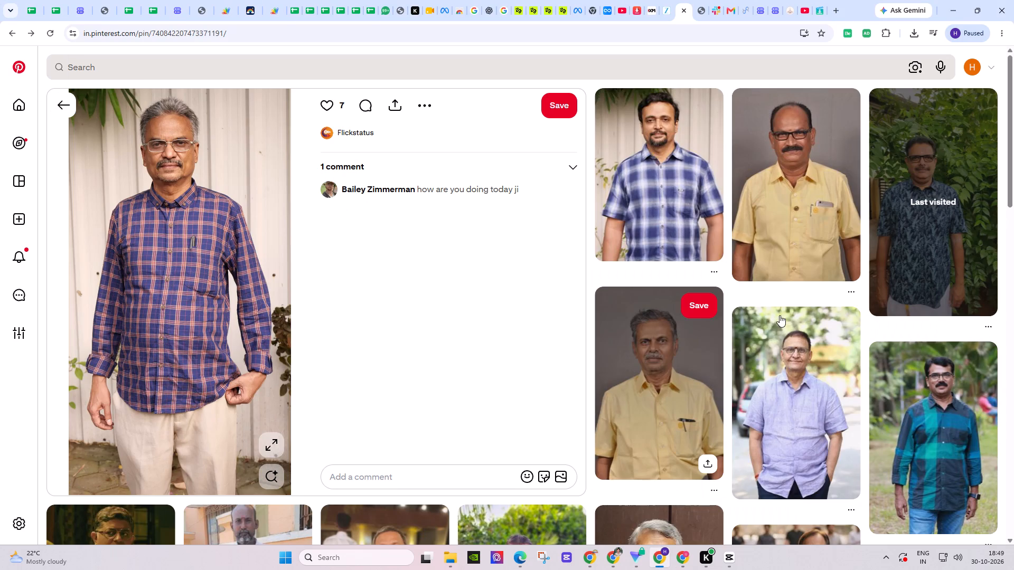
scroll(790, 321, "down", 2)
scroll(887, 352, "down", 3)
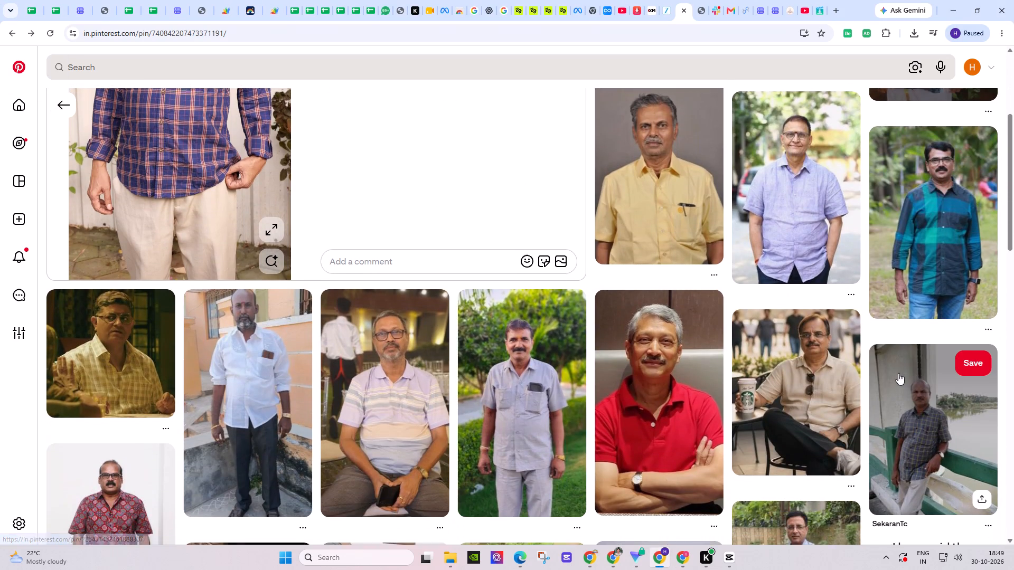
left_click(701, 348)
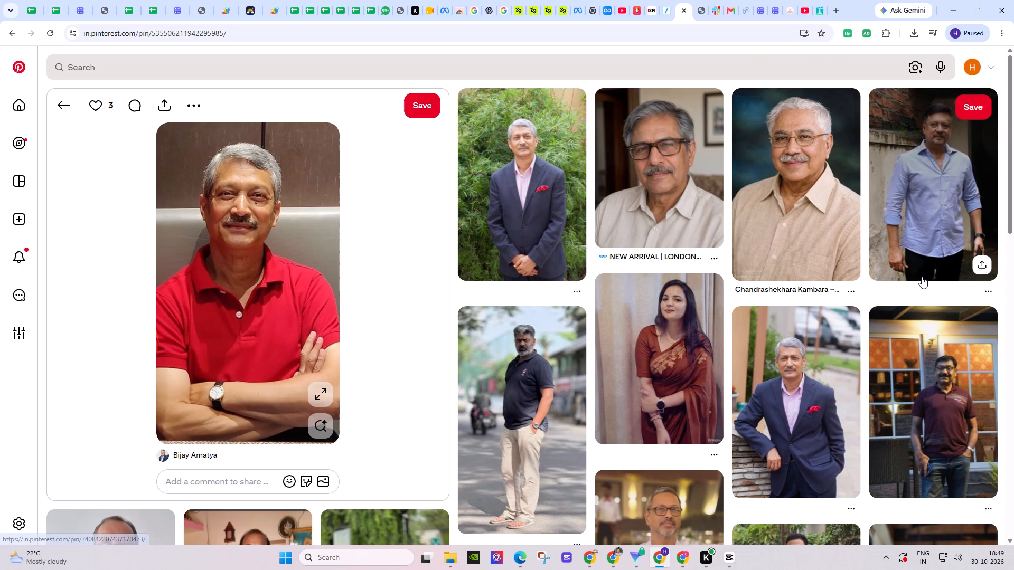
left_click(799, 224)
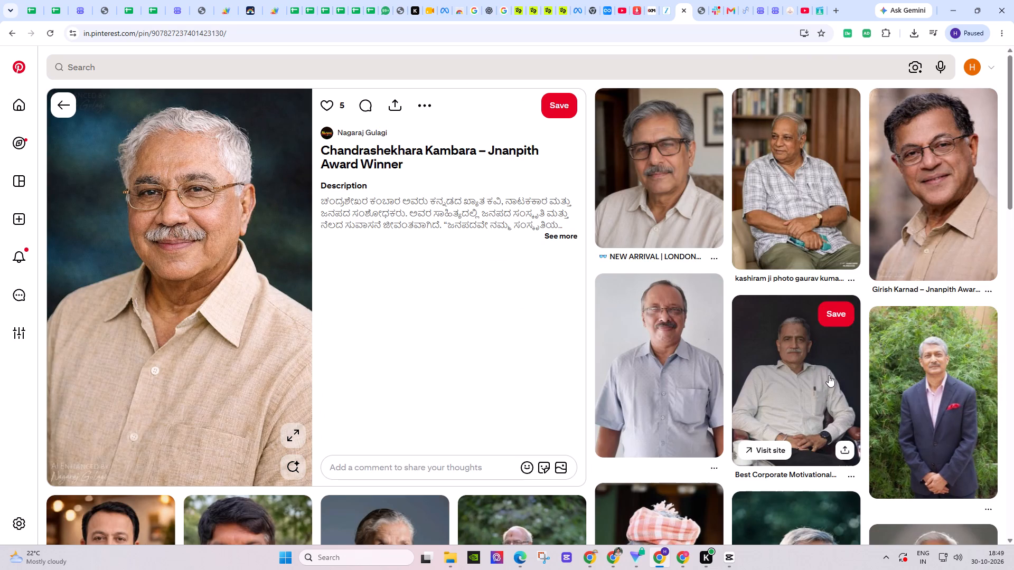
left_click(822, 389)
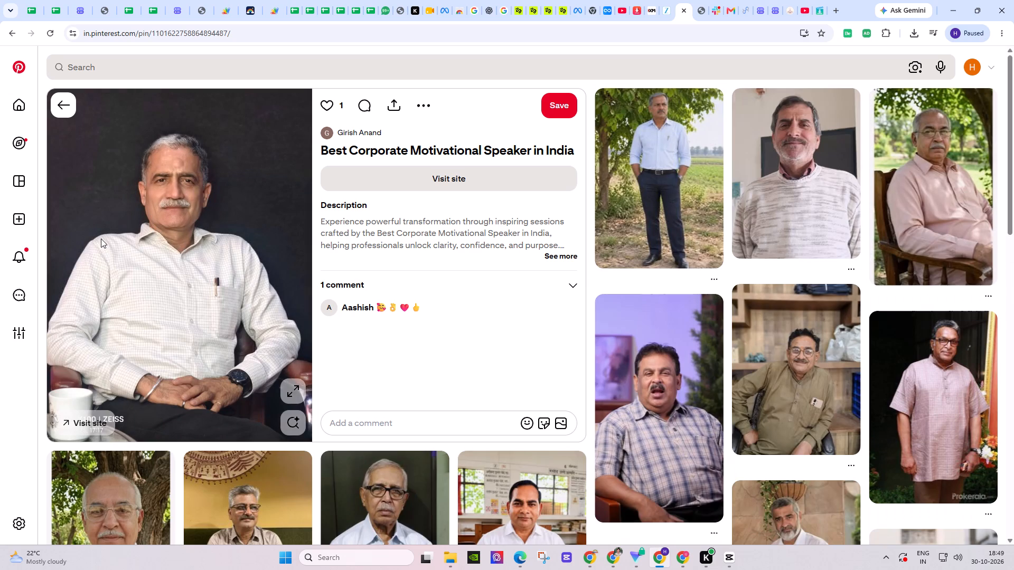
left_click(688, 398)
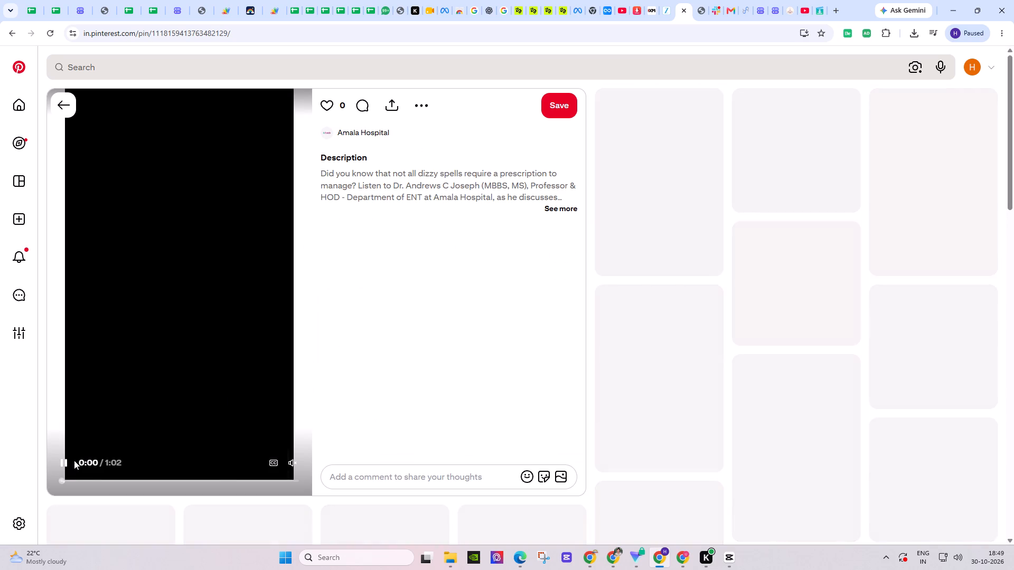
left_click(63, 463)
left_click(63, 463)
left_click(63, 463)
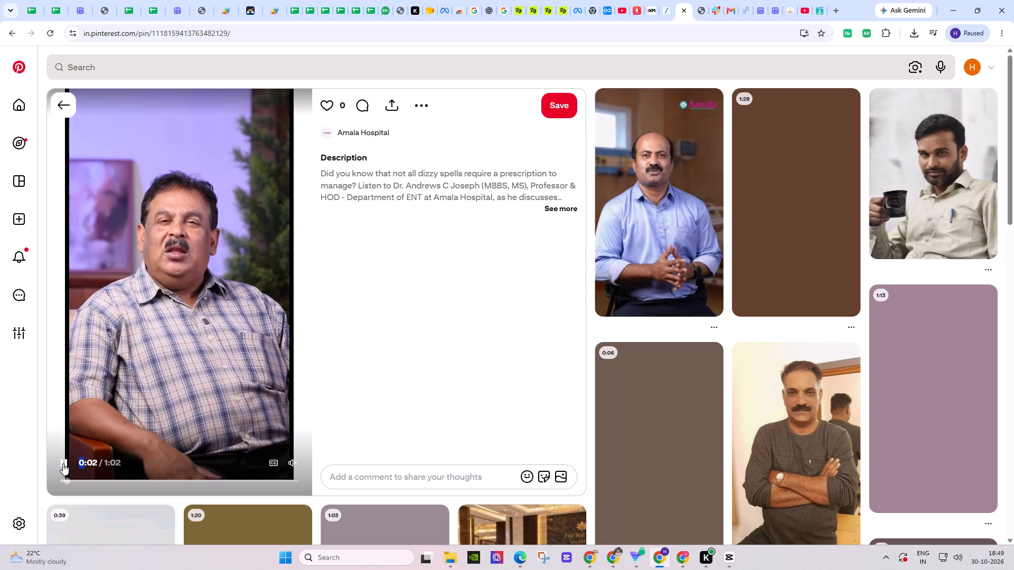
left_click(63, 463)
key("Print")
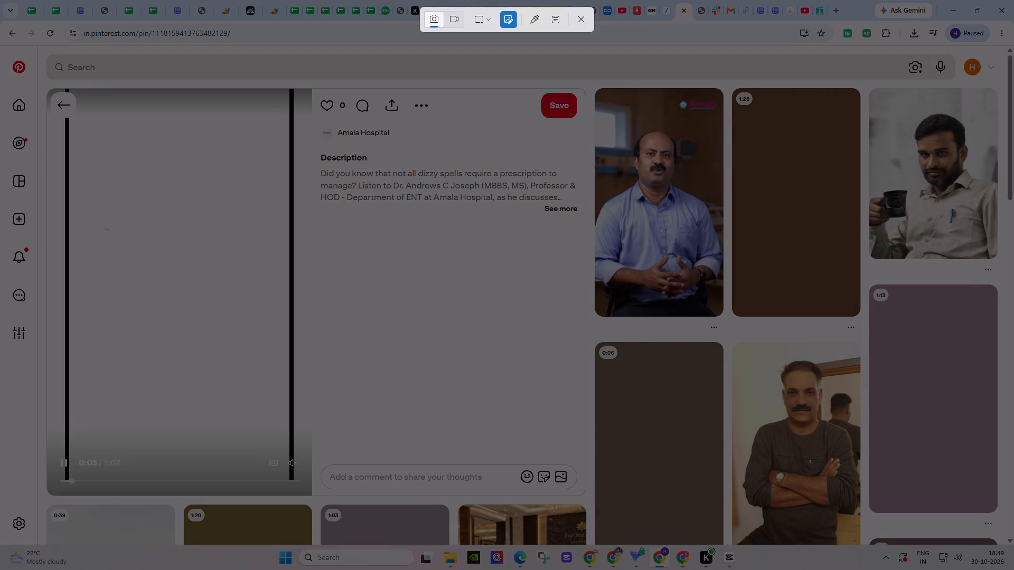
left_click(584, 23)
Open Amala Hospital's related sinus surgery video, pause it at 0:00, and snip the striped-shirt presenter's head and shoulders.
left_click(909, 372)
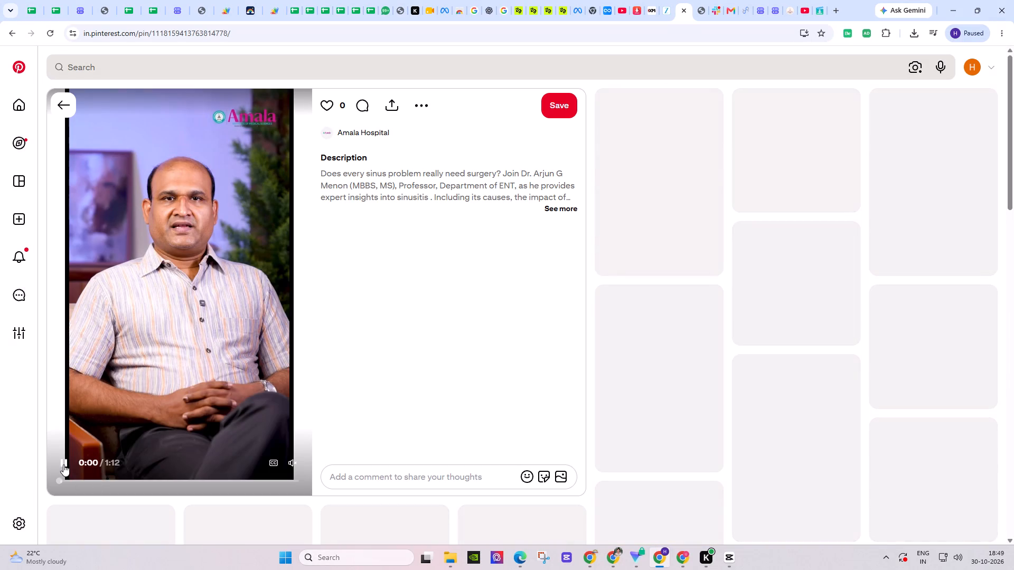
left_click(63, 464)
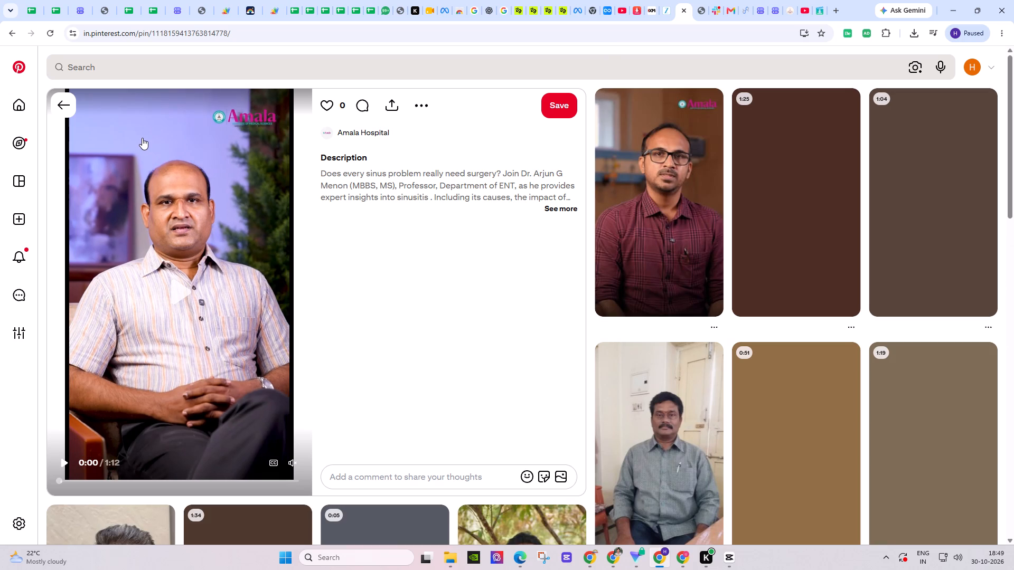
left_click_drag(110, 134, 251, 280)
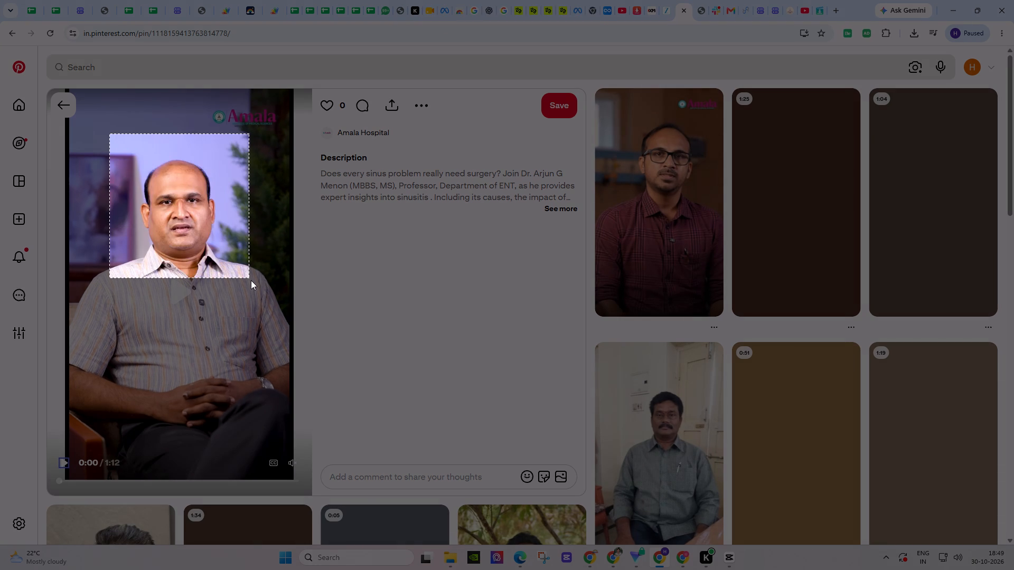
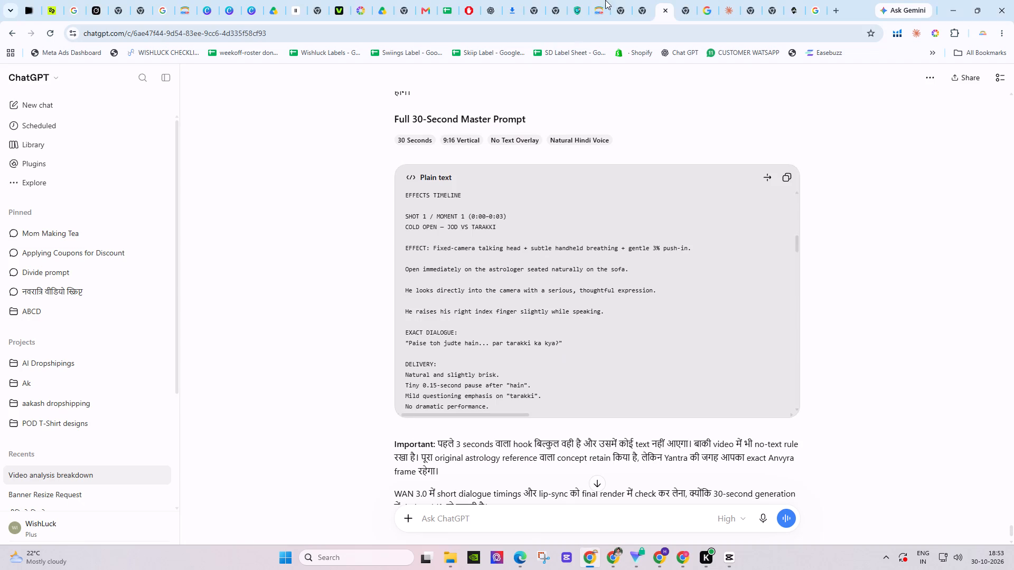
left_click(333, 8)
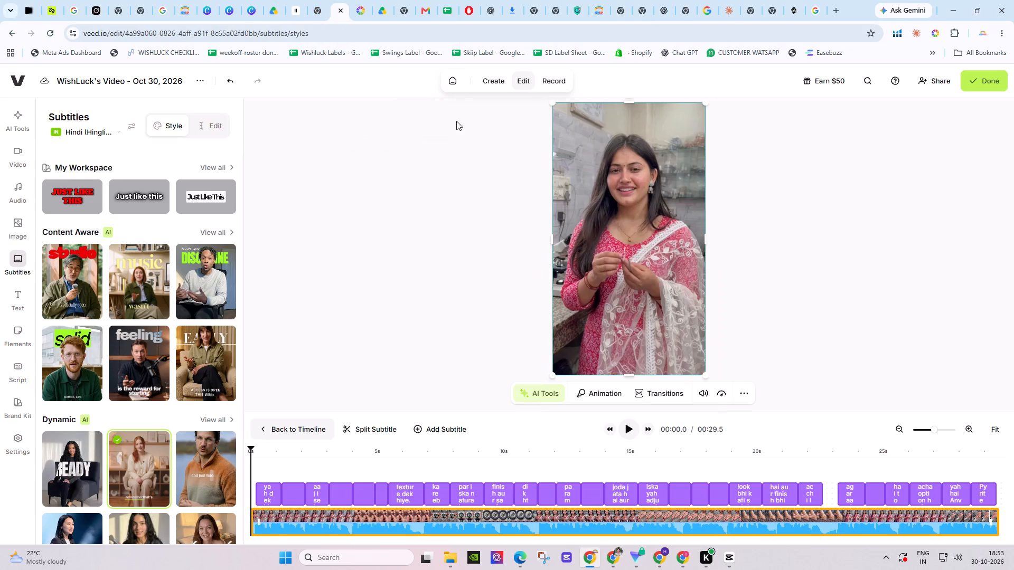
key("space")
key("space")
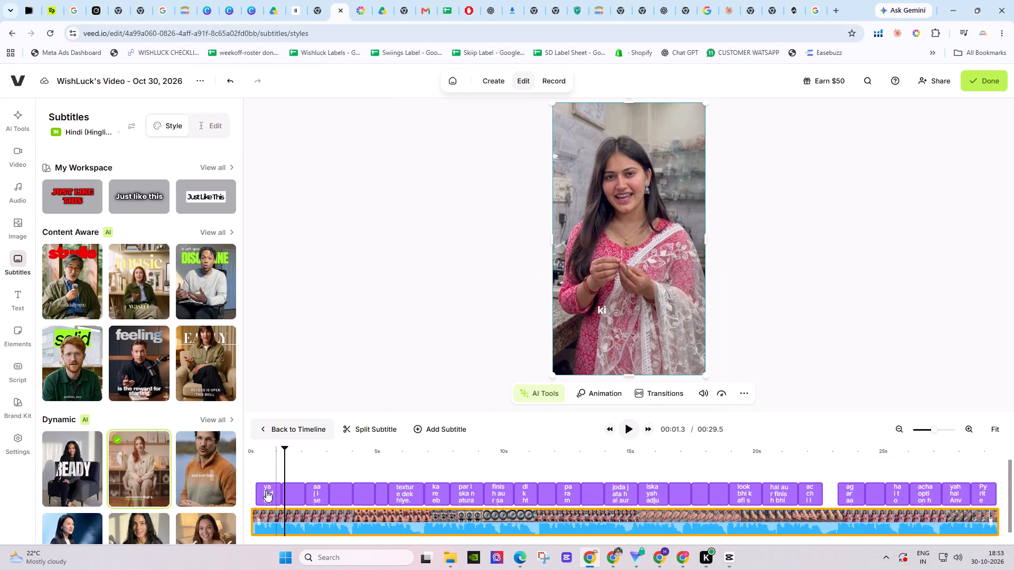
Change "yah" to "yEh" in the first subtitle line.
left_click(259, 492)
left_click(71, 172)
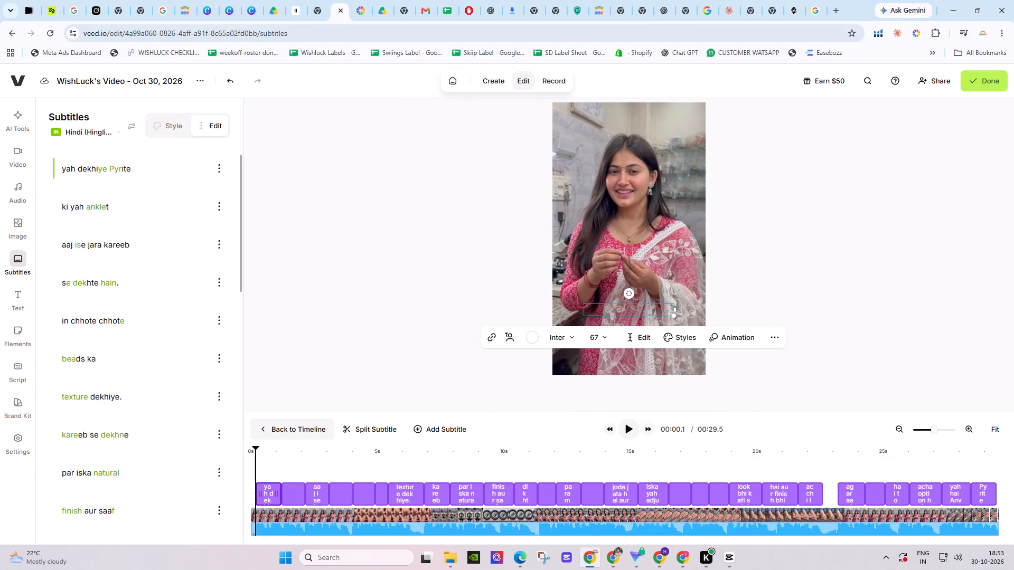
key("BackSpace")
key("e")
Apply the workspace's saved uppercase "JUST LIKE THIS" style with white and yellow lettering to the subtitles.
left_click(164, 127)
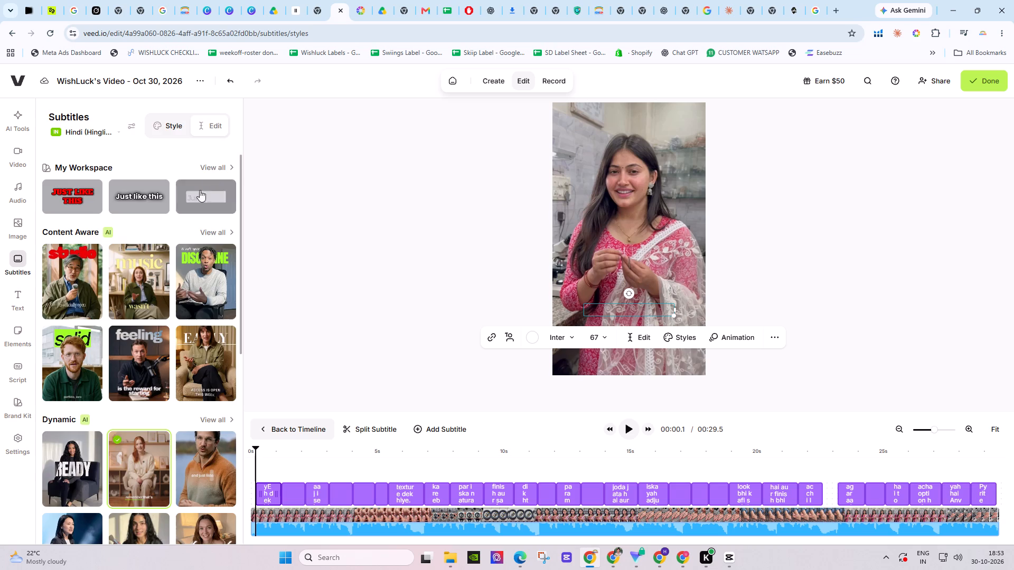
left_click(214, 164)
left_click(152, 217)
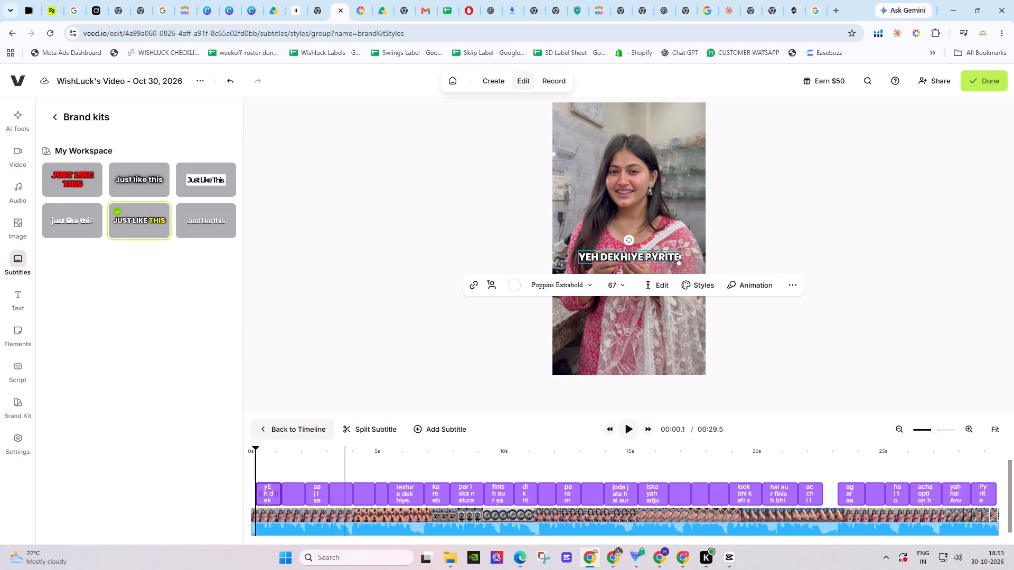
Regroup and correct the opening subtitles into the lines "yEh dekhiye", "Pyrite ki" and "yEh anklet".
left_click(266, 502)
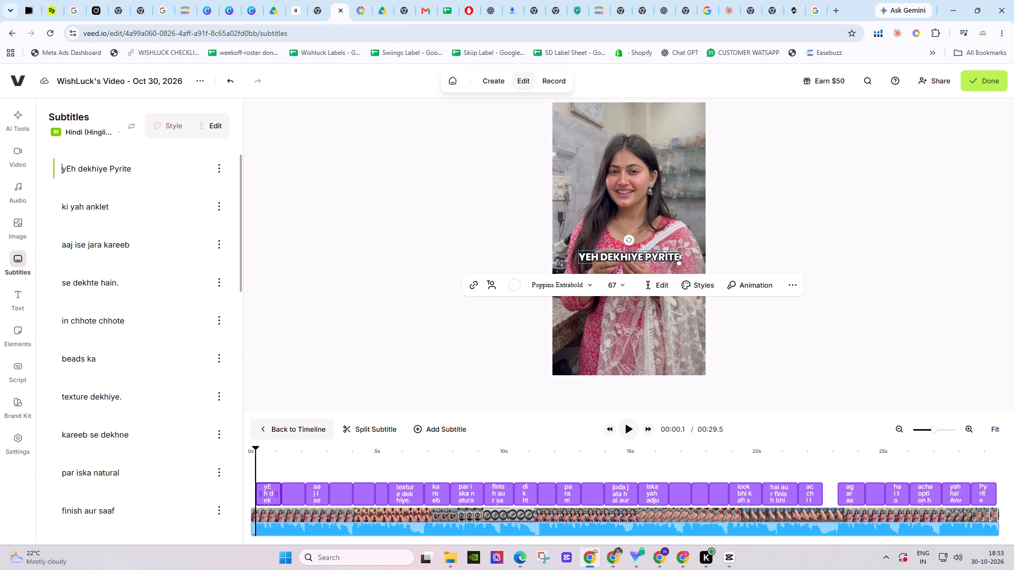
left_click(106, 163)
key("Return")
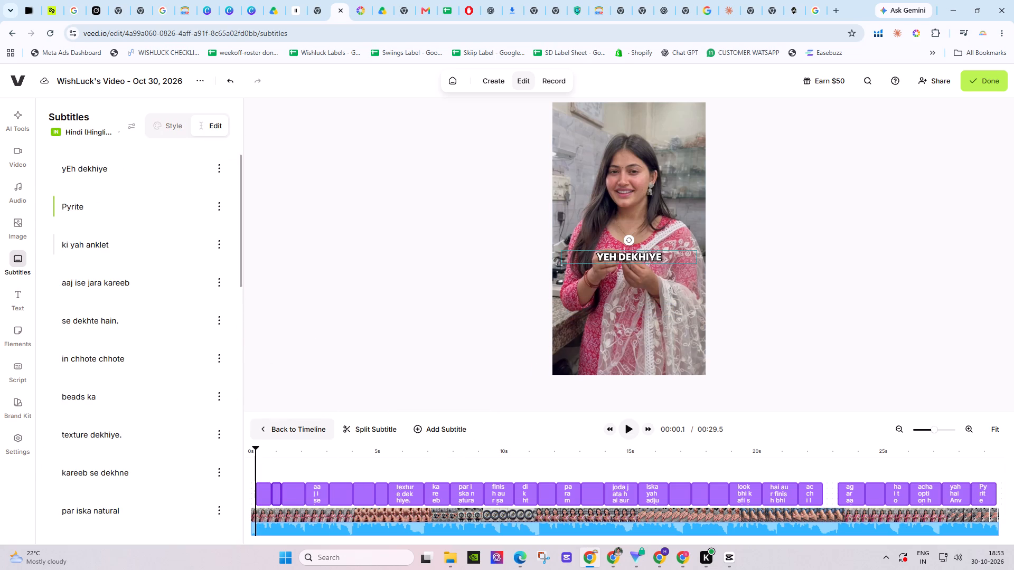
left_click(59, 246)
key("BackSpace")
key("space")
left_click(94, 207)
key("Return")
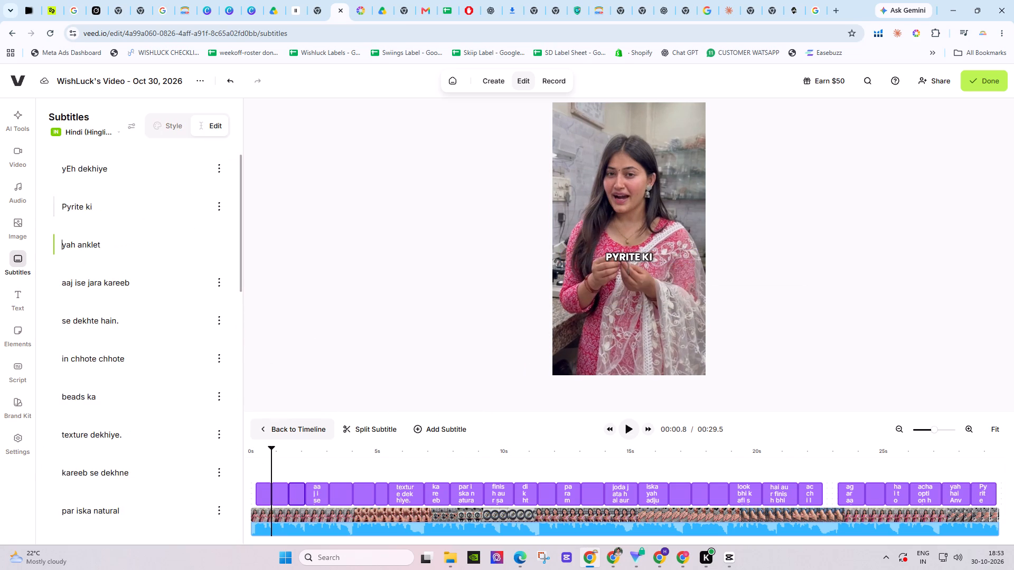
left_click(72, 244)
key("BackSpace")
key("e")
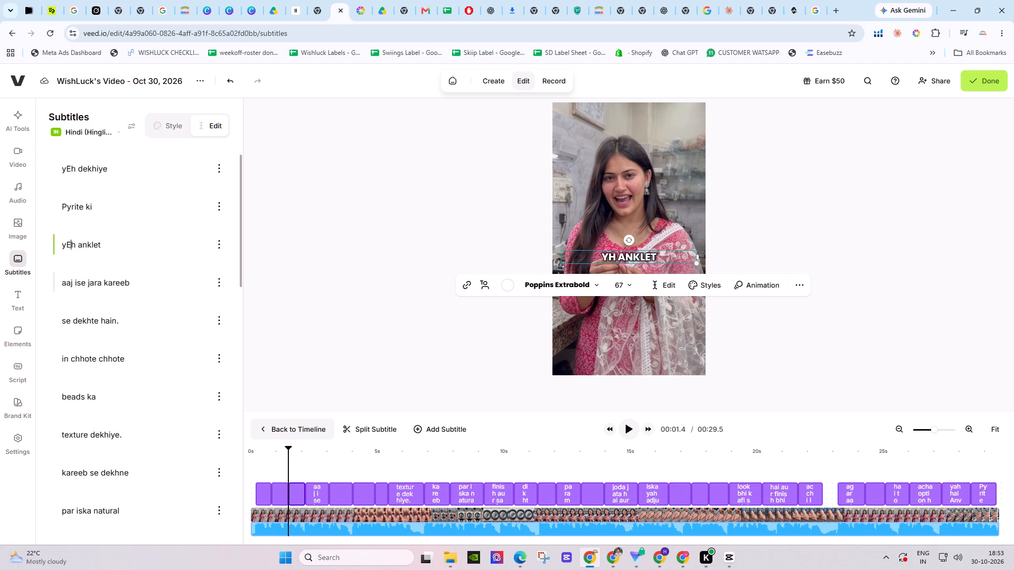
Regroup the following subtitles into "aaj ise", "jara kareeb se" and "dekhte hai", dropping the final "n" and full stop.
left_click(82, 285)
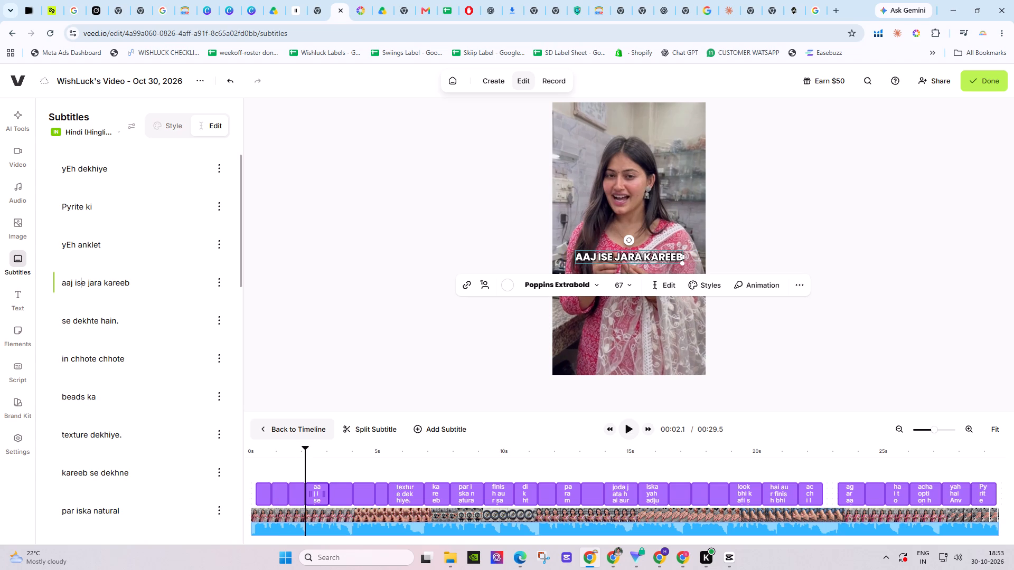
left_click(86, 284)
key("Return")
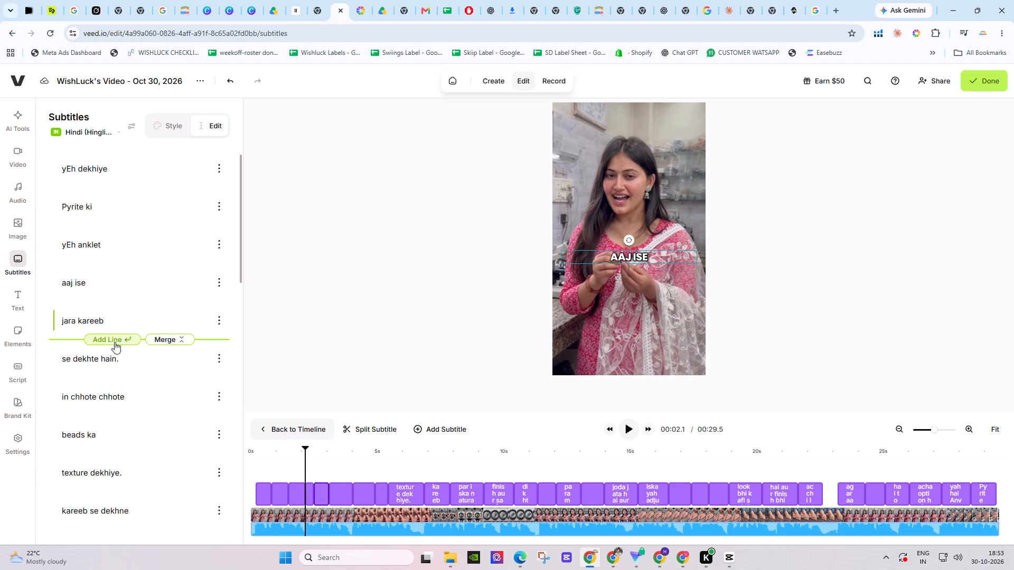
left_click(59, 360)
key("BackSpace")
key("space")
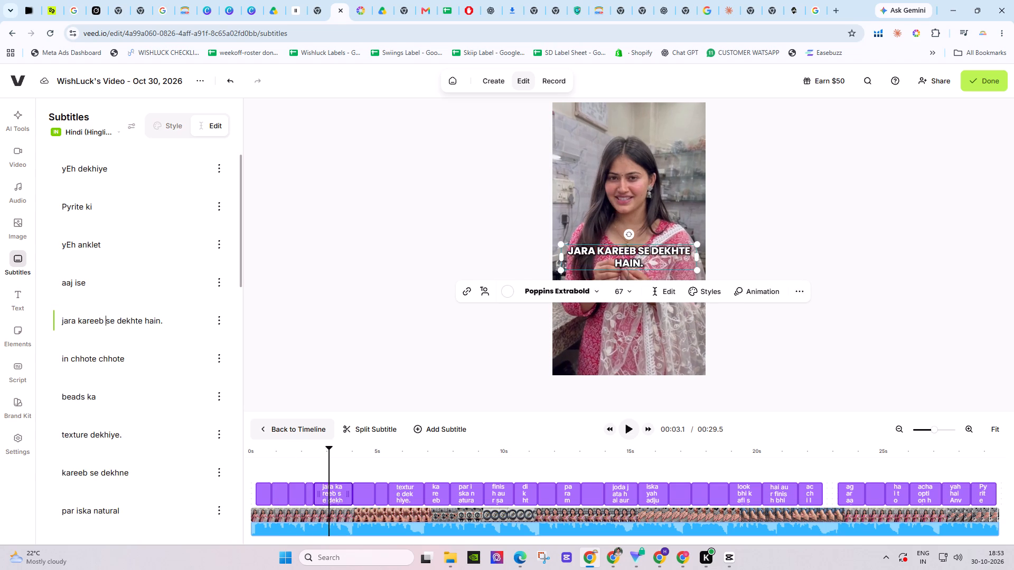
left_click(117, 321)
key("Return")
left_click(123, 363)
key("BackSpace")
key("BackSpace")
Remove the full stop from the "texture dekhiye" subtitle line.
scroll(127, 366, "down", 1)
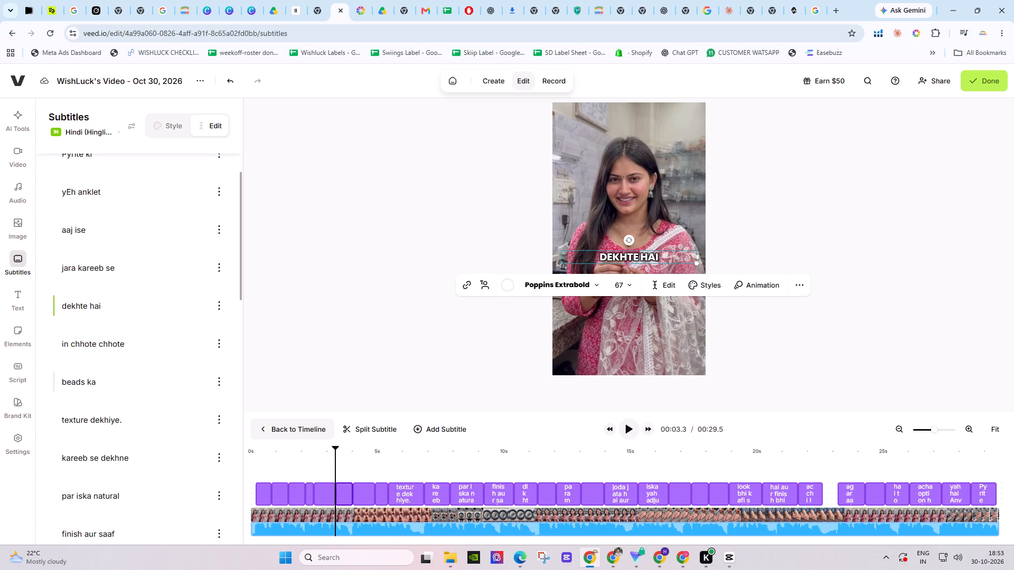
left_click(146, 429)
key("BackSpace")
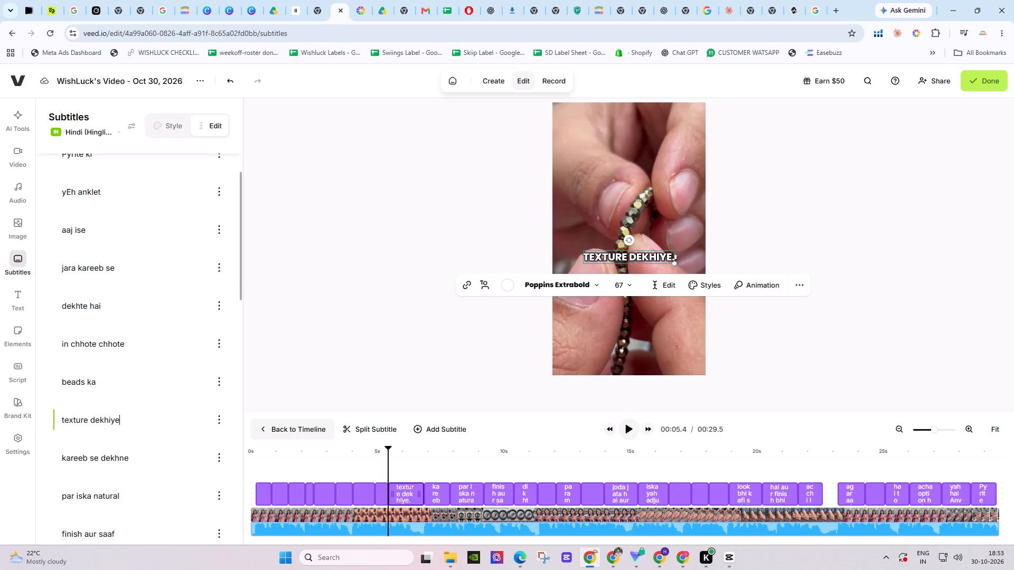
Regroup the "kareeb se dekhne" and "par iska natural" subtitles into "kareeb se", "dekhne par" and "iska natural".
scroll(136, 438, "down", 2)
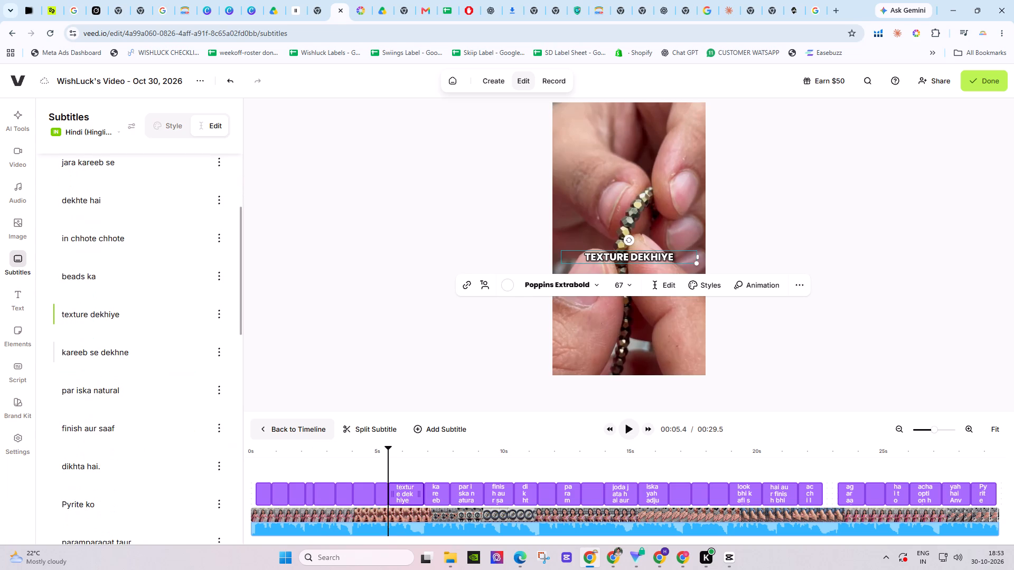
left_click(97, 353)
key("Return")
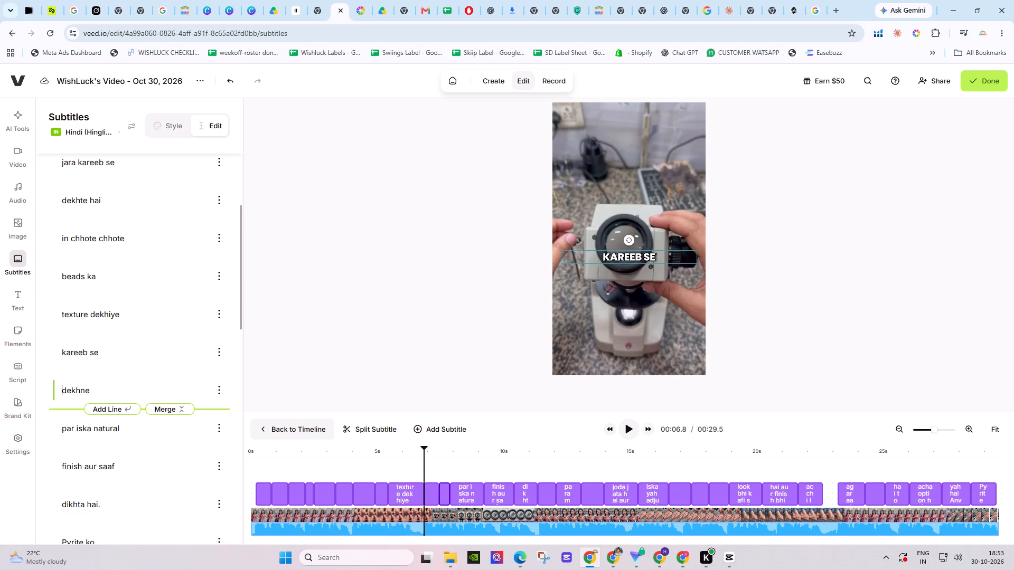
left_click(65, 425)
left_click(61, 425)
key("BackSpace")
key("space")
left_click(106, 391)
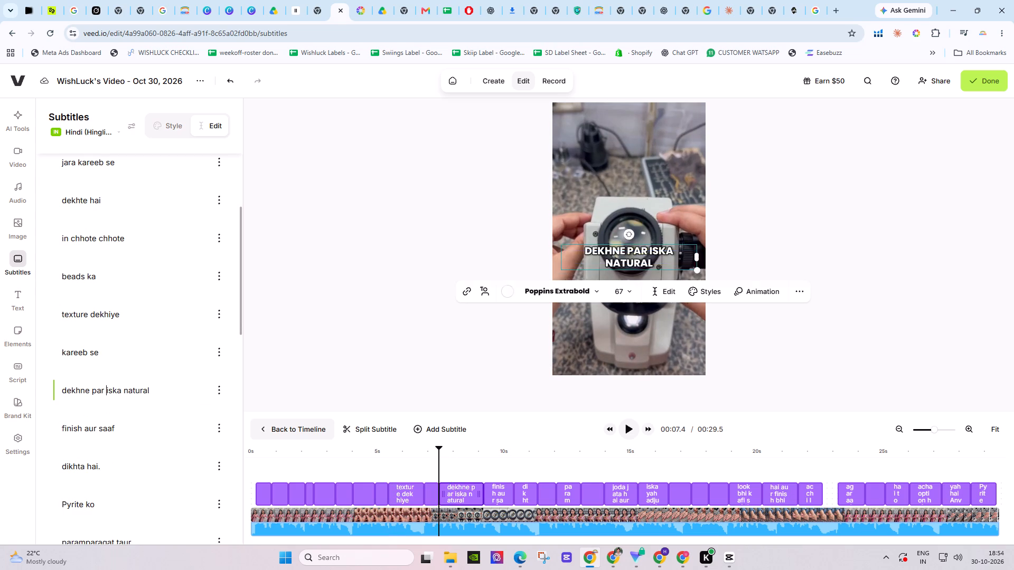
key("Return")
Regroup the next subtitles into "finish aur" and "saaf dikhta hai", removing the closing full stop.
scroll(112, 396, "down", 1)
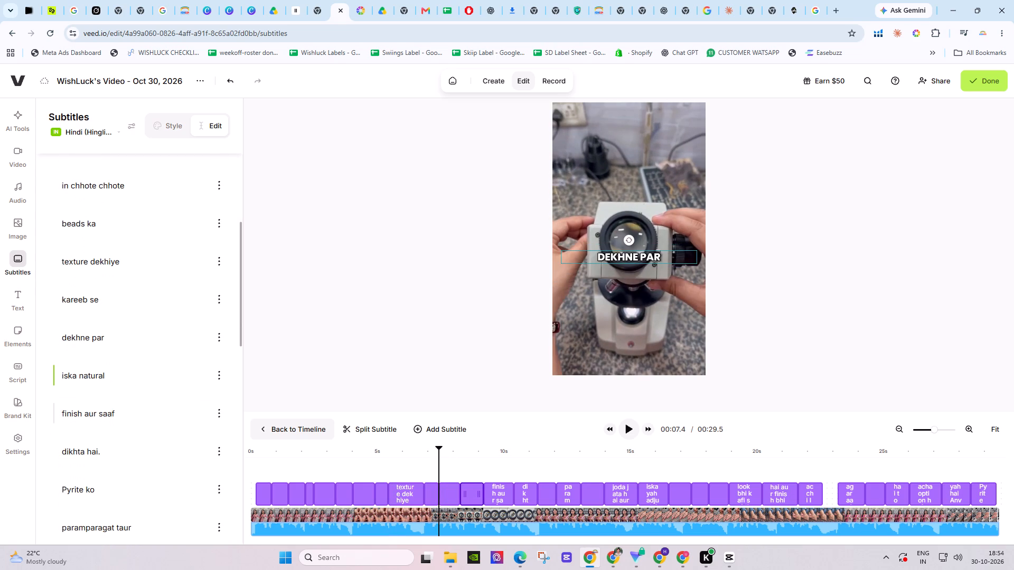
left_click(98, 413)
key("Return")
left_click(59, 495)
key("BackSpace")
key("space")
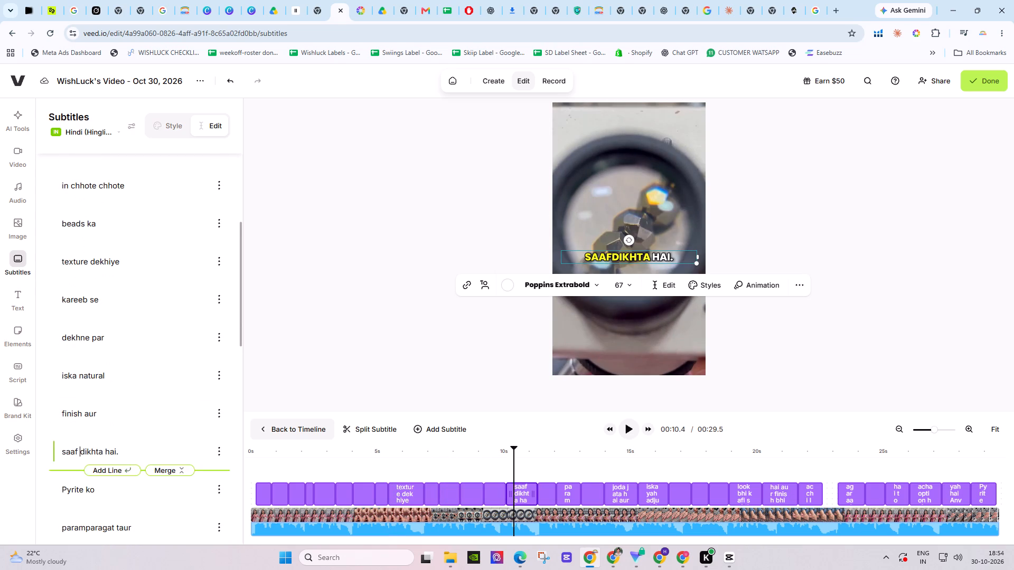
left_click(135, 452)
key("BackSpace")
Regroup the "paramparagat taur" and "par samriddhi se" subtitles into "paramparagat", "taur par" and "samriddhi se".
scroll(140, 448, "down", 2)
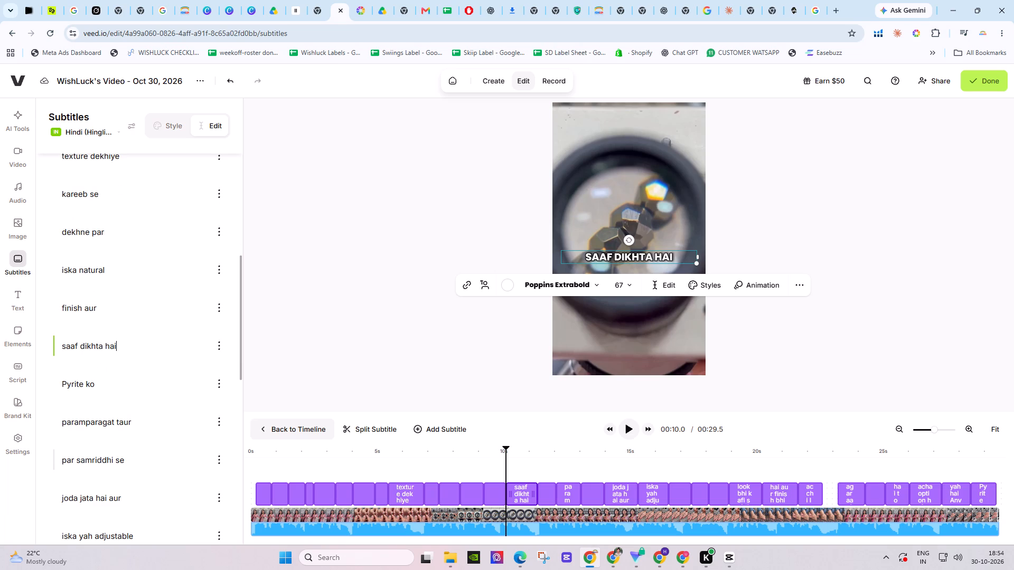
left_click(62, 459)
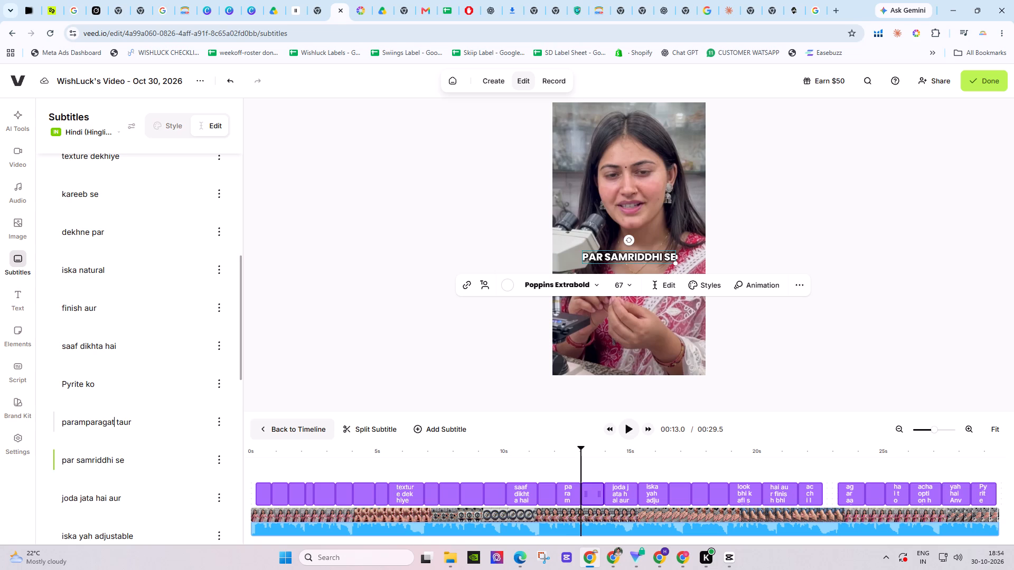
left_click(115, 424)
key("Return")
left_click(60, 496)
key("BackSpace")
key("space")
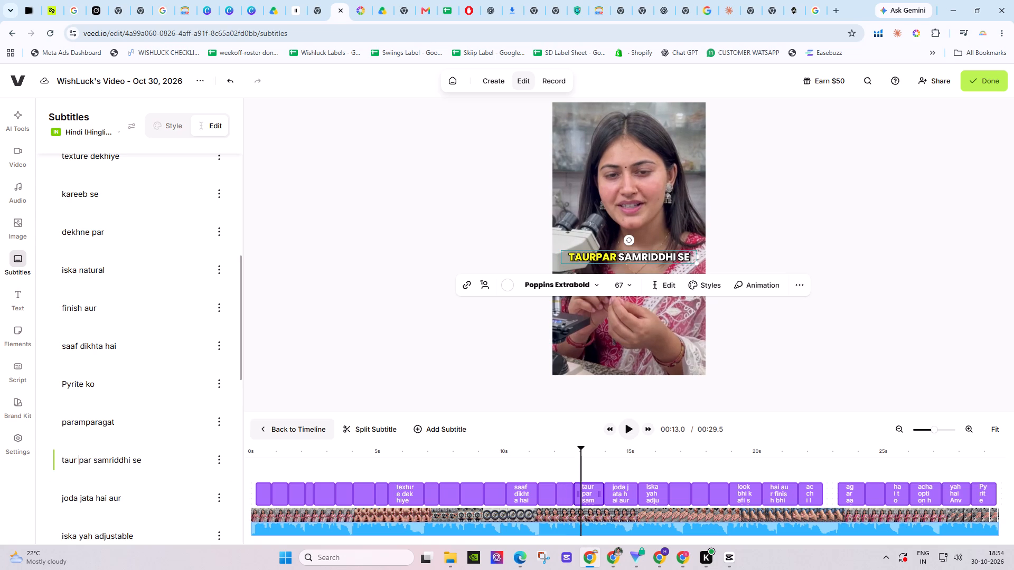
left_click(93, 459)
key("Return")
Regroup and correct the following subtitles into the lines "joda jata hai", "aur iska" and "yEh adjustable".
scroll(149, 462, "down", 2)
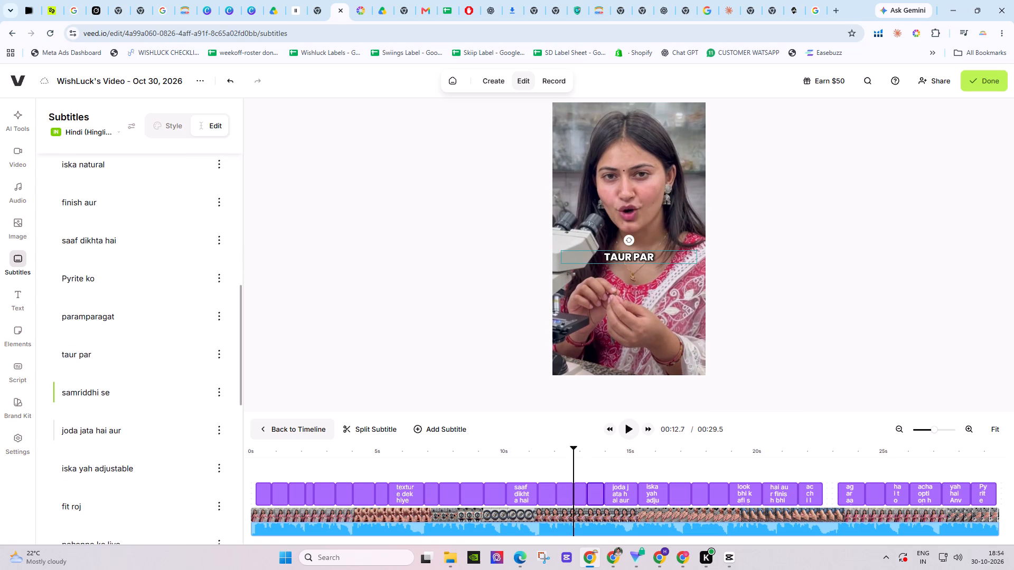
left_click(108, 428)
key("Return")
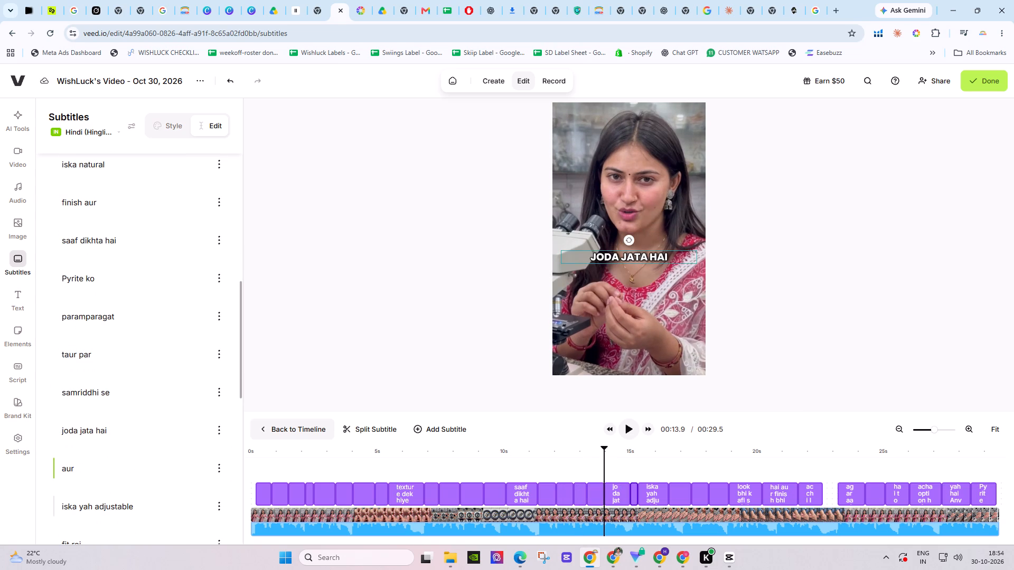
left_click(60, 511)
key("BackSpace")
key("space")
left_click(92, 469)
key("Return")
scroll(95, 491, "down", 1)
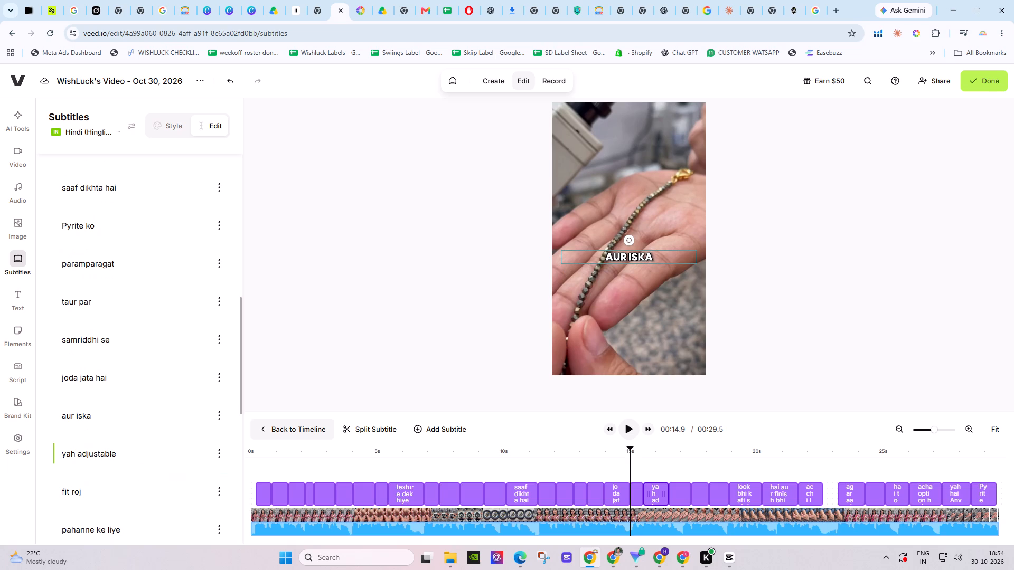
left_click(69, 455)
key("BackSpace")
key("e")
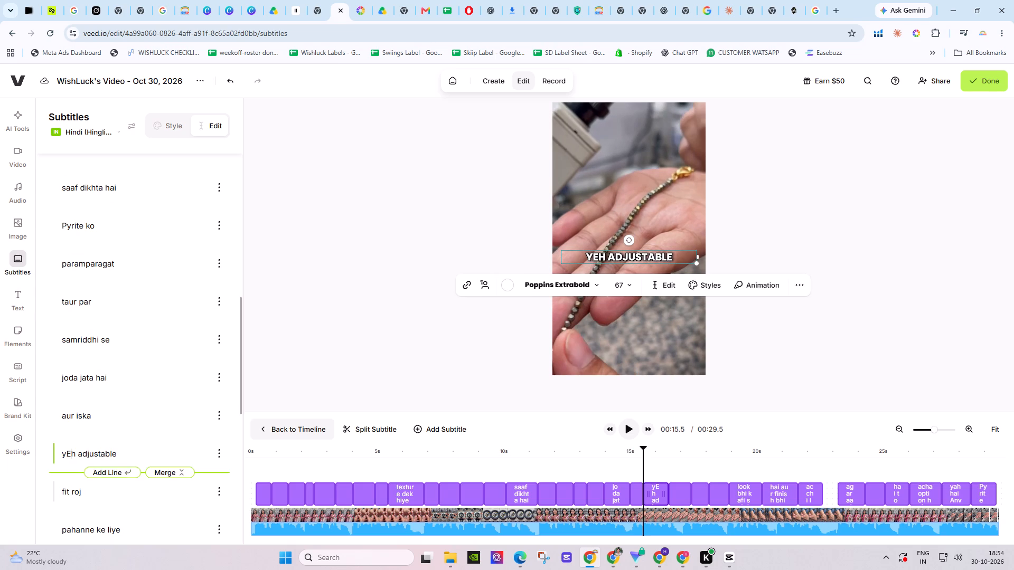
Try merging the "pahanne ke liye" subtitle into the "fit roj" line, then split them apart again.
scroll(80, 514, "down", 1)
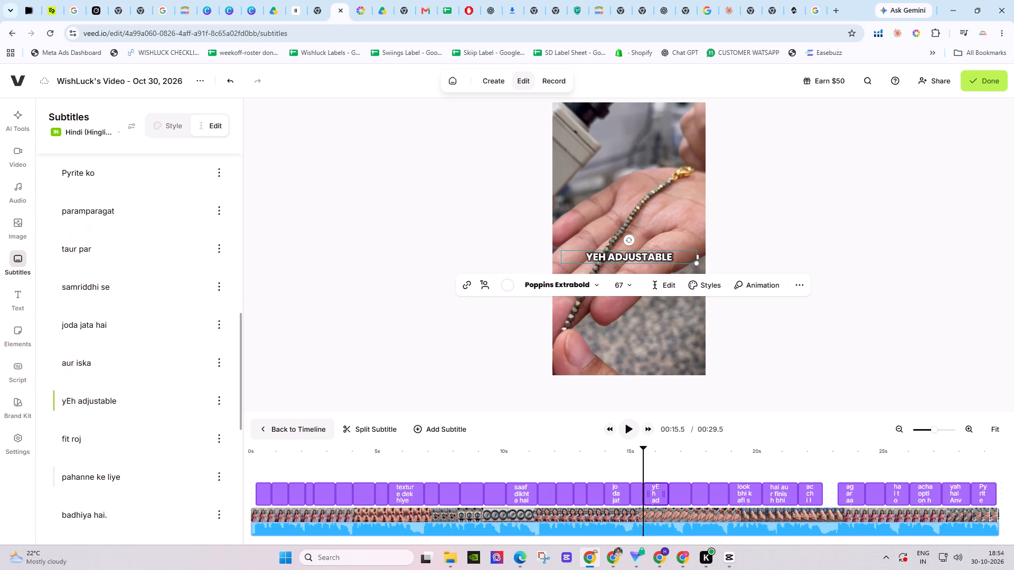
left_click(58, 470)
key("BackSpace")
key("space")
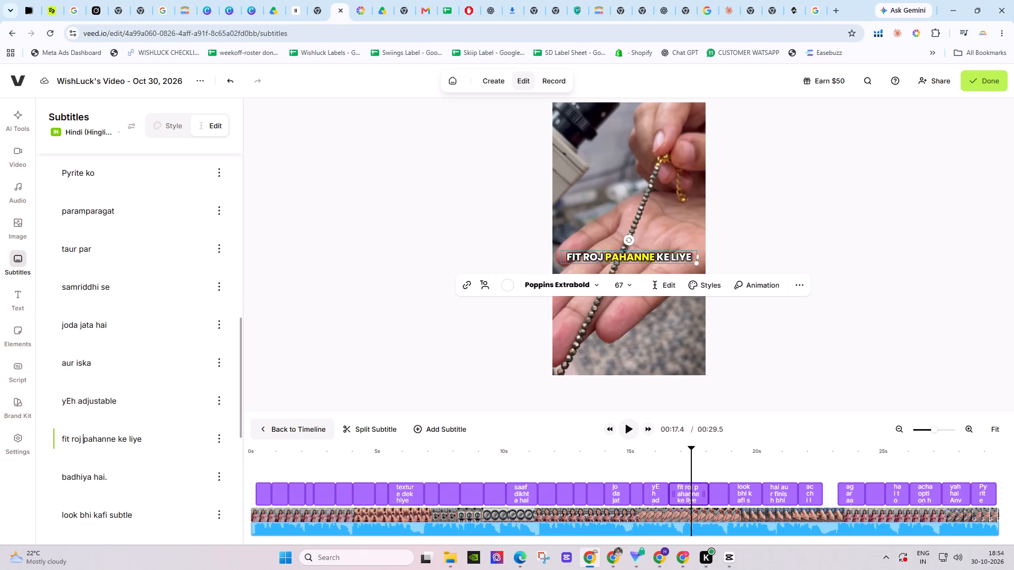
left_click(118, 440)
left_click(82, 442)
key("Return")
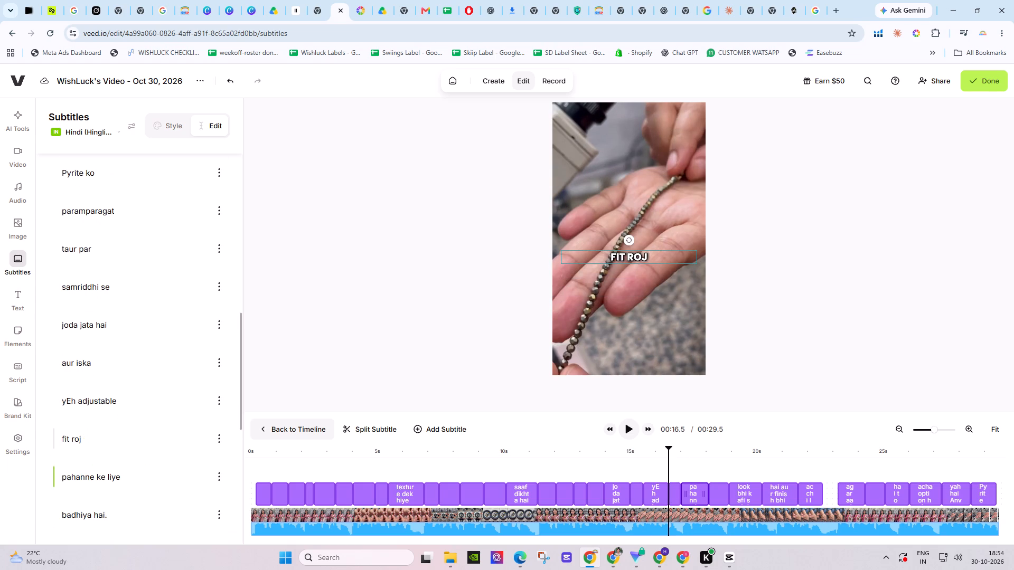
Correct the "fit roj" subtitle to read "fit rOZ".
left_click(78, 444)
key("BackSpace")
left_click(83, 443)
key("BackSpace")
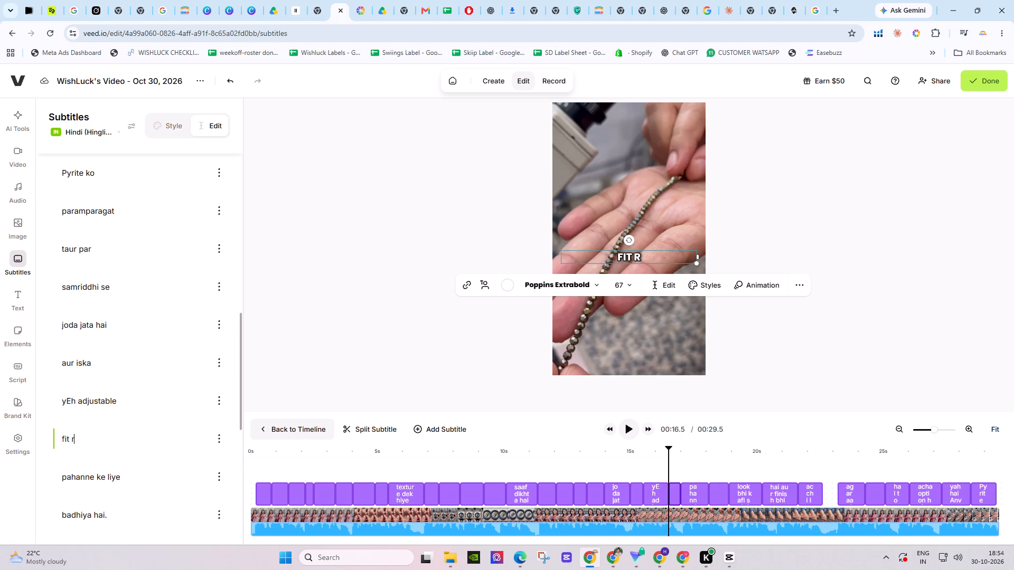
key("o")
key("z")
Remove the closing full stop from the "badhiya hai" subtitle.
scroll(122, 484, "down", 1)
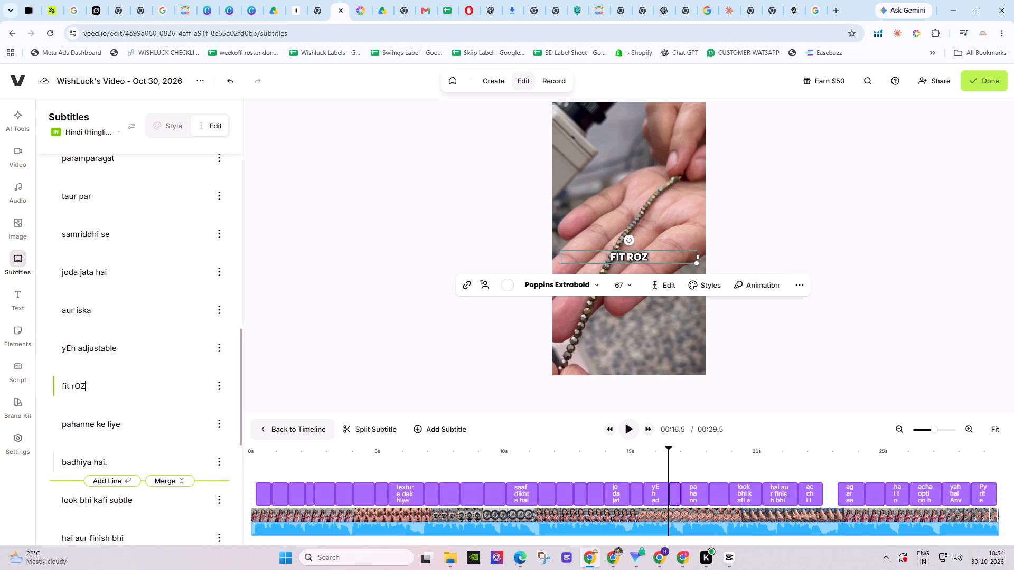
left_click(132, 466)
key("equal")
scroll(132, 466, "down", 1)
key("BackSpace")
key("BackSpace")
key("BackSpace")
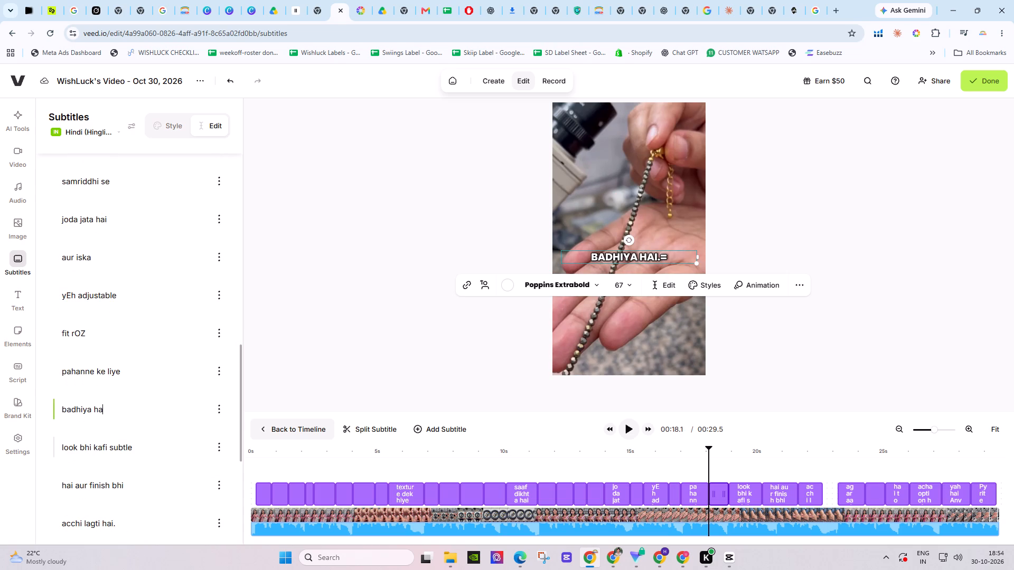
key("i")
Regroup the "look bhi kafi subtle" and "hai aur finish bhi" subtitles into "look bhi kafi", "subtle hai" and "aur finish bhi".
scroll(126, 450, "down", 1)
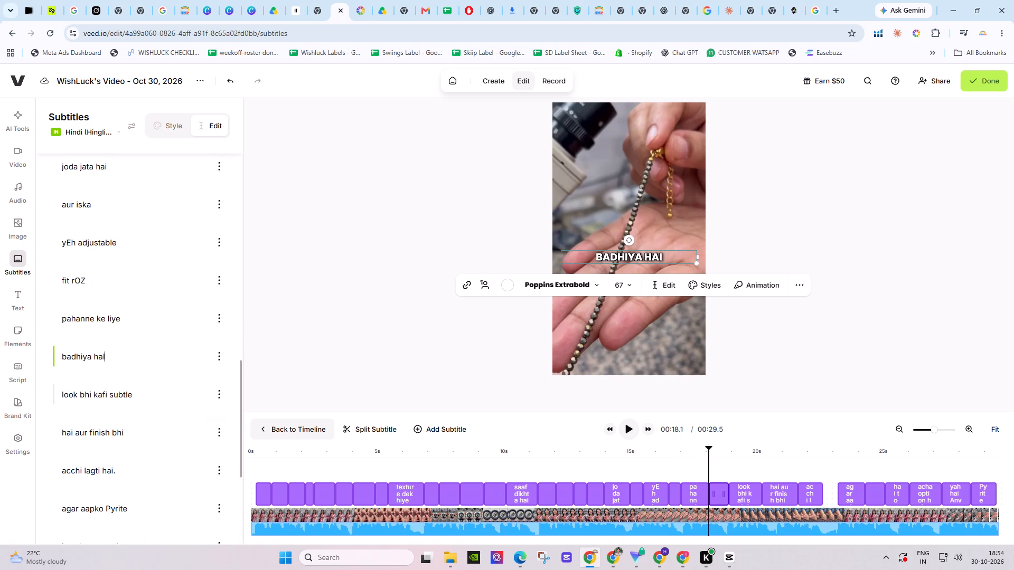
left_click(94, 395)
left_click(107, 398)
key("Return")
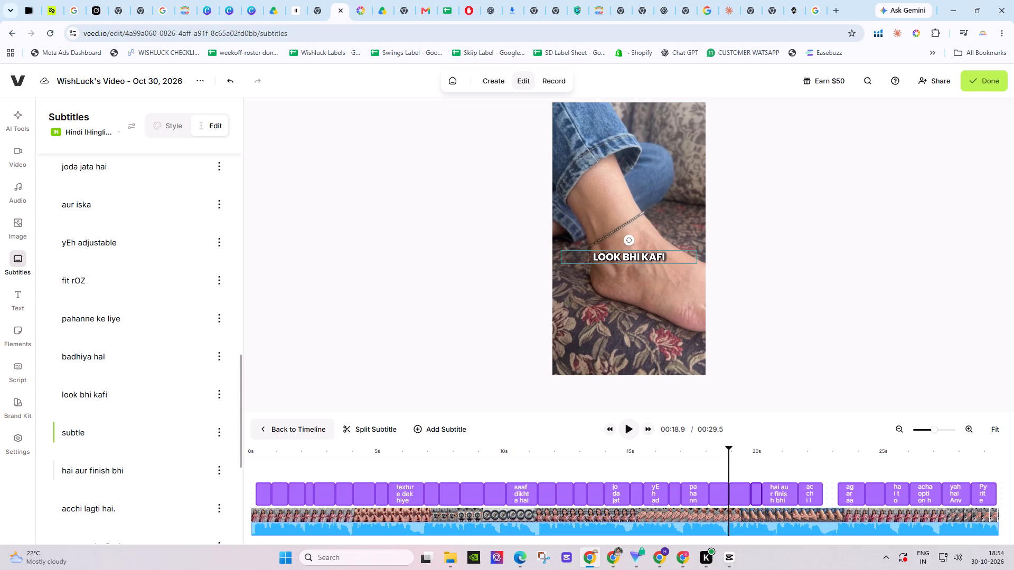
left_click(58, 465)
key("BackSpace")
key("space")
left_click(101, 431)
key("Return")
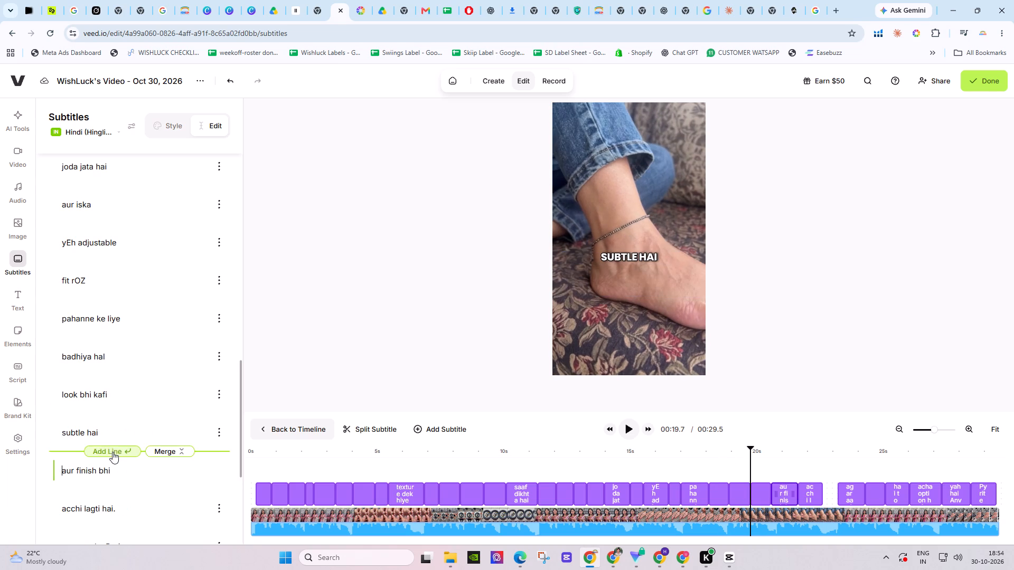
Remove the closing full stop from the "acchi lagti hai" subtitle.
scroll(135, 462, "down", 1)
left_click(133, 451)
key("BackSpace")
Regroup the "agar aapko Pyrite" and "jewelry pasand" subtitles into "agar aapko", "Pyrite jewelry" and "pasand".
scroll(143, 454, "down", 1)
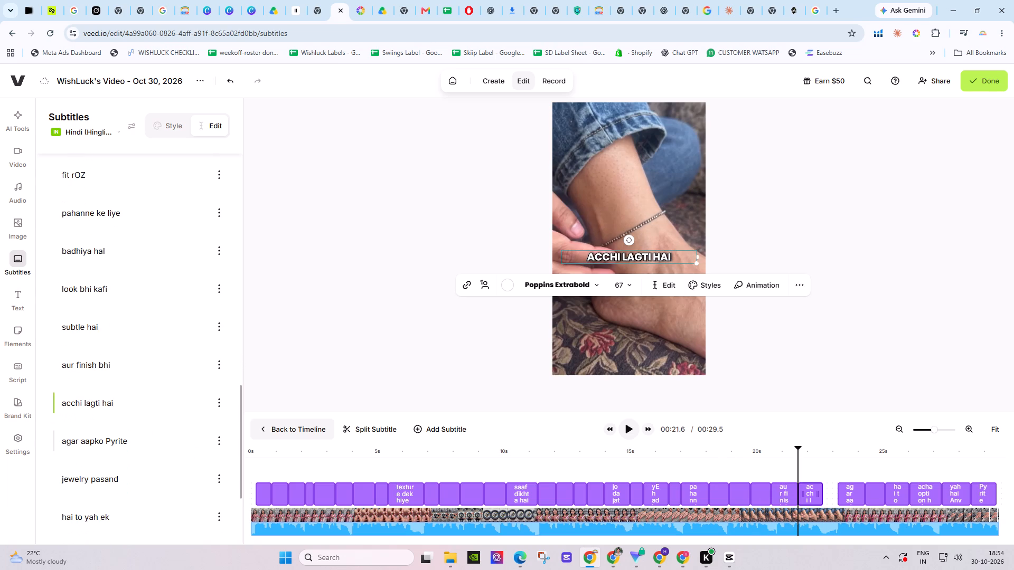
left_click(103, 438)
key("Return")
left_click(62, 516)
key("BackSpace")
key("space")
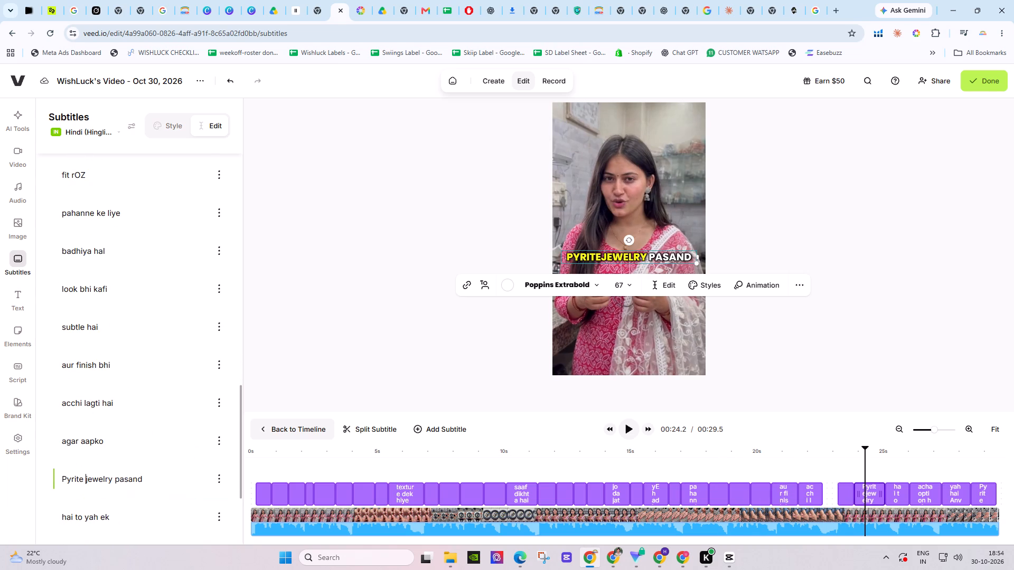
left_click(106, 479)
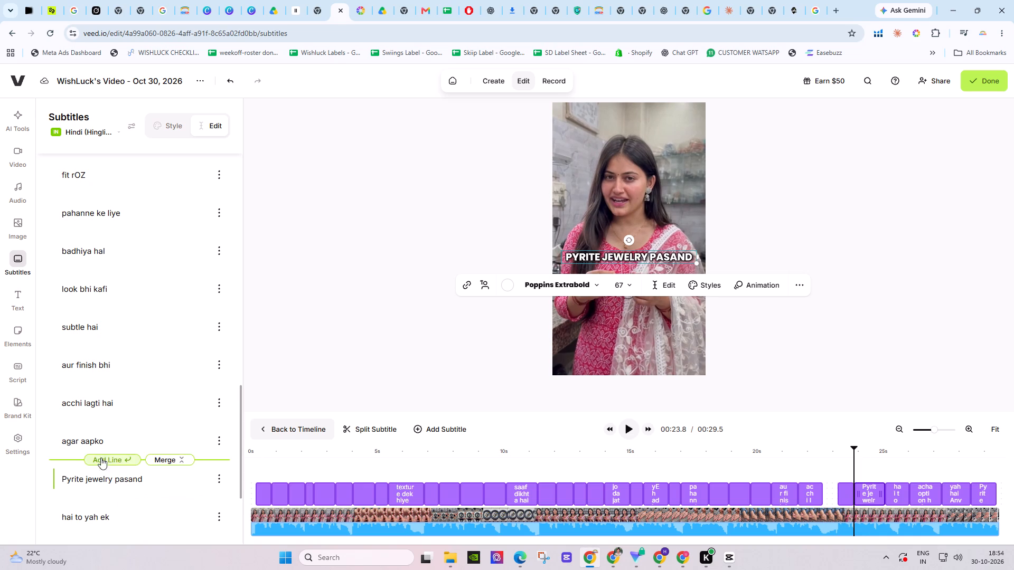
left_click(116, 477)
key("Return")
scroll(148, 474, "down", 2)
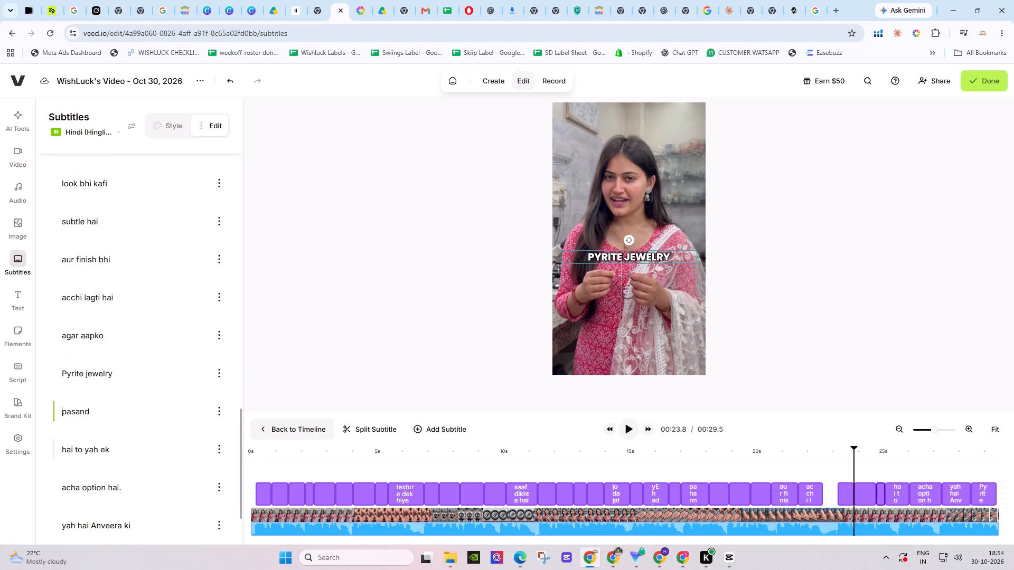
Regroup "pasand" and "hai to yah ek" into the subtitles "pasand hai" and "to yEh ek", correcting the spelling of "yah".
left_click(60, 450)
key("BackSpace")
key("space")
left_click(104, 412)
key("Return")
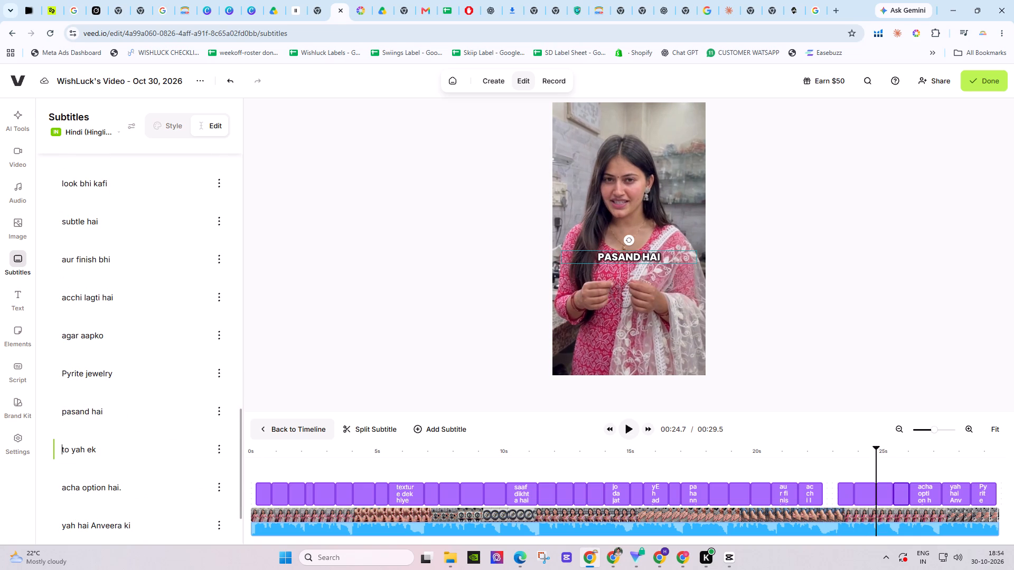
left_click(81, 449)
key("BackSpace")
key("e")
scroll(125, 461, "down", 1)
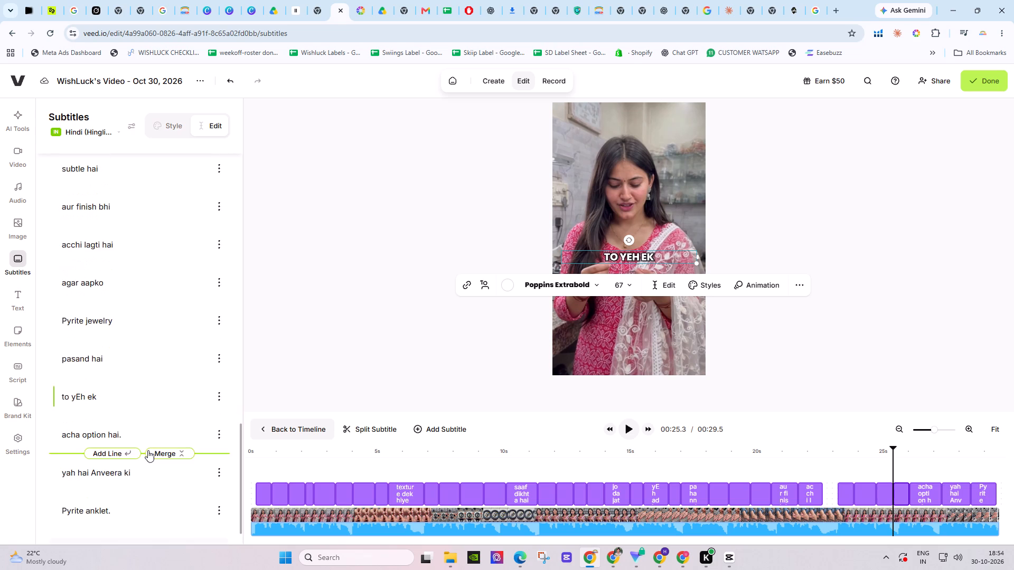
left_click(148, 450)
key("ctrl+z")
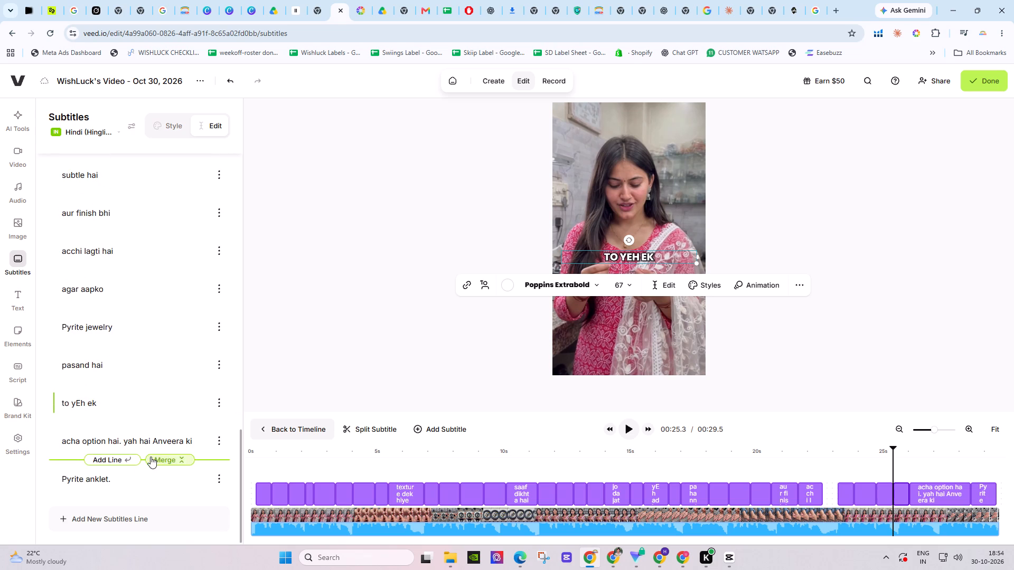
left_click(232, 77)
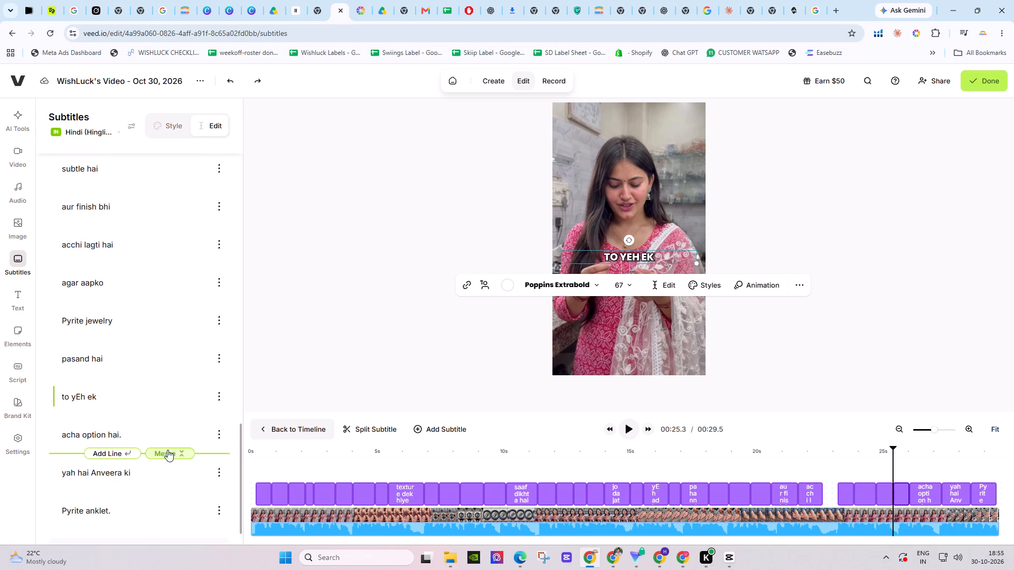
Remove the closing full stop from the "acha option hai" subtitle.
left_click(159, 438)
key("BackSpace")
Correct "yah" to "yEh" in the "yah hai Anveera ki" subtitle and split it into "yEh hai" and "Anveera ki".
scroll(159, 438, "down", 1)
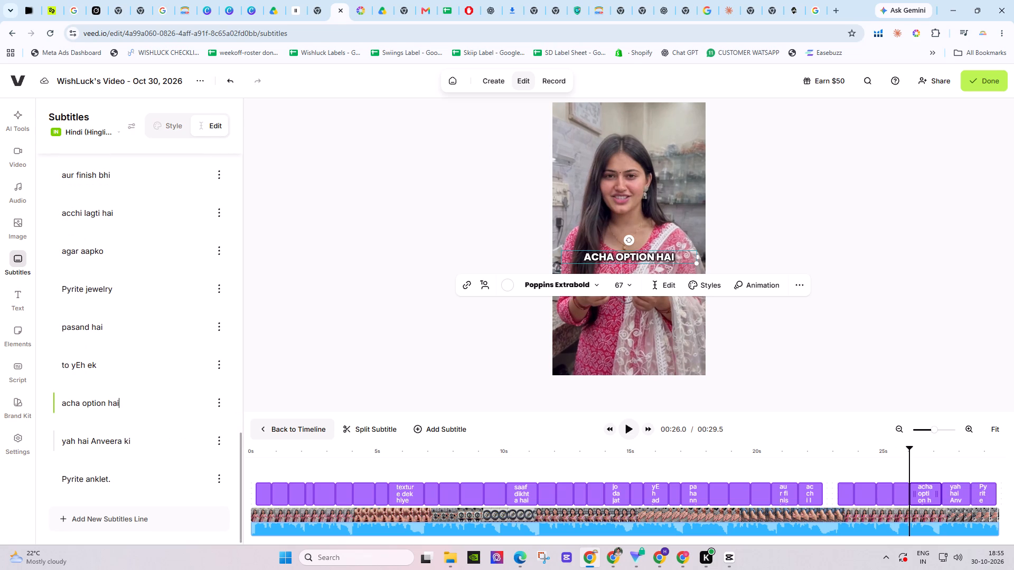
left_click(70, 440)
key("BackSpace")
key("e")
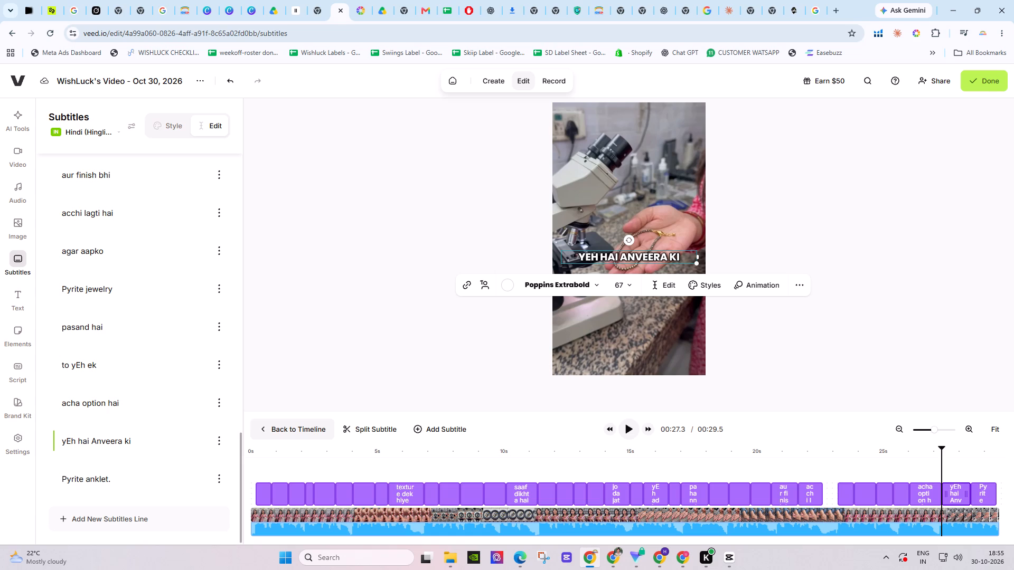
left_click(92, 441)
key("Return")
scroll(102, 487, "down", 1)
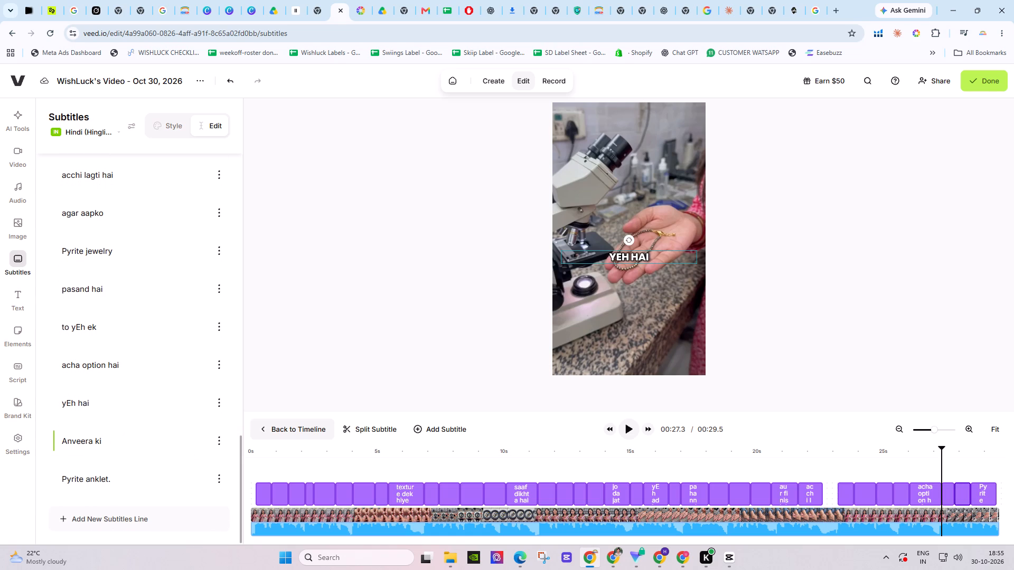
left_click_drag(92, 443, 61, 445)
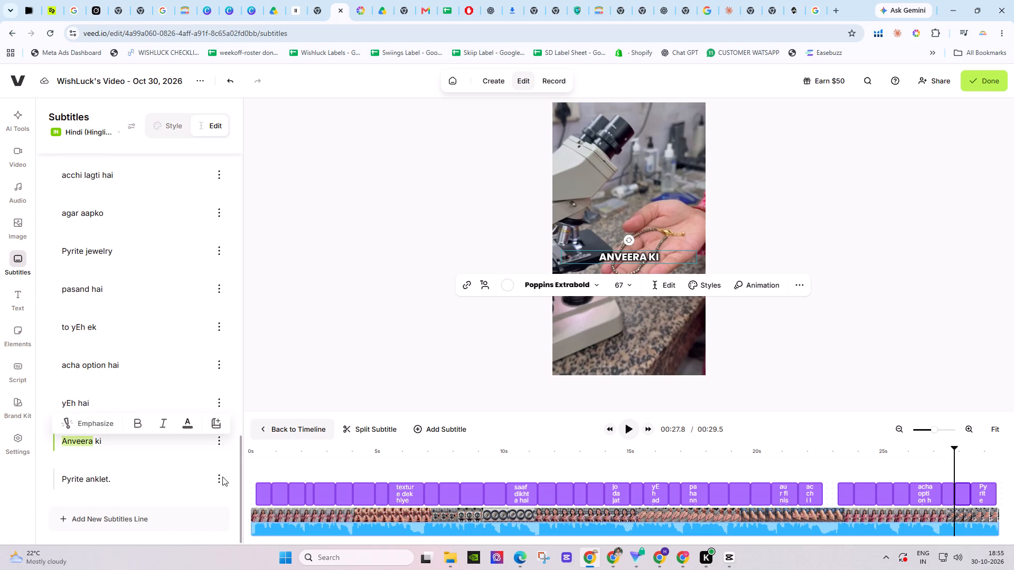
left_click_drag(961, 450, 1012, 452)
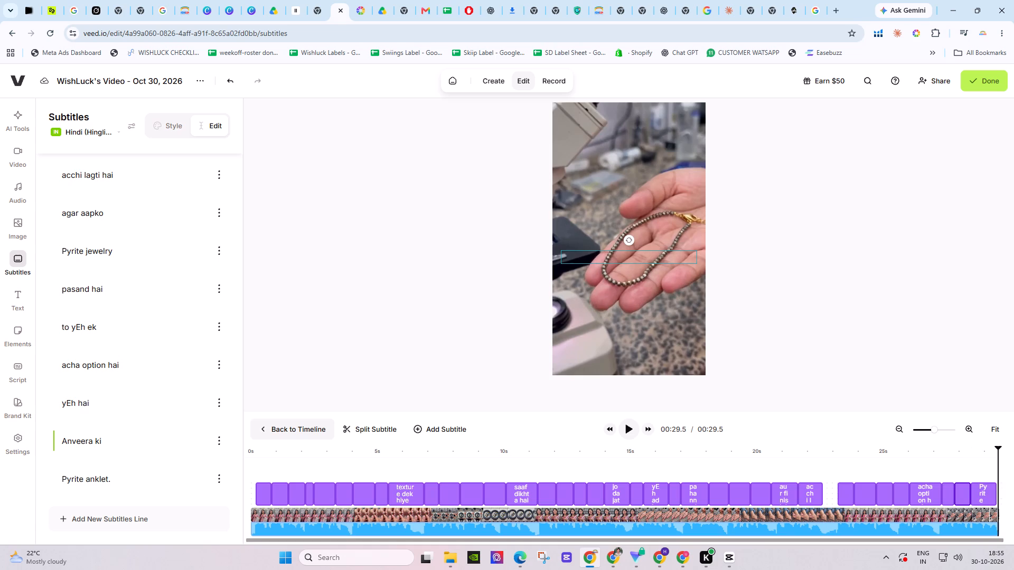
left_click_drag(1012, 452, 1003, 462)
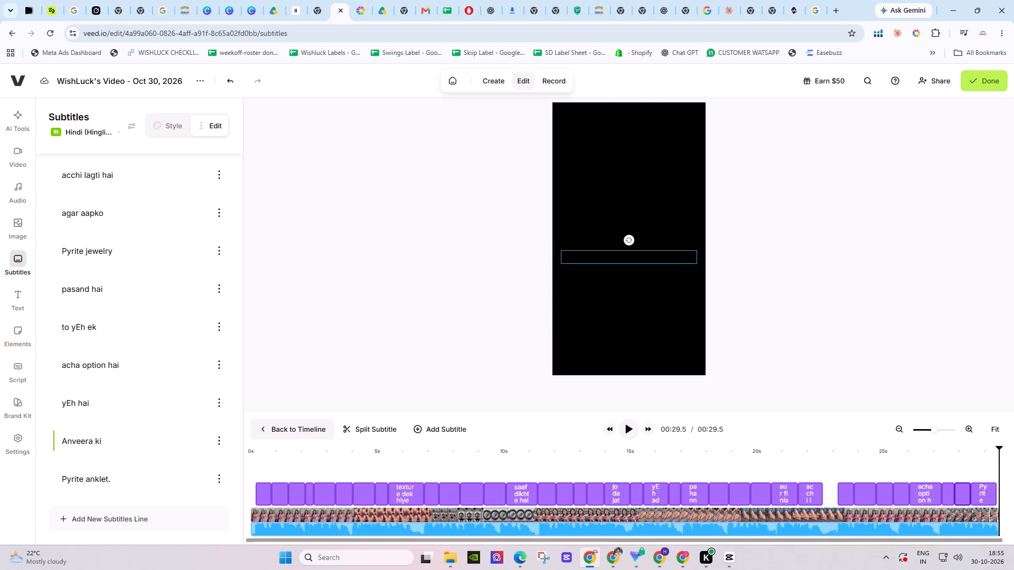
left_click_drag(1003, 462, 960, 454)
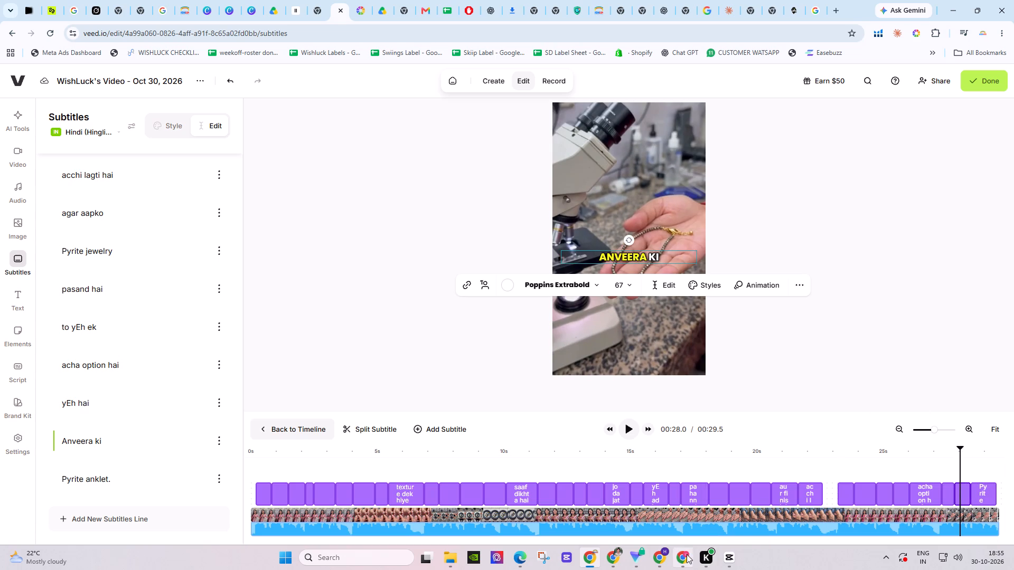
Switch to the 7 Horses Pyrite Frame product page and copy the brand name "anvyra" from its web address.
left_click(662, 564)
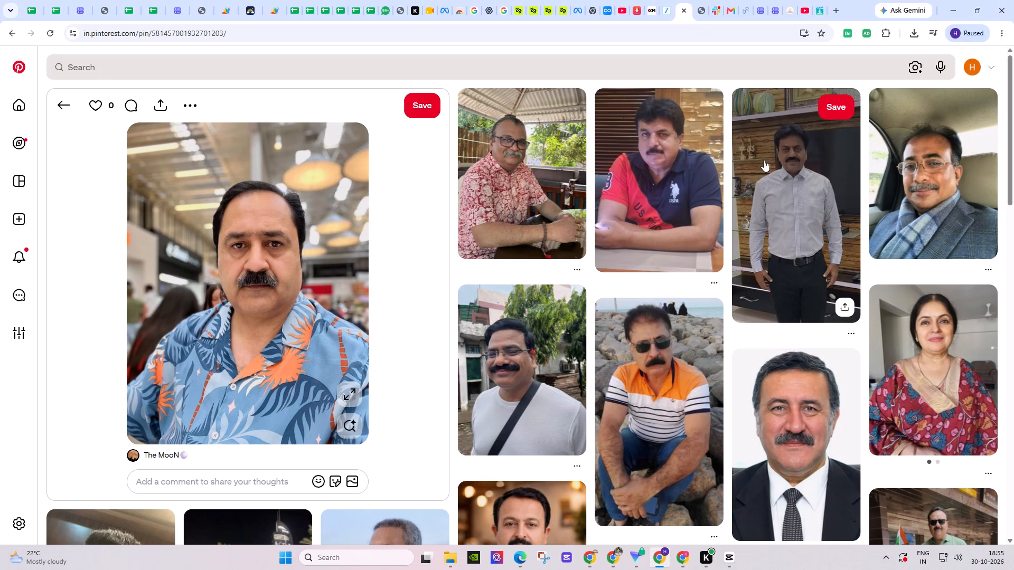
left_click(786, 14)
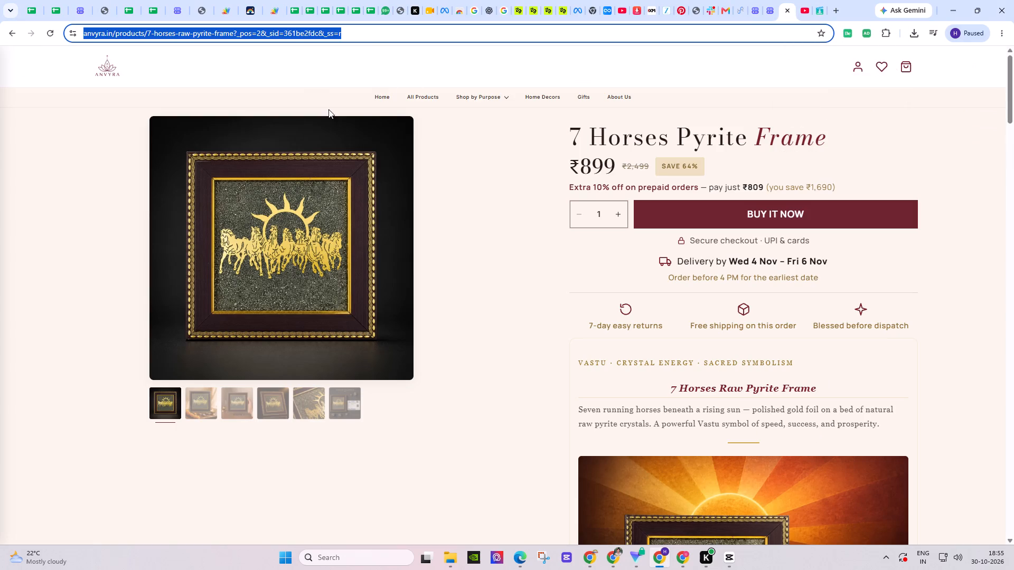
left_click(744, 164)
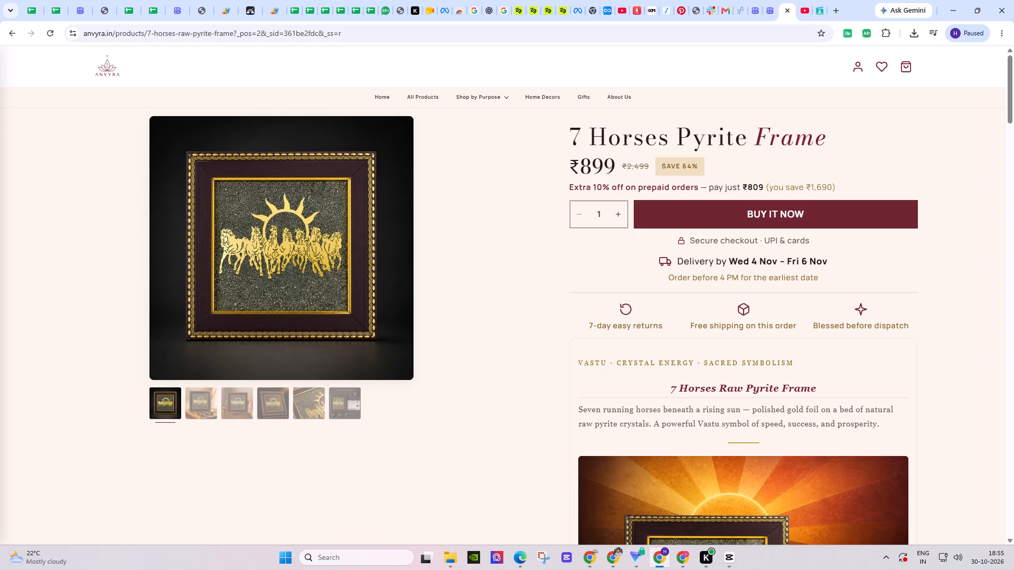
scroll(707, 366, "up", 2)
left_click(103, 32)
left_click(146, 33)
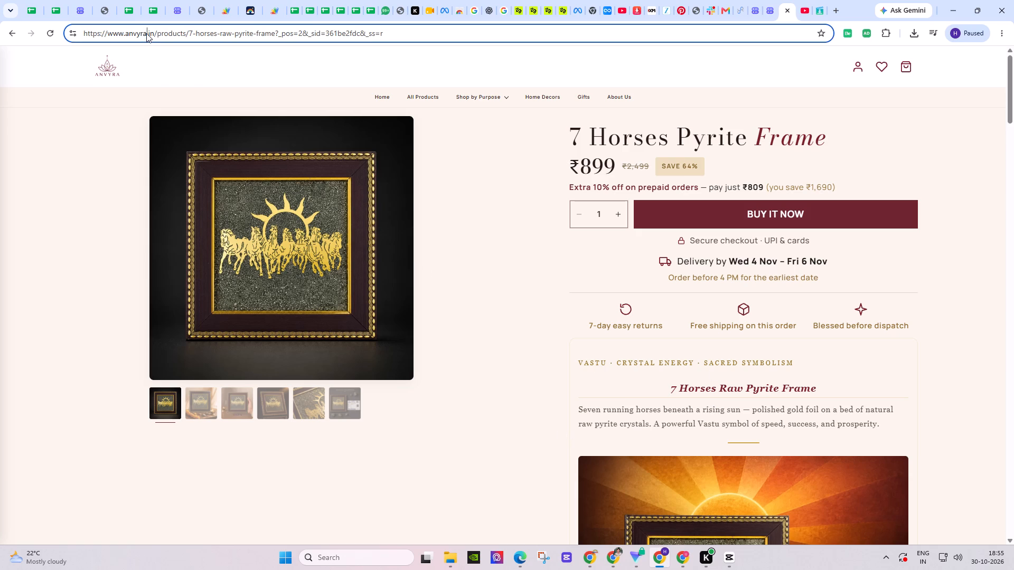
left_click_drag(146, 33, 126, 34)
key("ctrl+c")
left_click(686, 555)
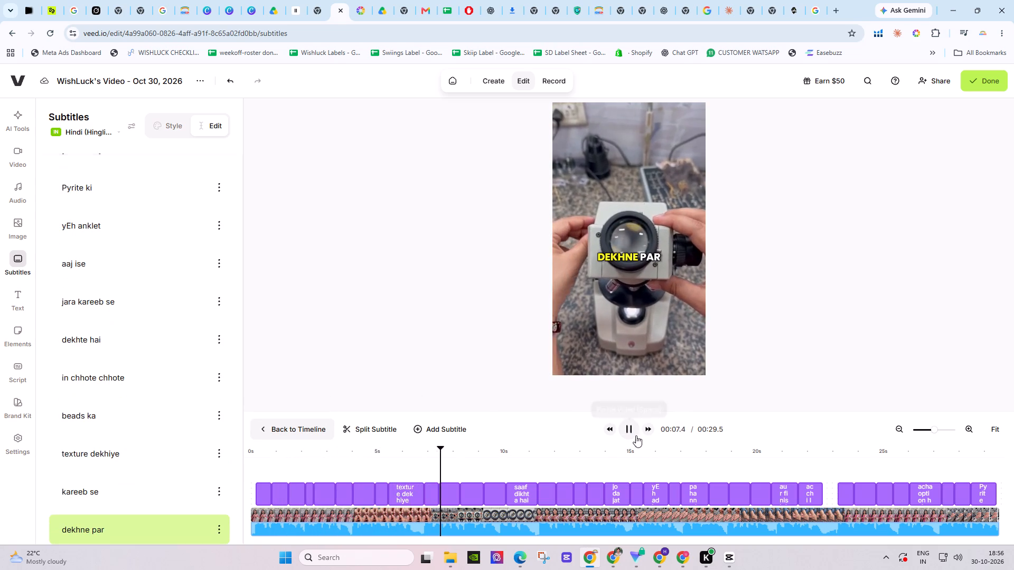
key("space")
left_click_drag(637, 259, 637, 298)
key("space")
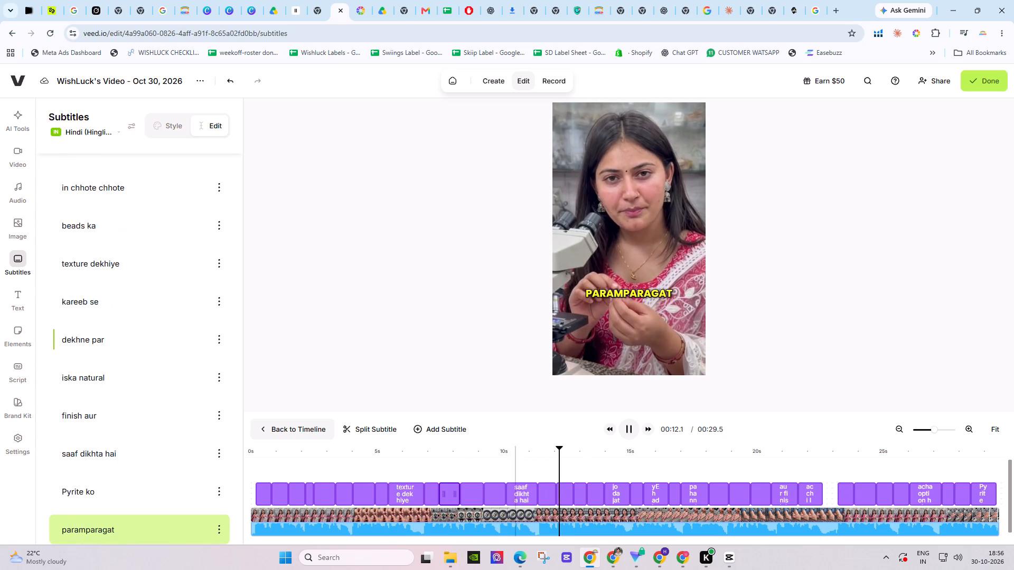
Play the rest of the video to check the subtitles, replaying the section from "look bhi kafi" to the end.
key("space")
key("space")
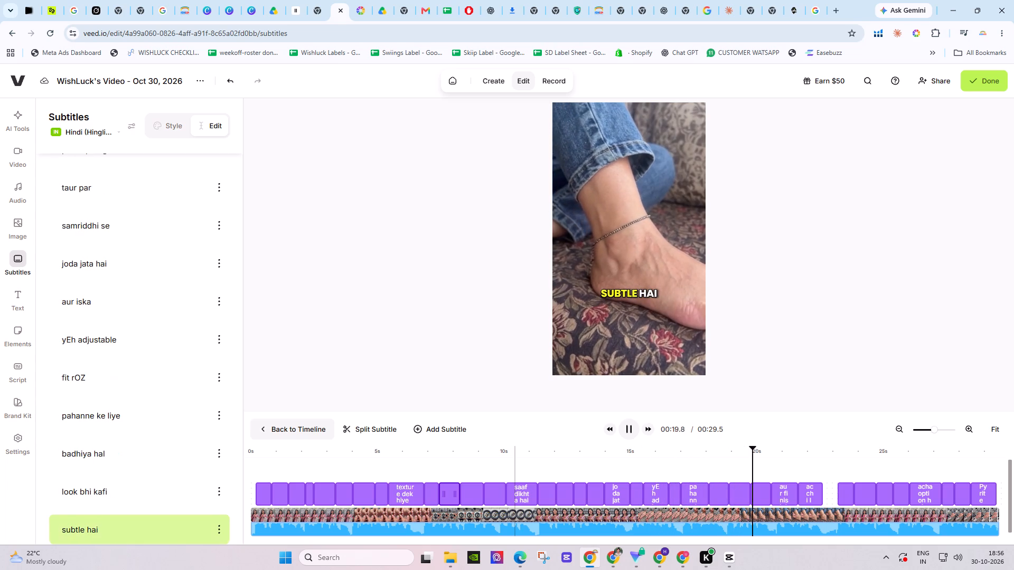
key("space")
left_click(737, 444)
key("space")
left_click(737, 447)
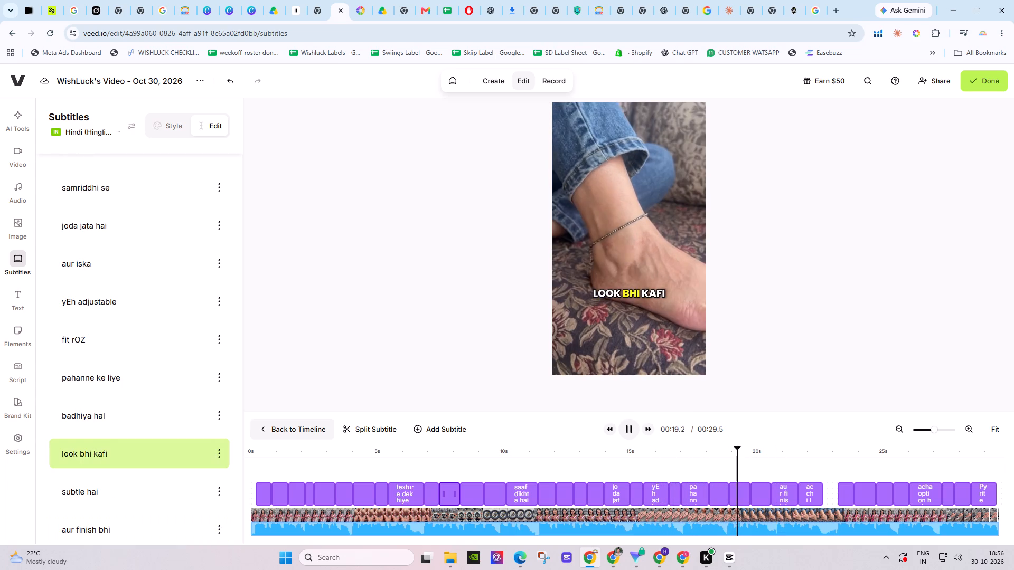
key("space")
left_click(738, 448)
key("space")
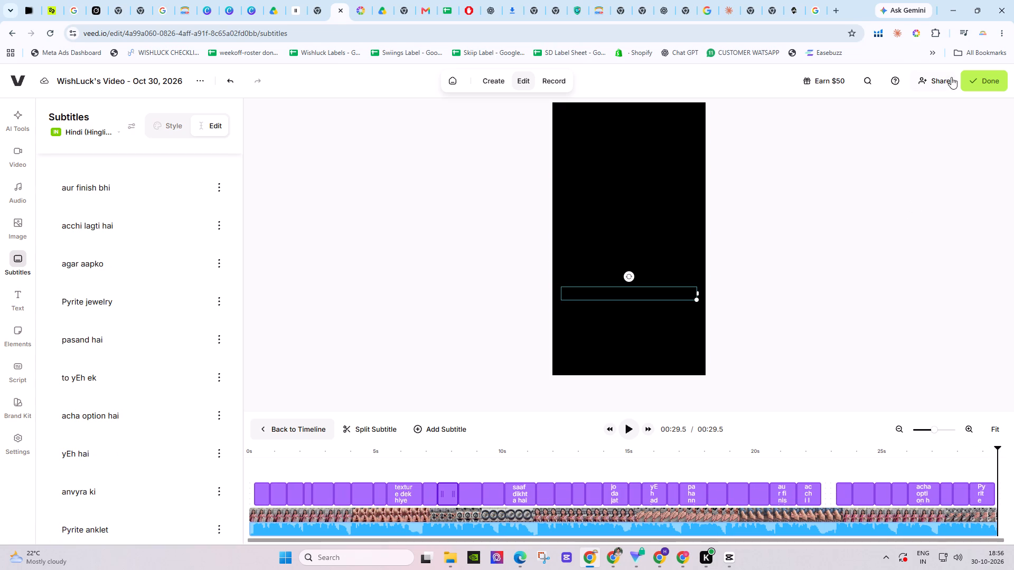
Finish the subtitle edit and render the video.
left_click(975, 84)
Switch to File Explorer, open the Downloads folder and check how the existing PYRITE ANKLET edits are named and numbered.
left_click(457, 557)
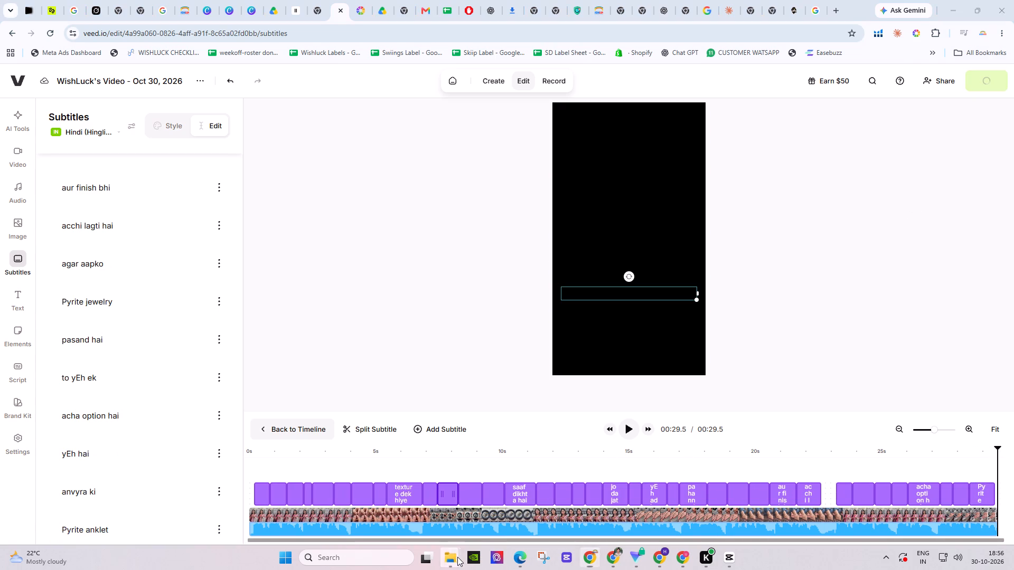
left_click(464, 497)
left_click(45, 194)
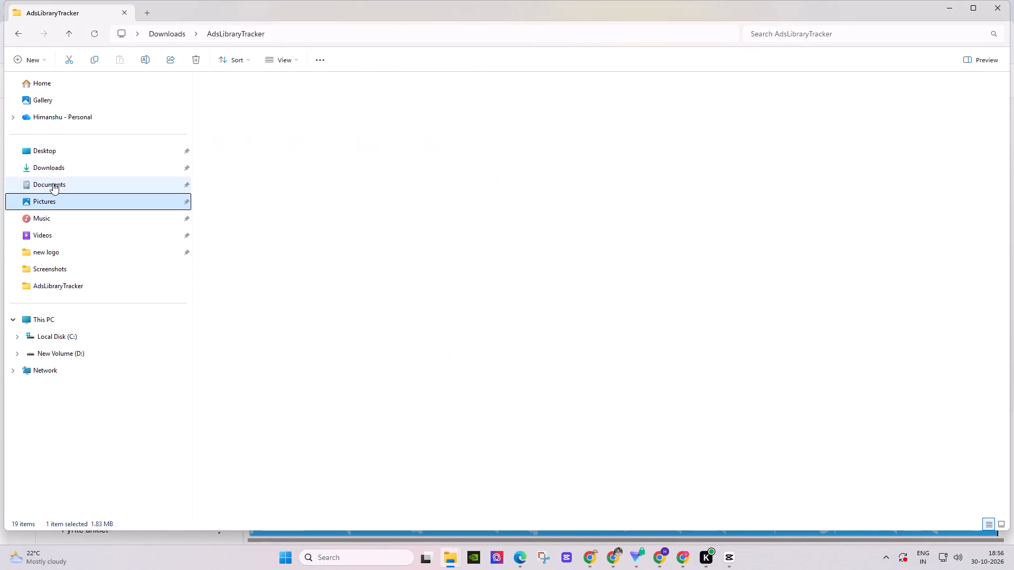
left_click(56, 170)
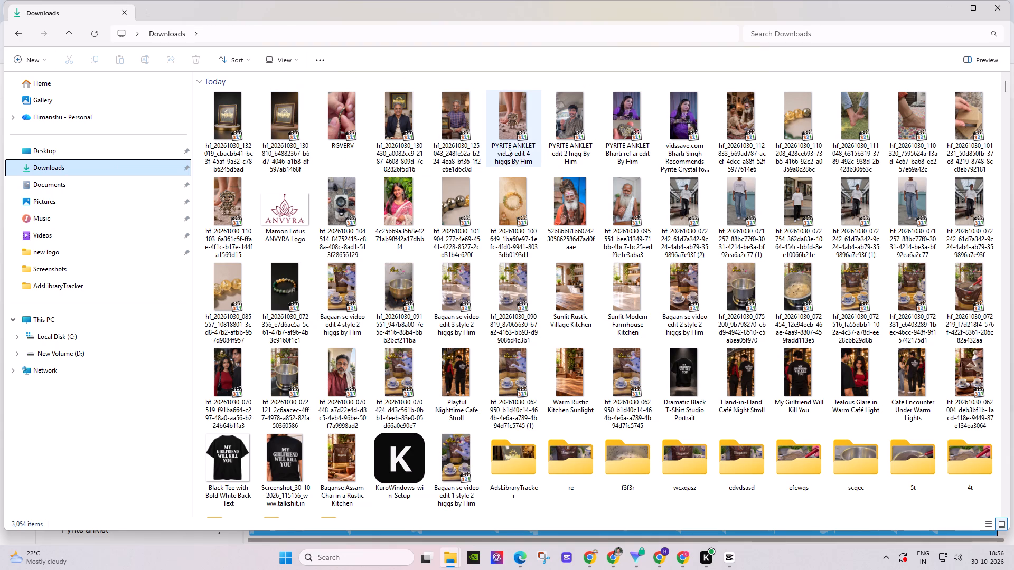
left_click(514, 142)
right_click(514, 142)
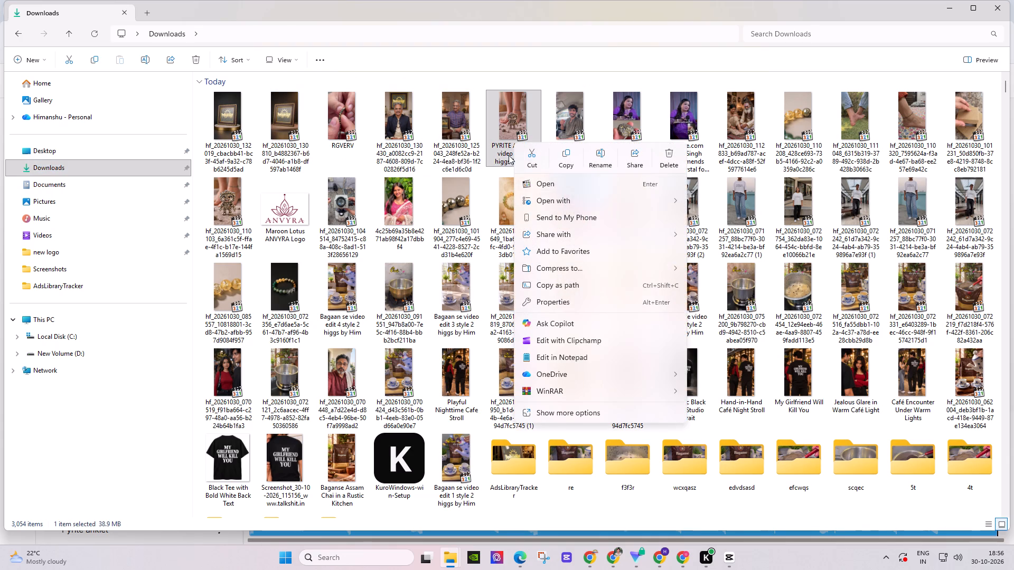
left_click(508, 155)
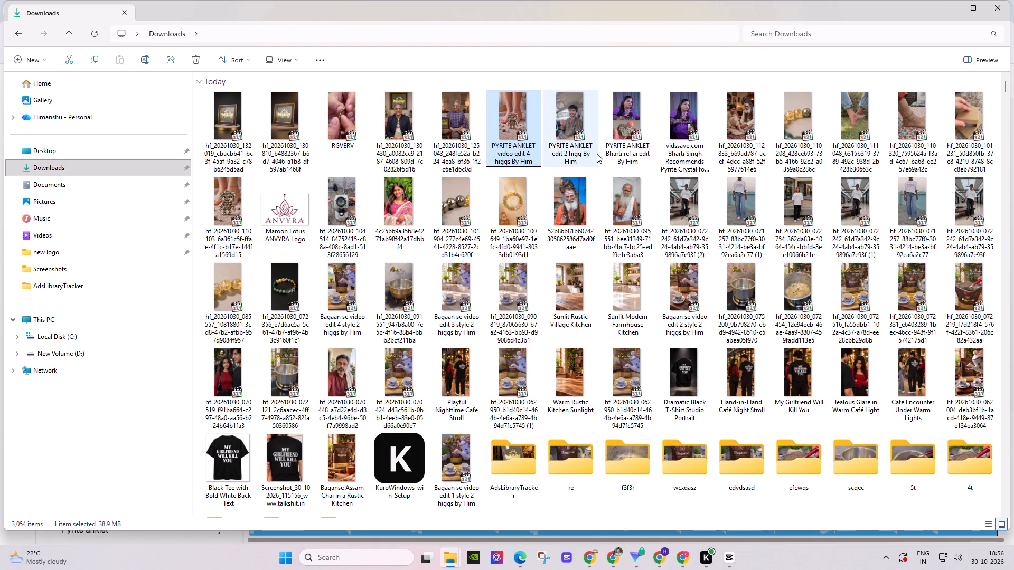
left_click(705, 155)
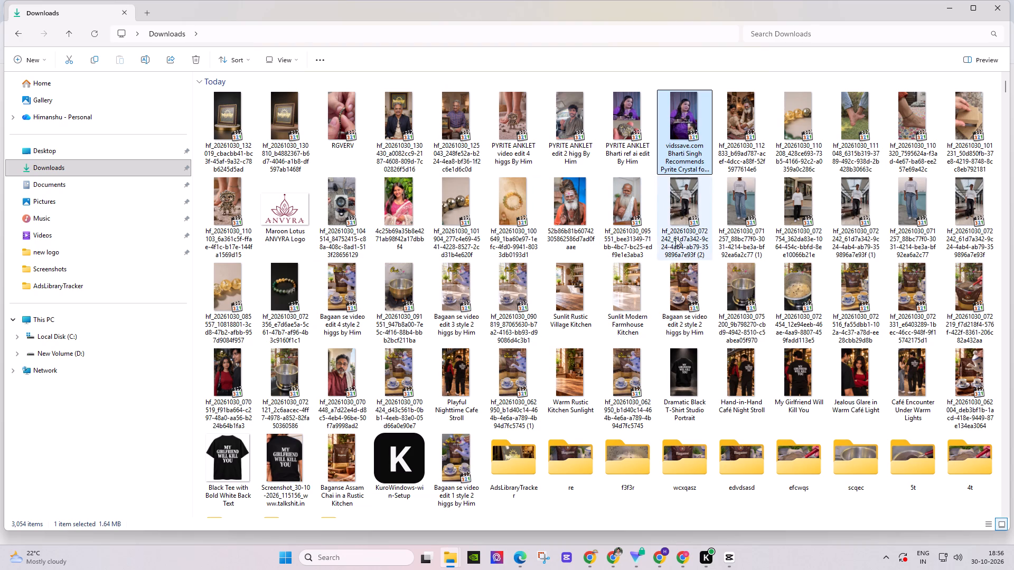
left_click(629, 140)
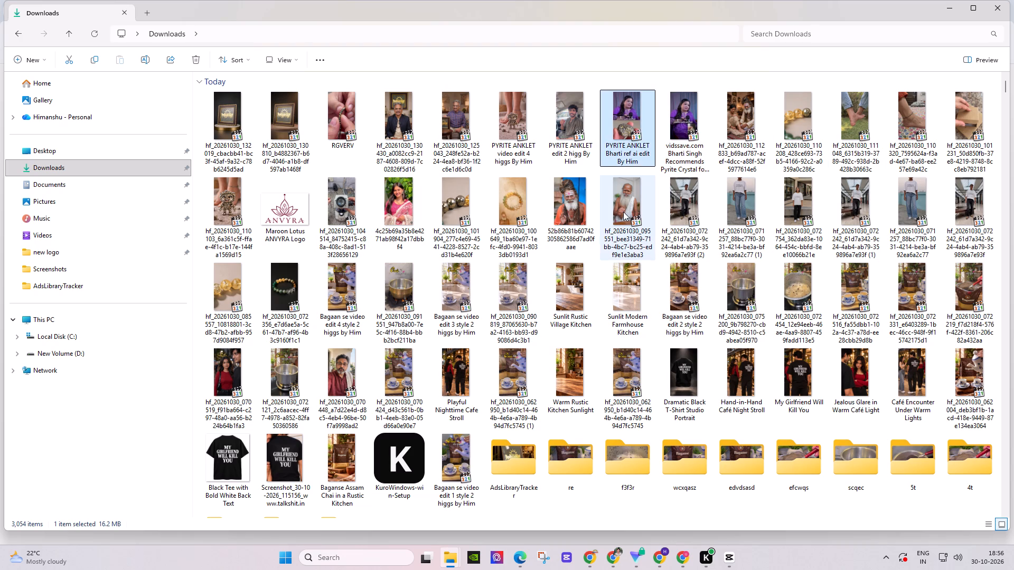
left_click(585, 136)
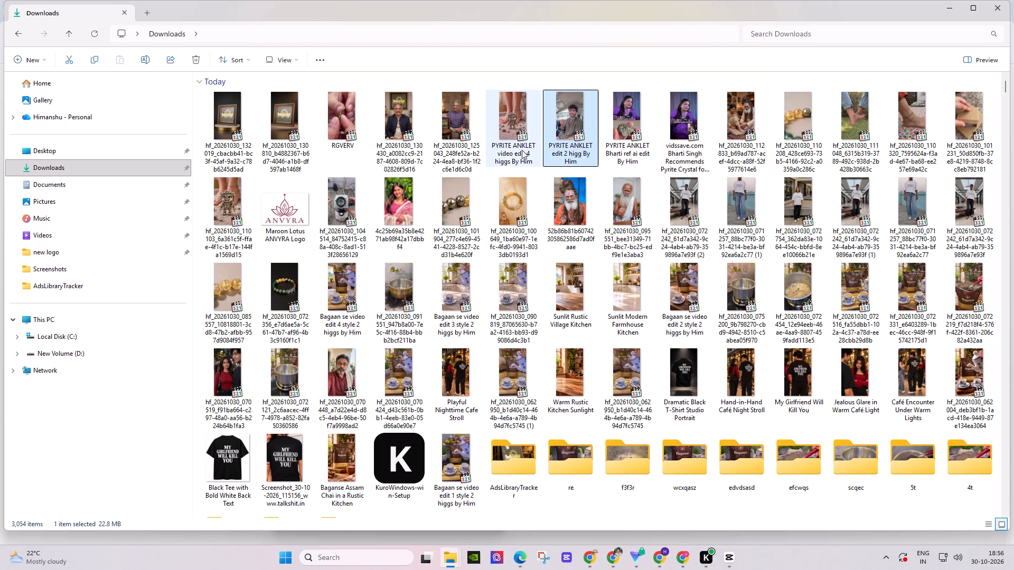
Rename the file "PYRITE ANKLET video edit 4 higgs By Him" as "PYRITE ANKLET video edit 3 higgs By Him".
left_click(519, 149)
right_click(519, 149)
left_click(603, 163)
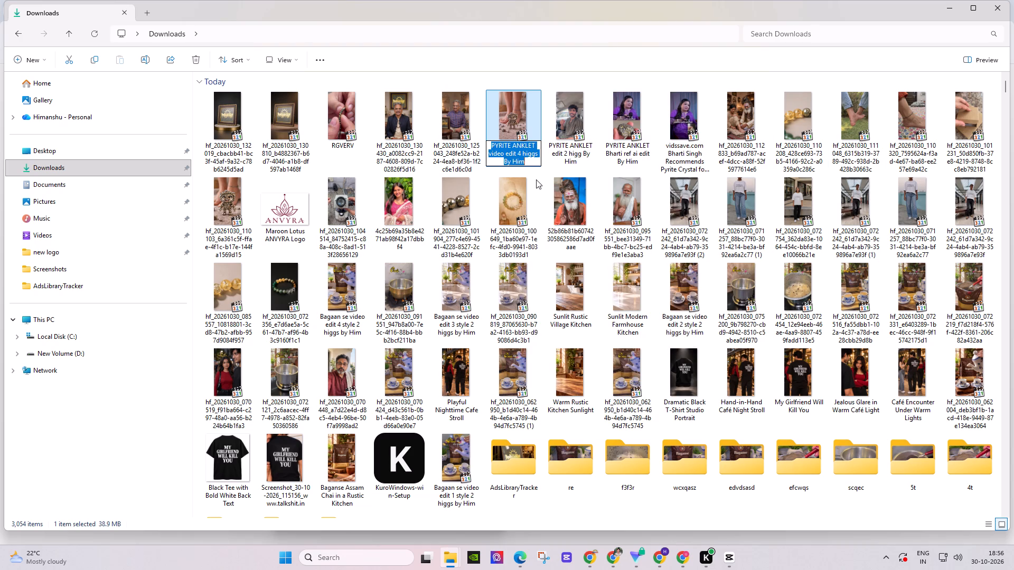
left_click(521, 151)
key("BackSpace")
key("3")
key("Return")
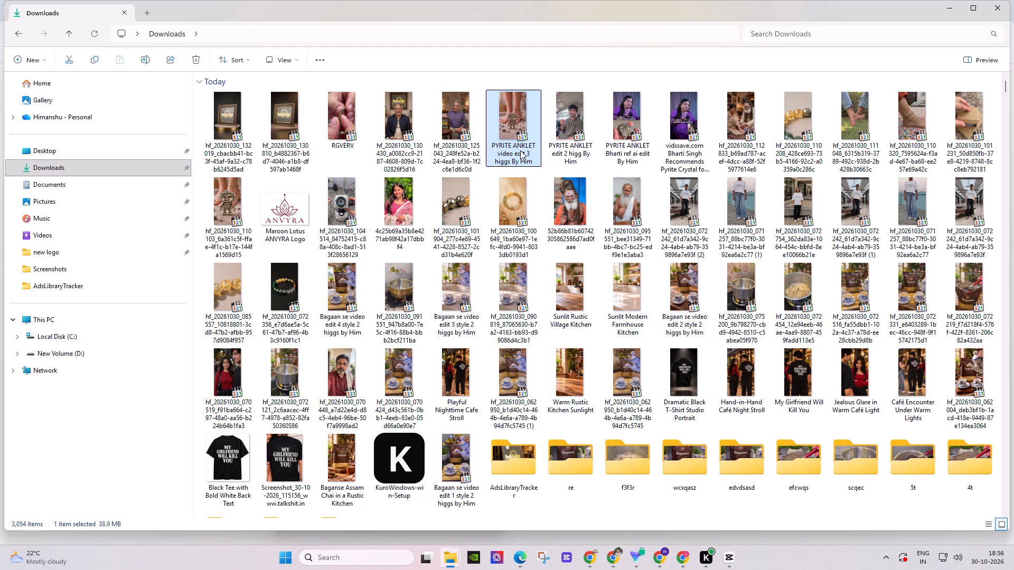
Copy that file's name, return to VEED and rename the rendered video as "PYRITE ANKLET video edit 4 higgs By Him".
right_click(520, 149)
left_click(604, 156)
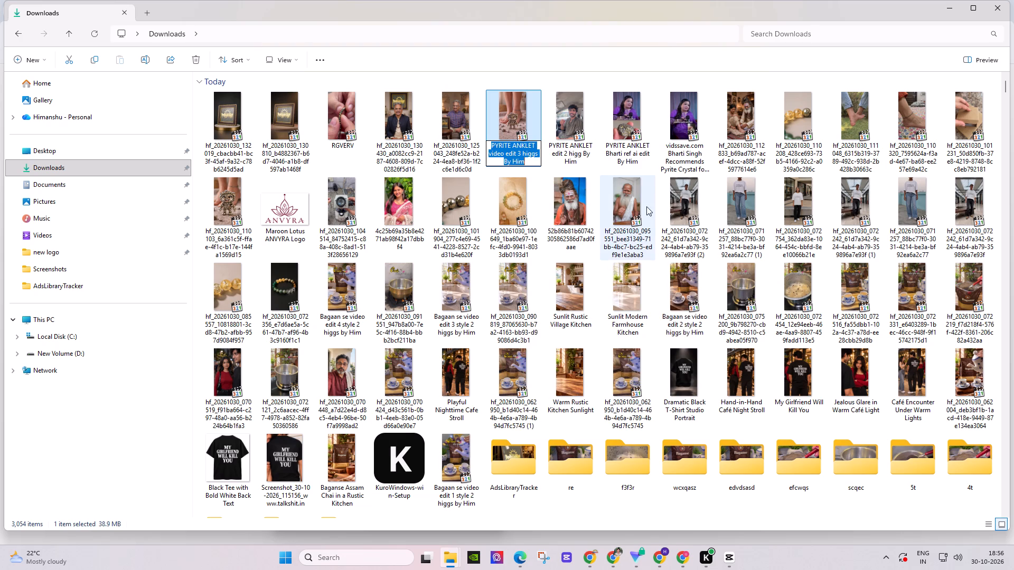
key("ctrl+c")
left_click(588, 560)
left_click(437, 127)
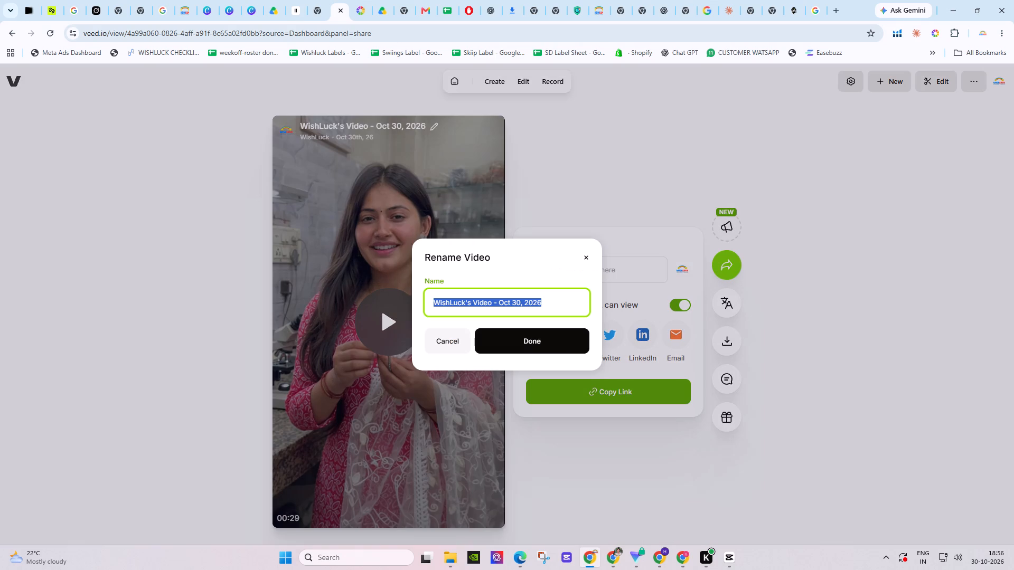
key("ctrl+v")
left_click(526, 305)
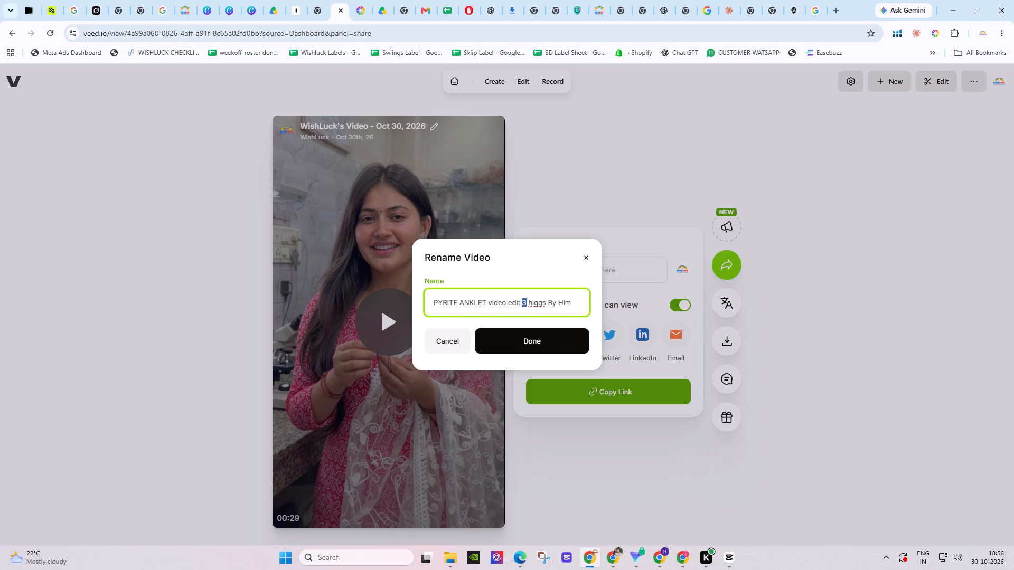
key("4")
left_click(547, 345)
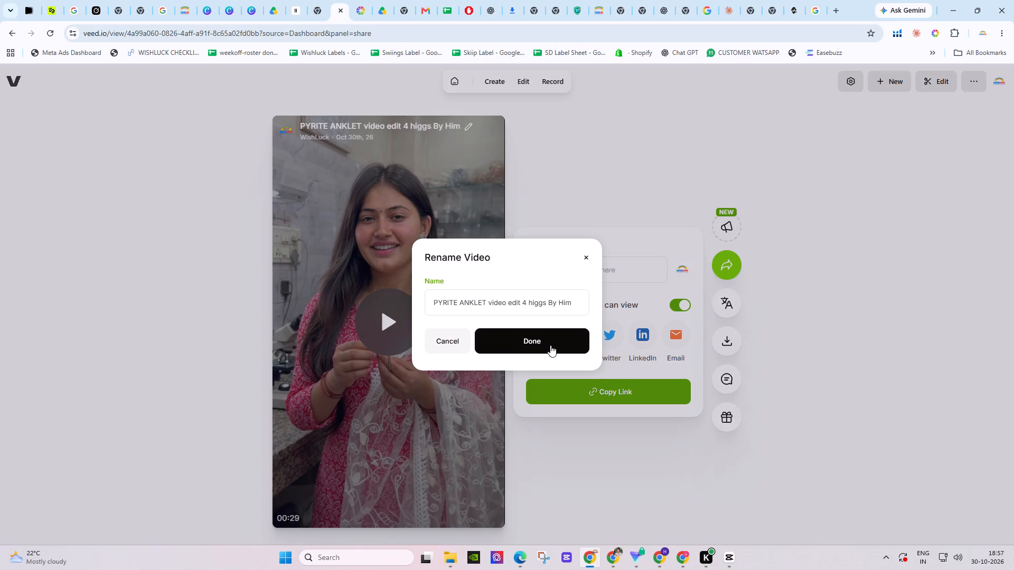
Download the renamed video as an MP4 and save it in the Downloads folder.
left_click(729, 345)
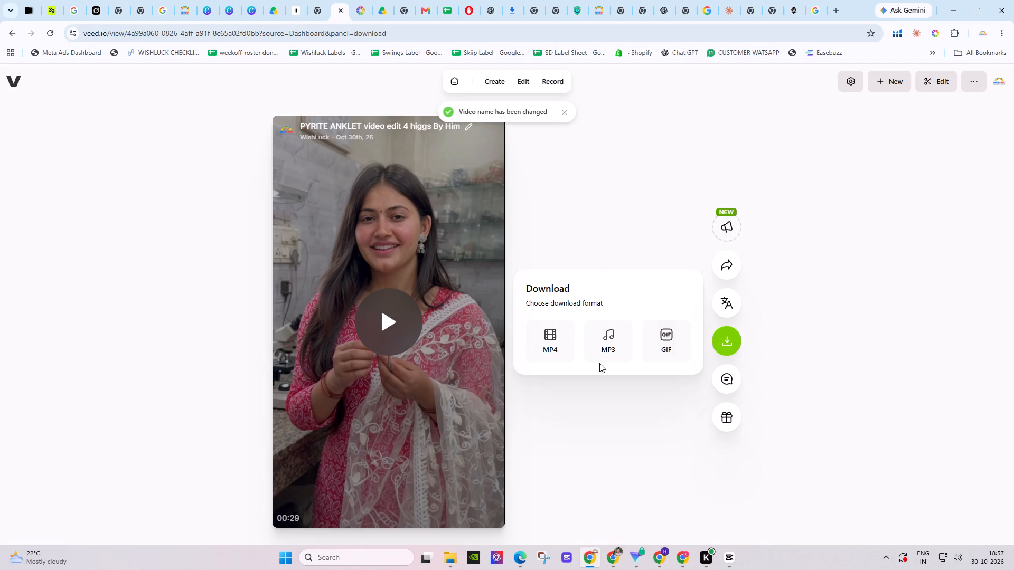
left_click(562, 346)
left_click(99, 255)
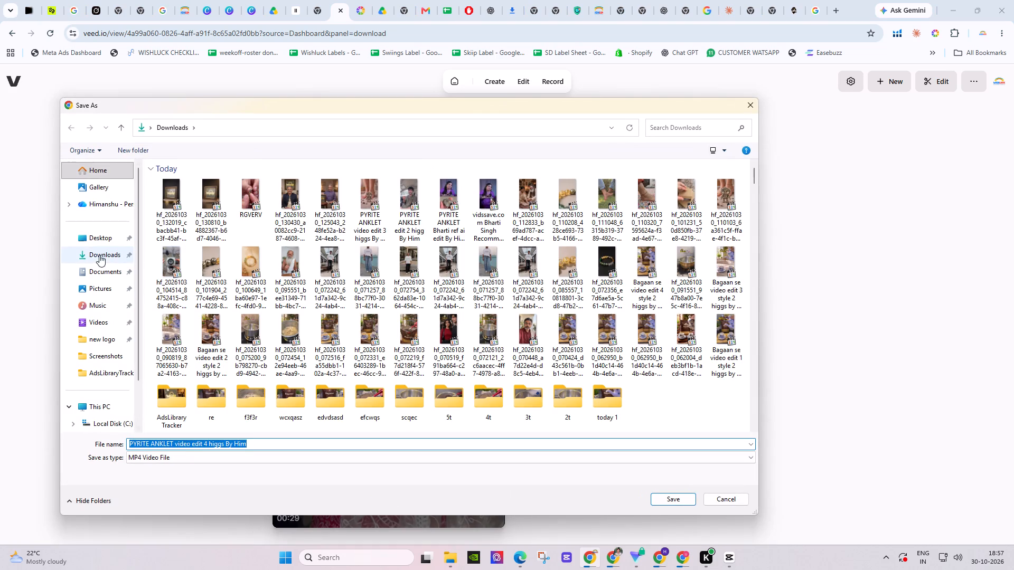
left_click(680, 499)
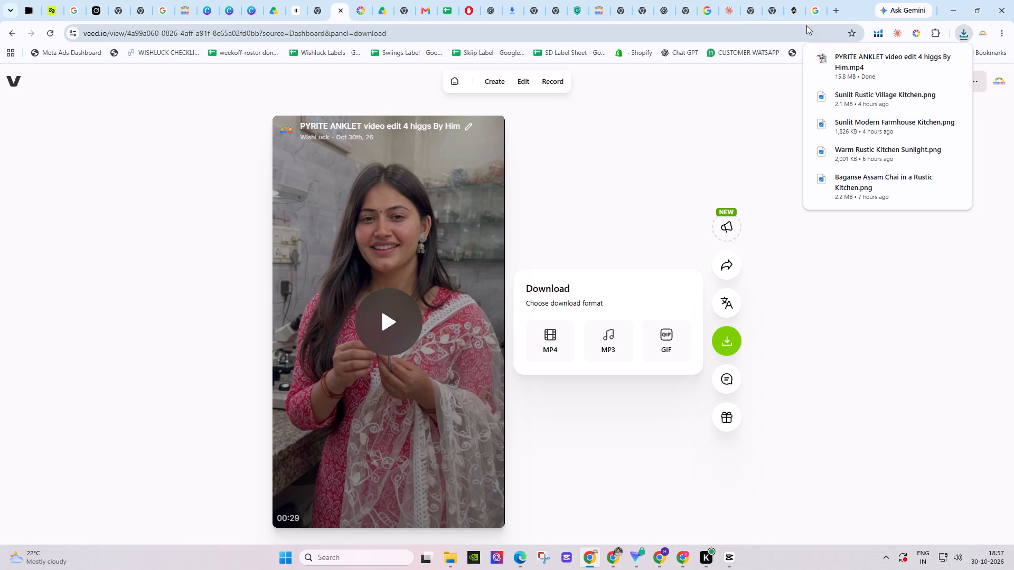
Switch to the browser window with the 7 Horse Pyrite Frame product page.
left_click(665, 557)
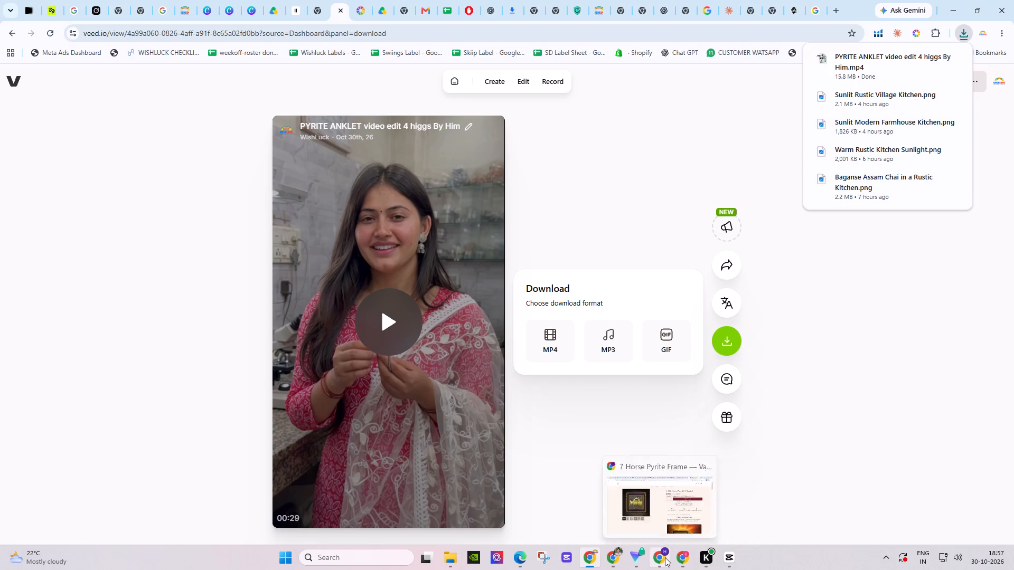
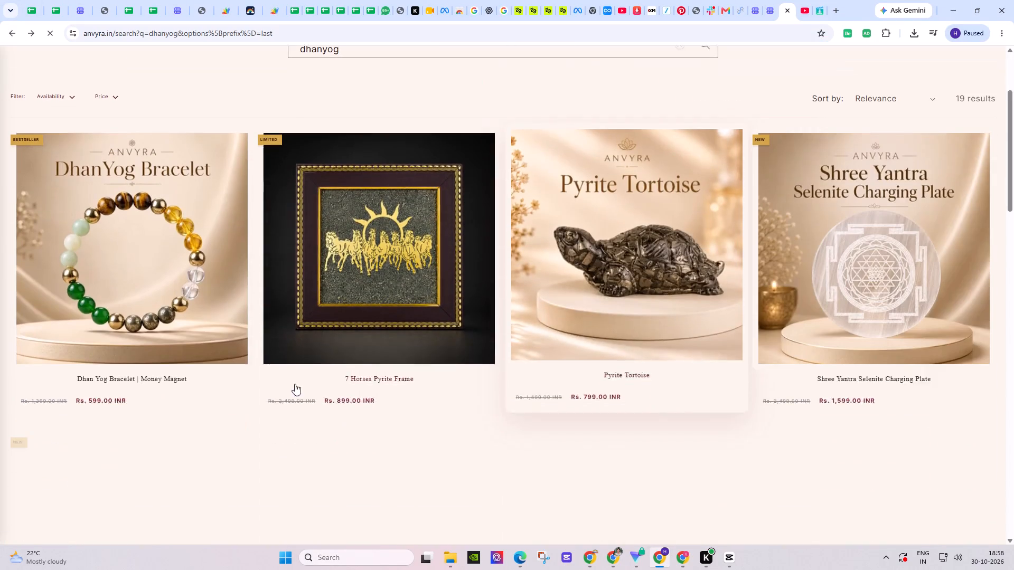
Replace the dhanyog search in the Anvyra store with the suggested search term "anklet".
scroll(603, 278, "down", 9)
scroll(628, 325, "up", 3)
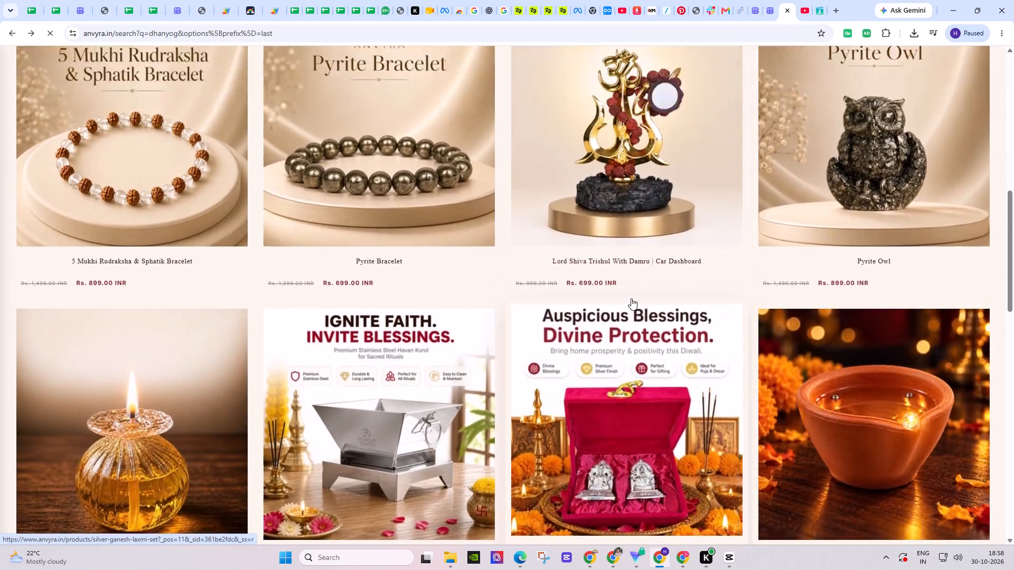
scroll(631, 298, "up", 14)
left_click_drag(379, 201, 285, 201)
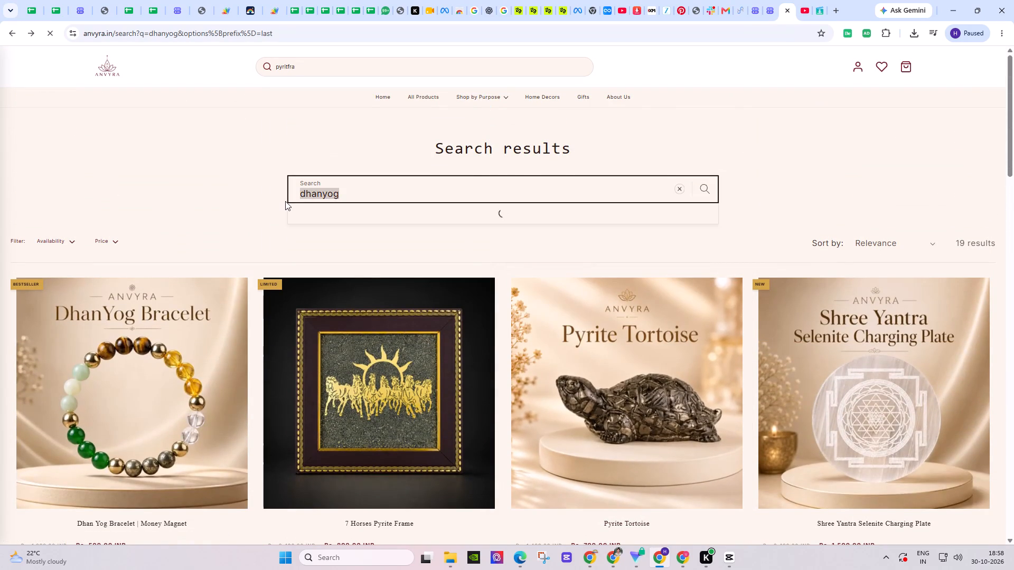
left_click_drag(285, 201, 285, 201)
key("BackSpace")
key("a")
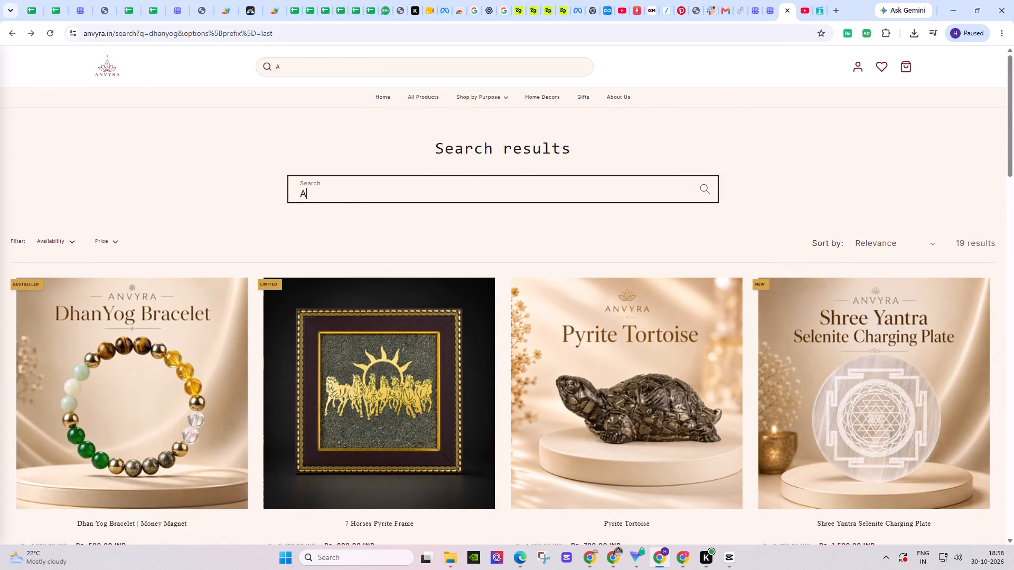
left_click(341, 254)
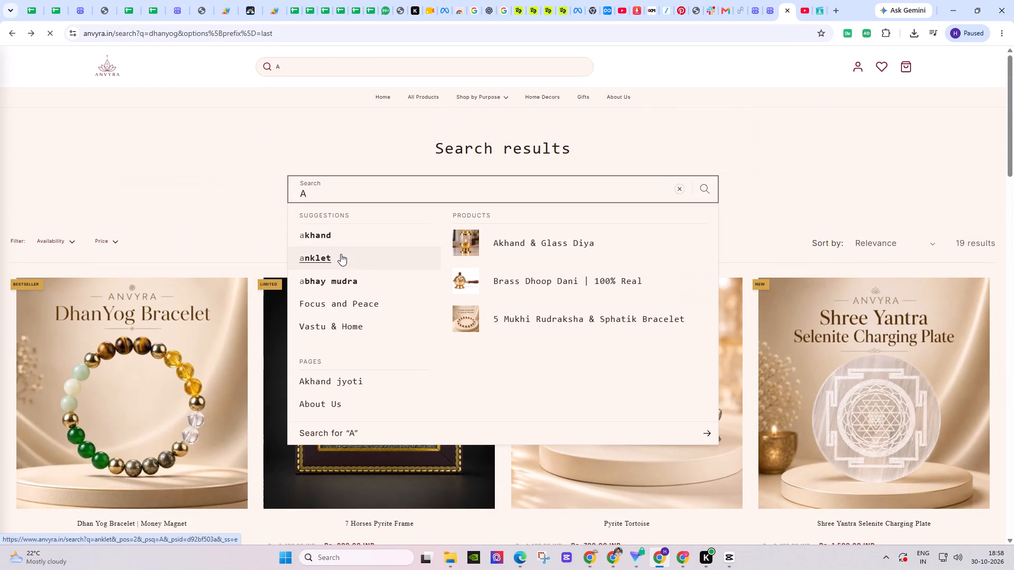
left_click(355, 258)
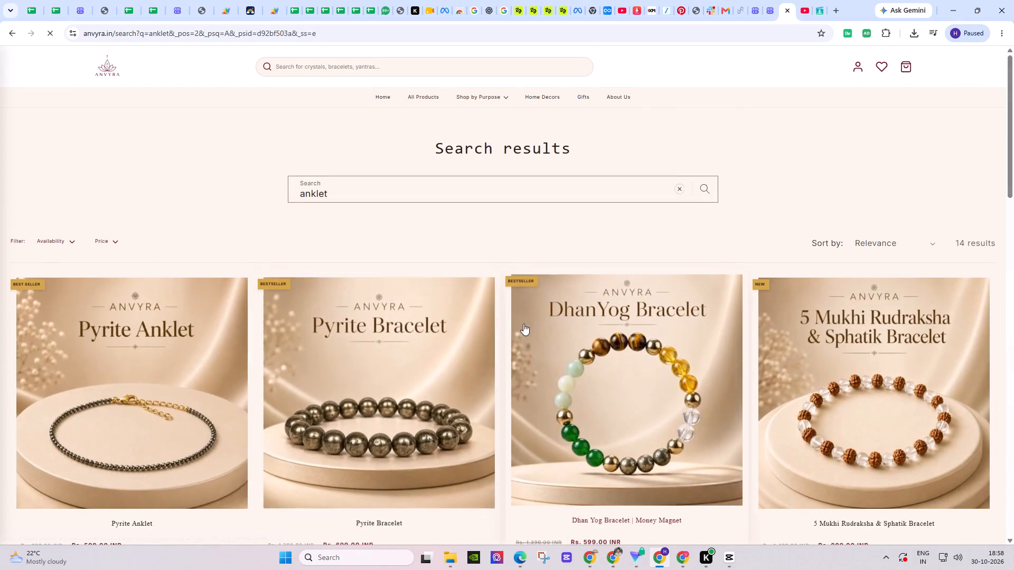
Open the Pyrite Anklet product page from the results and copy the product title.
scroll(523, 324, "down", 1)
left_click(148, 336)
left_click(126, 332)
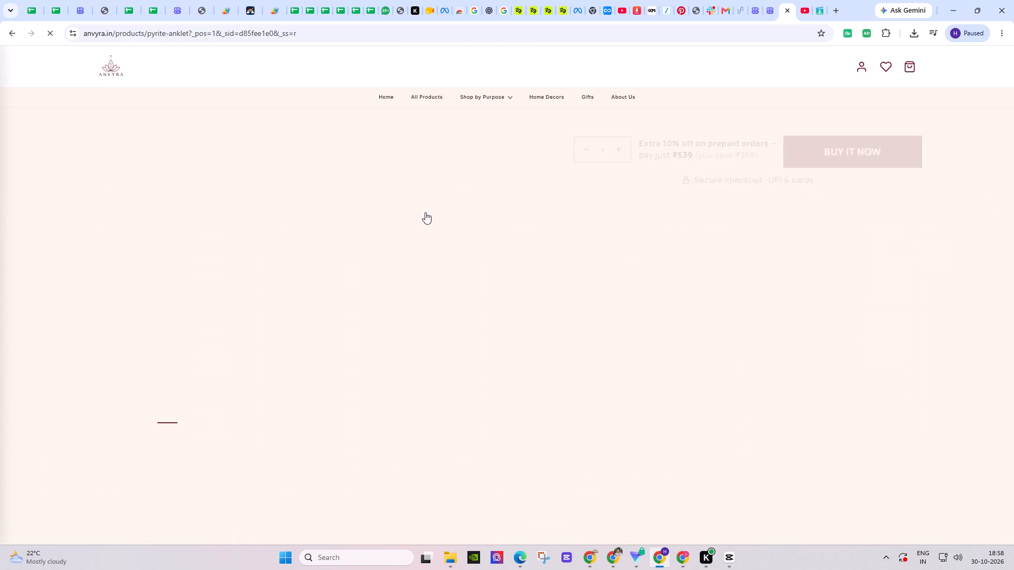
scroll(461, 341, "up", 5)
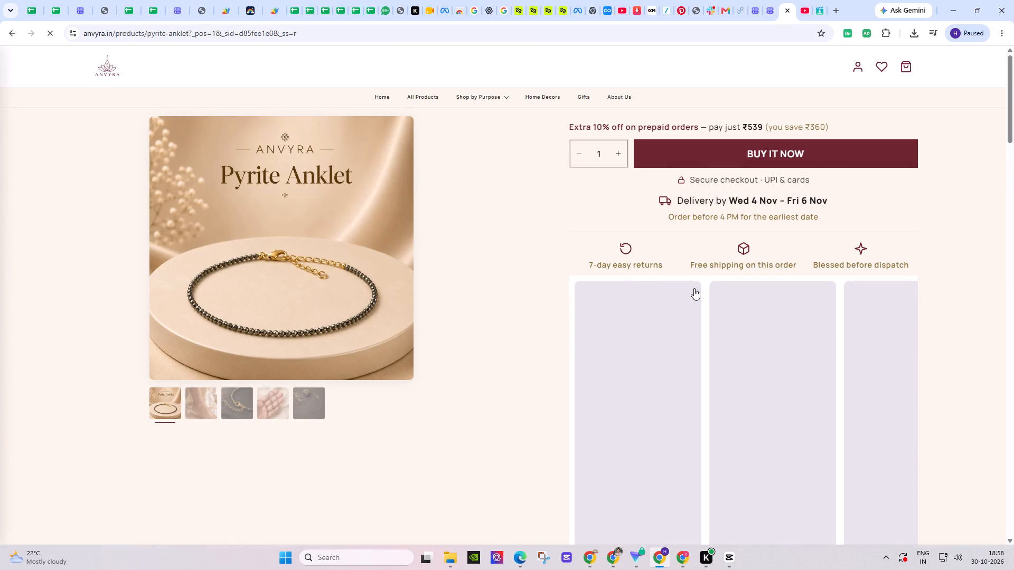
scroll(728, 277, "up", 2)
left_click_drag(565, 140, 732, 142)
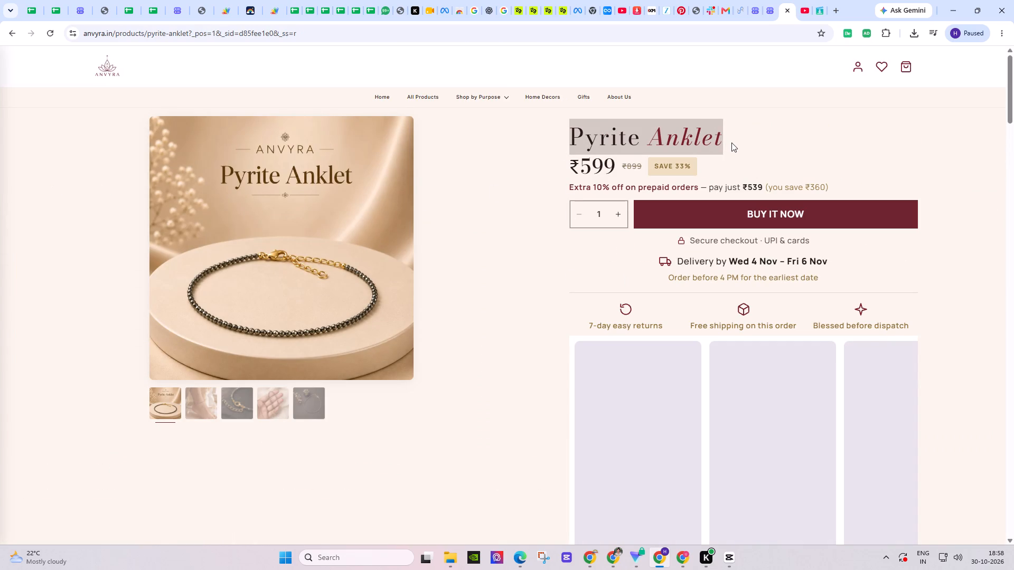
key("ctrl+c")
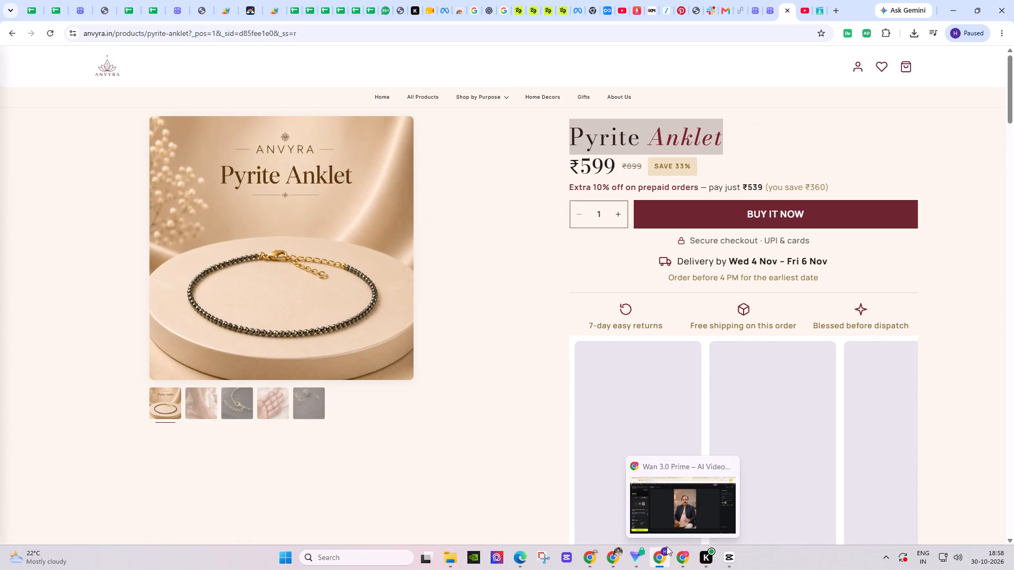
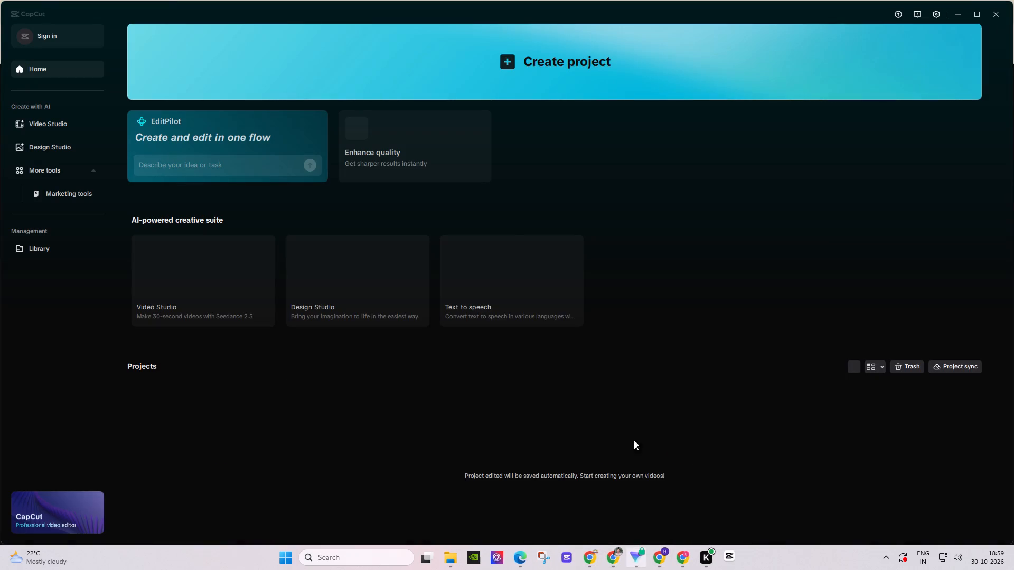
left_click(368, 72)
Import the five Higgsfield presenter clips from Downloads, with timestamps 132226, 132019, 130810, 130430 and 125043.
left_click(184, 160)
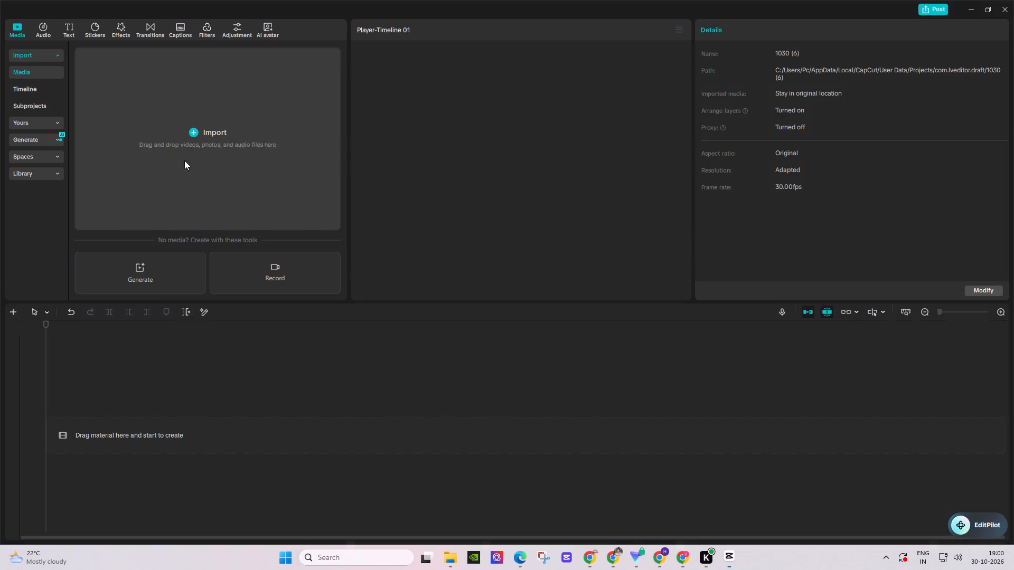
left_click(195, 157)
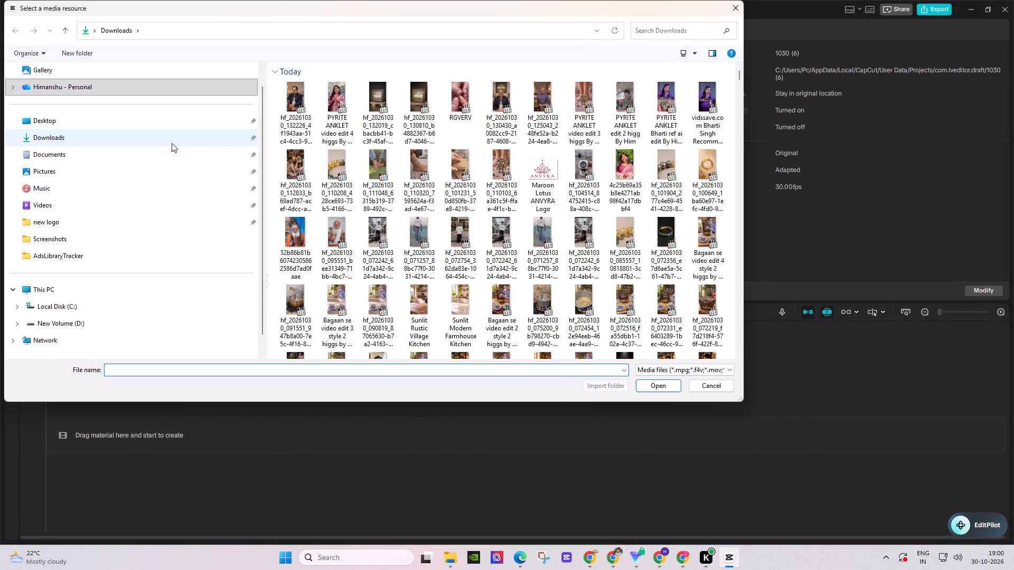
left_click(172, 143)
left_click(306, 102)
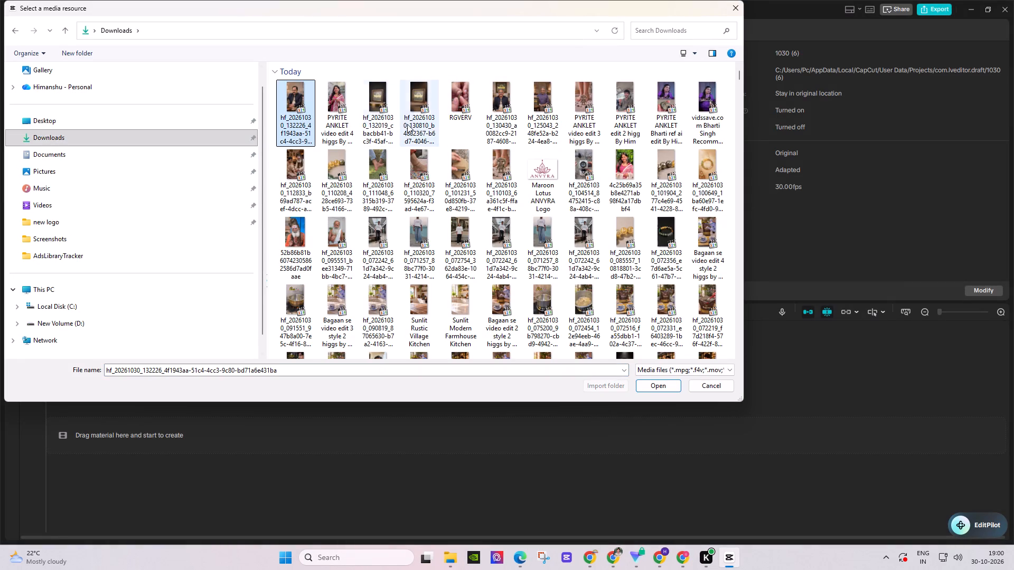
left_click(385, 117, "ctrl")
left_click(417, 120, "ctrl")
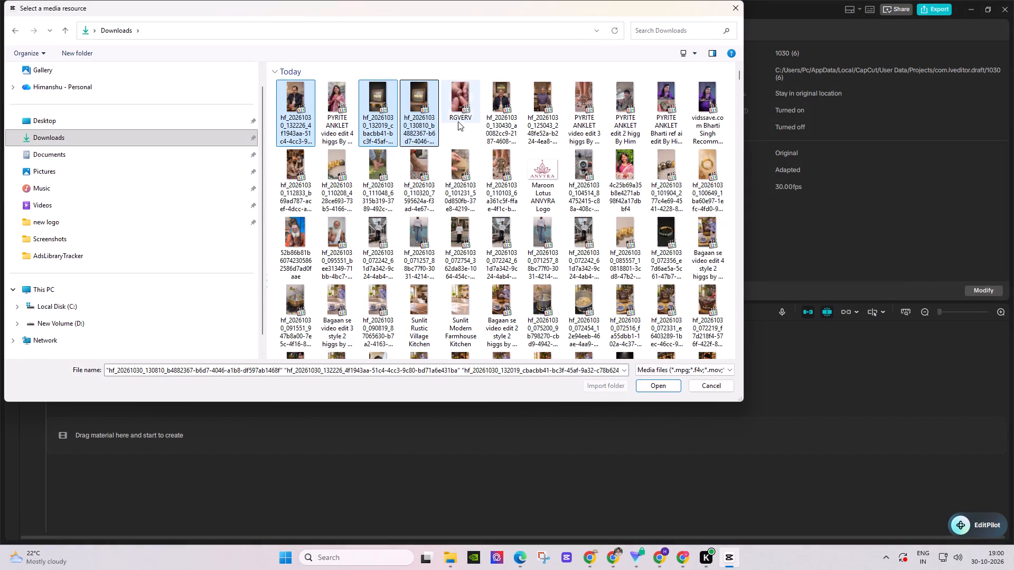
left_click(497, 124, "ctrl")
left_click(534, 124, "ctrl")
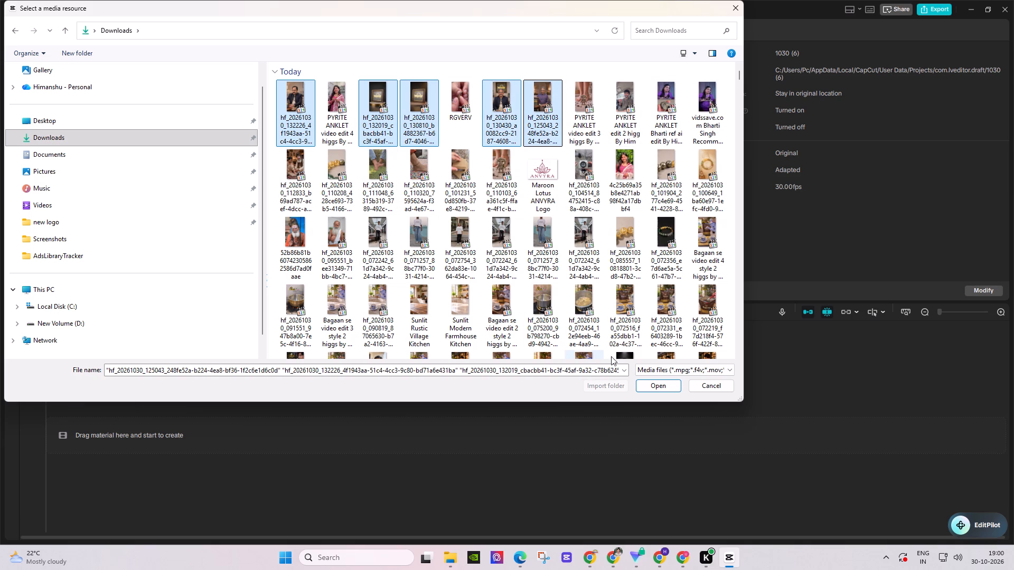
left_click(655, 387)
left_click(187, 235)
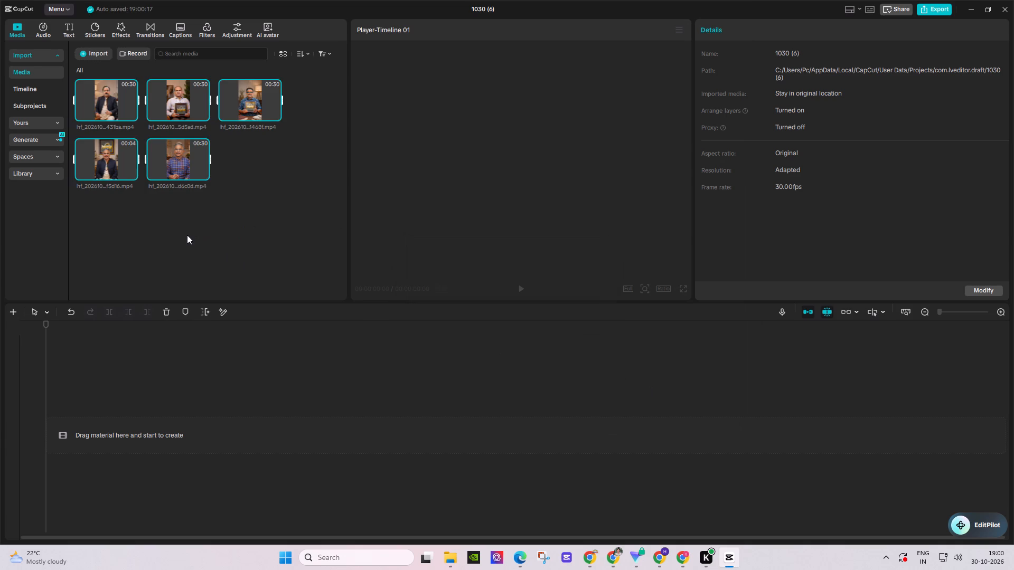
Place the imported 30-second navy-jacket presenter clip at the start of the empty timeline.
left_click(96, 113)
left_click_drag(102, 108, 104, 407)
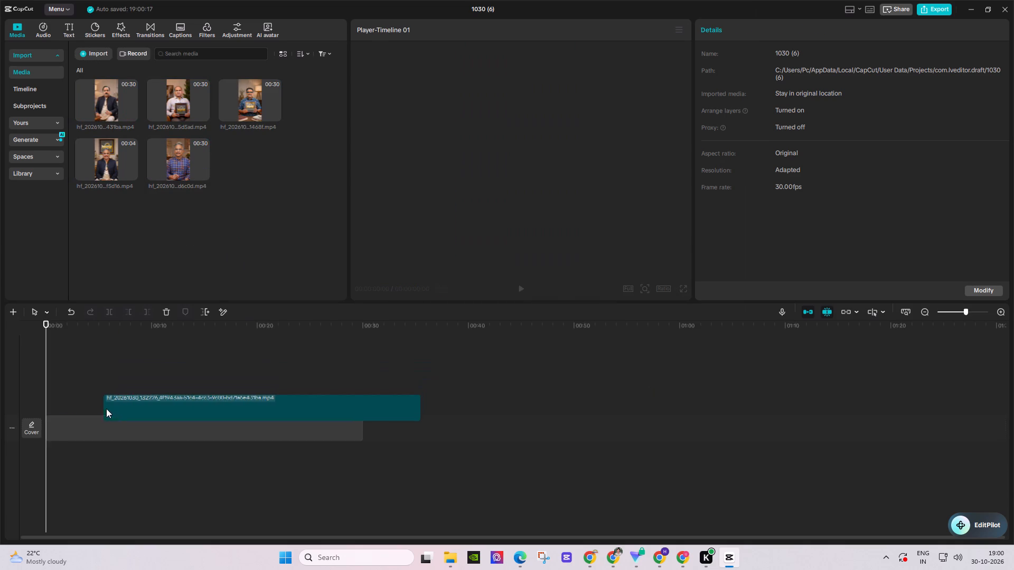
Review the navy-jacket ad on the timeline, checking its opening, middle section and closing product shots.
key("space")
key("space")
key("space")
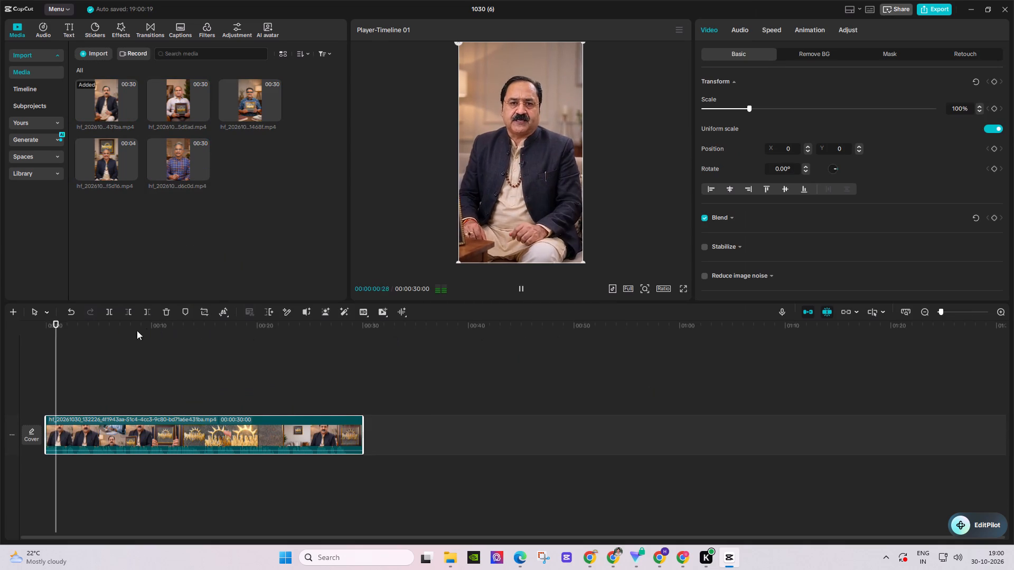
left_click_drag(131, 331, 175, 338)
left_click_drag(227, 450, 227, 445)
left_click_drag(60, 325, 0, 323)
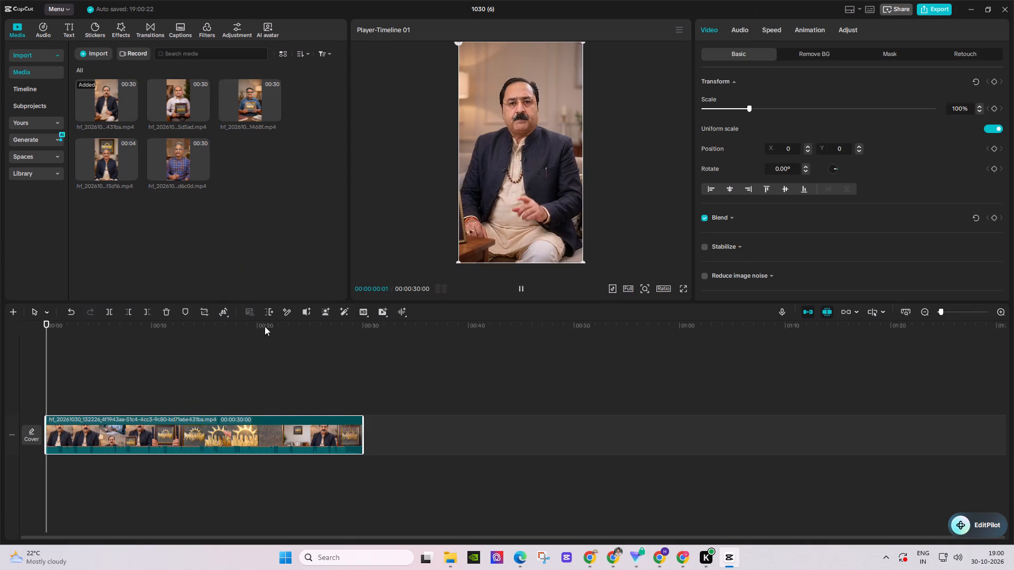
key("space")
left_click(1003, 311)
left_click(1003, 311)
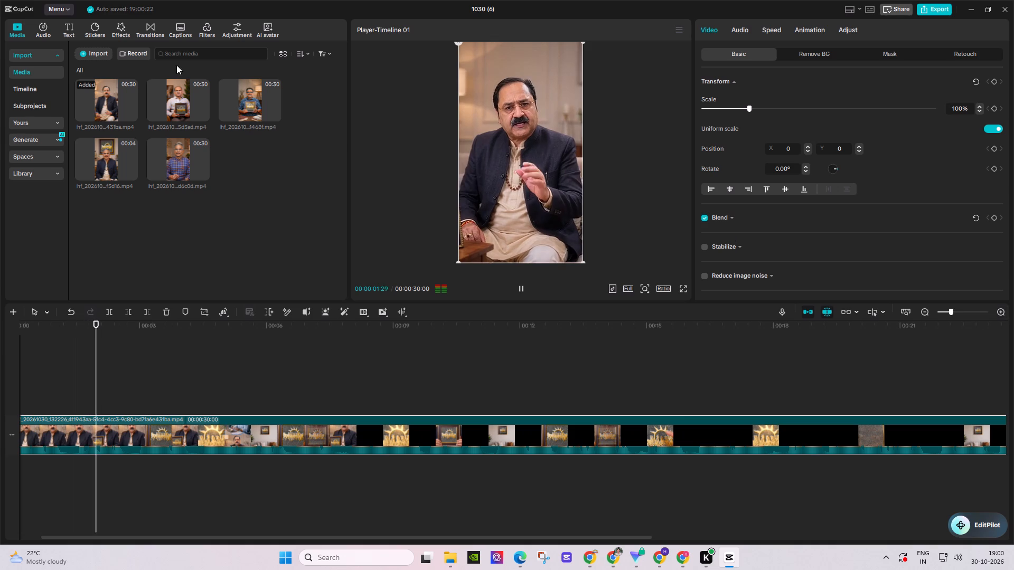
left_click(925, 316)
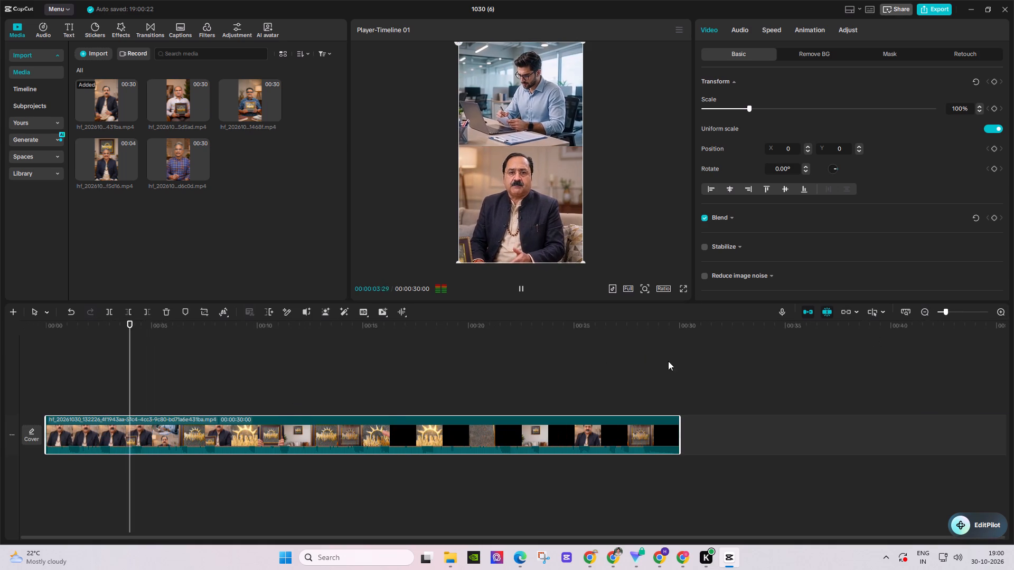
left_click(427, 330)
key("space")
key("space")
left_click(608, 329)
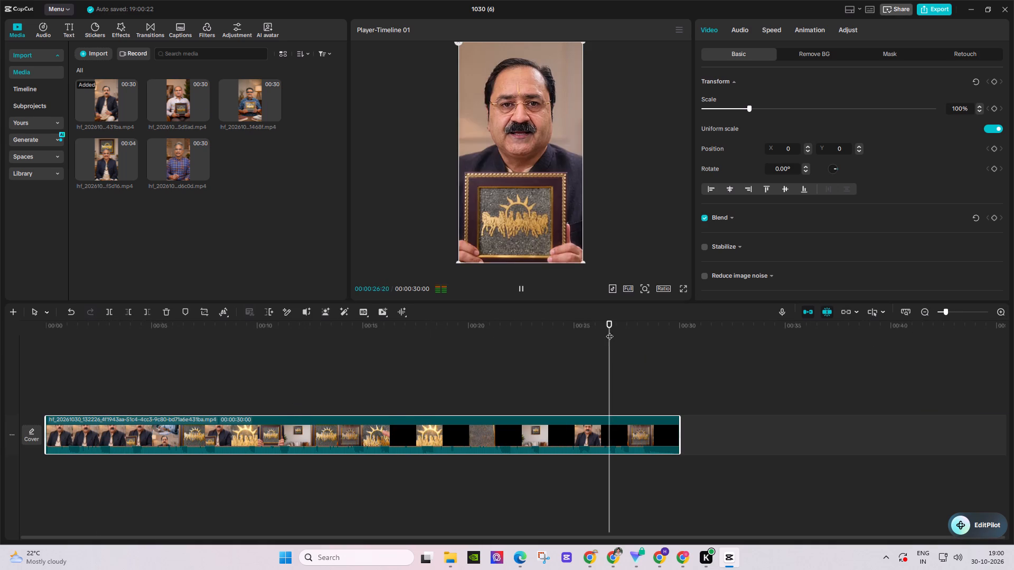
key("space")
key("space")
key("space")
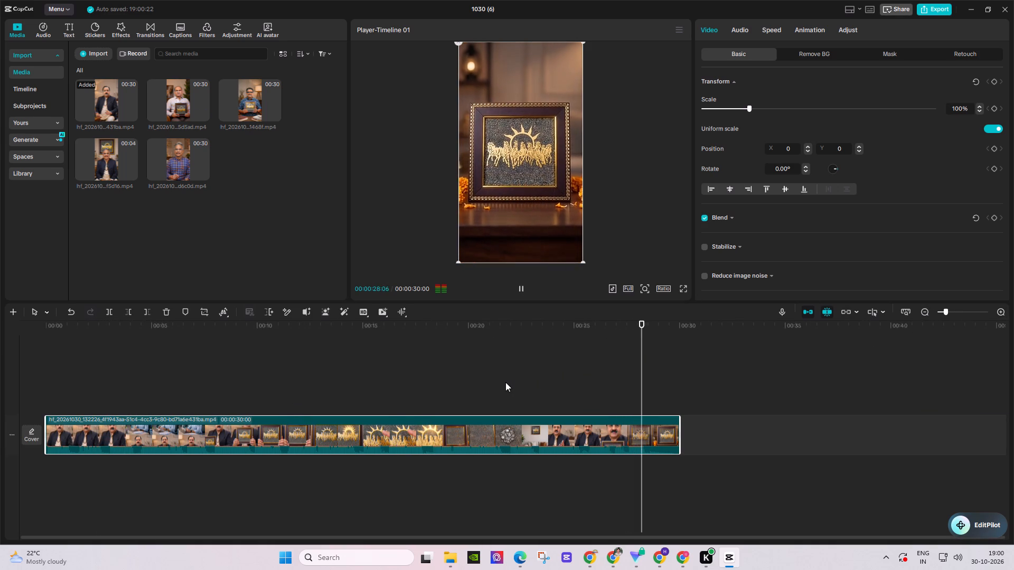
key("space")
key("space")
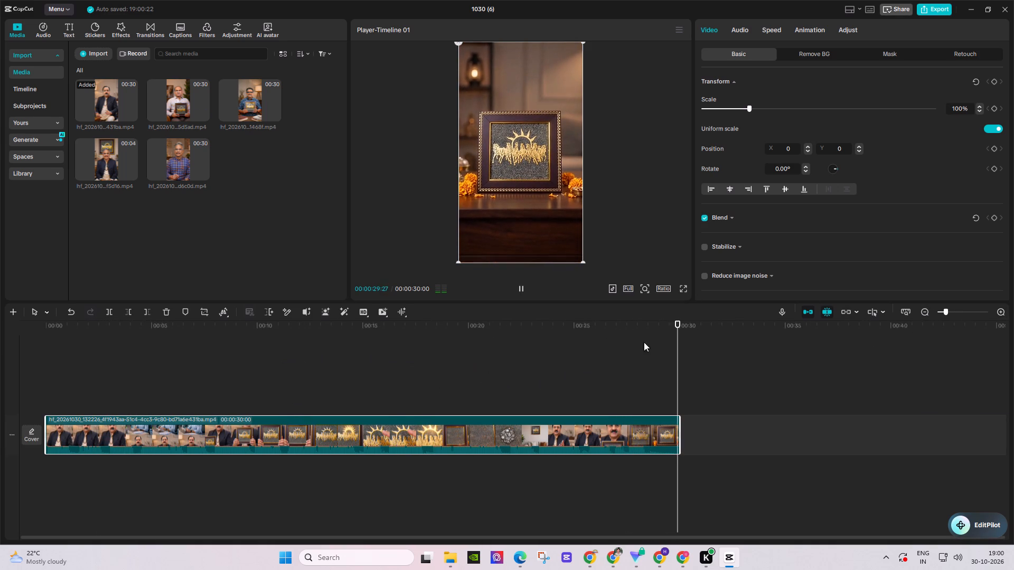
Open the export settings for the navy-jacket ad and select its export name for editing.
left_click(934, 10)
left_click_drag(600, 150, 514, 149)
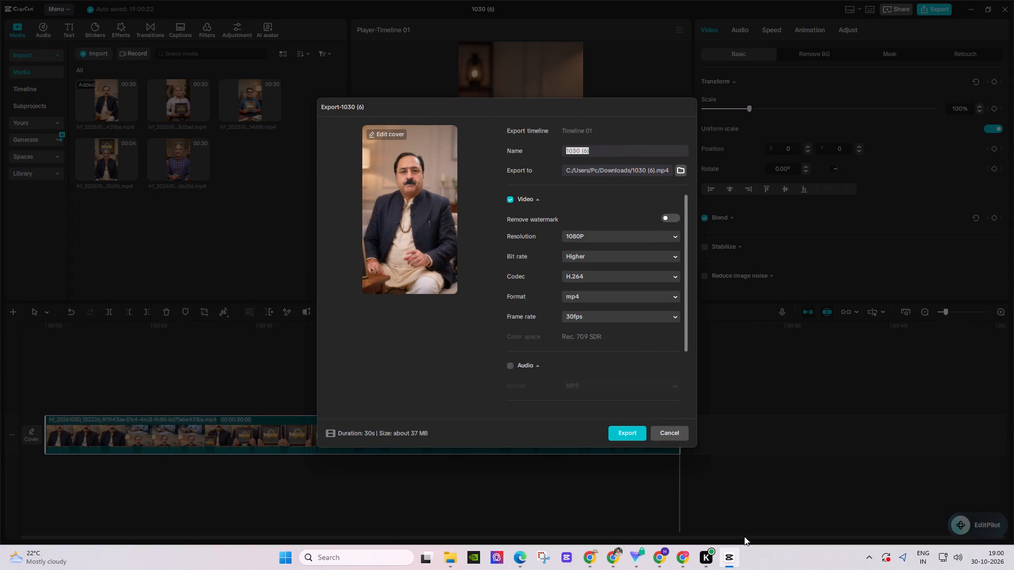
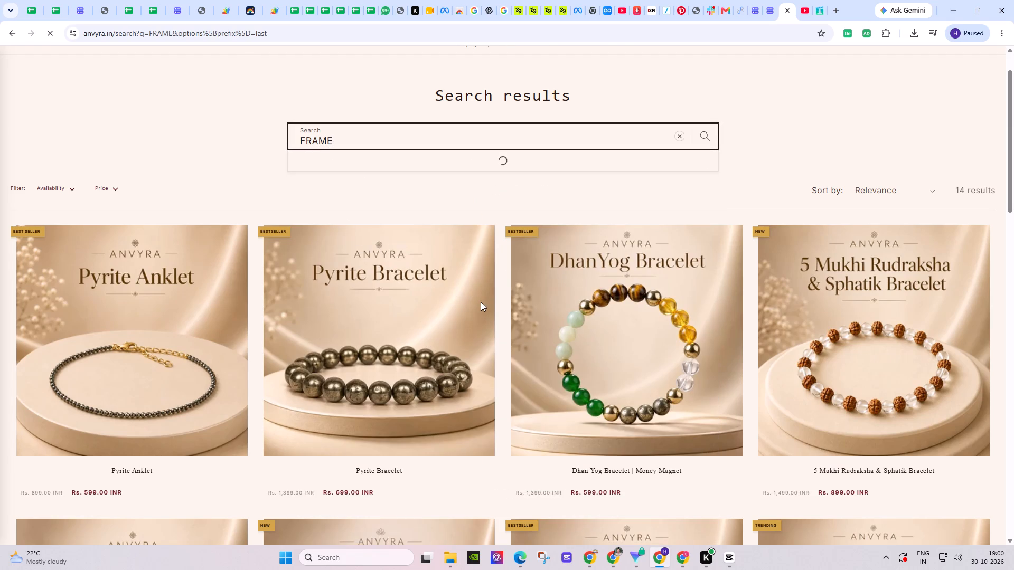
Open the seven-horses frame product page on the Anvyra site and copy its title, 7 Horses Pyrite Frame.
left_click(223, 387)
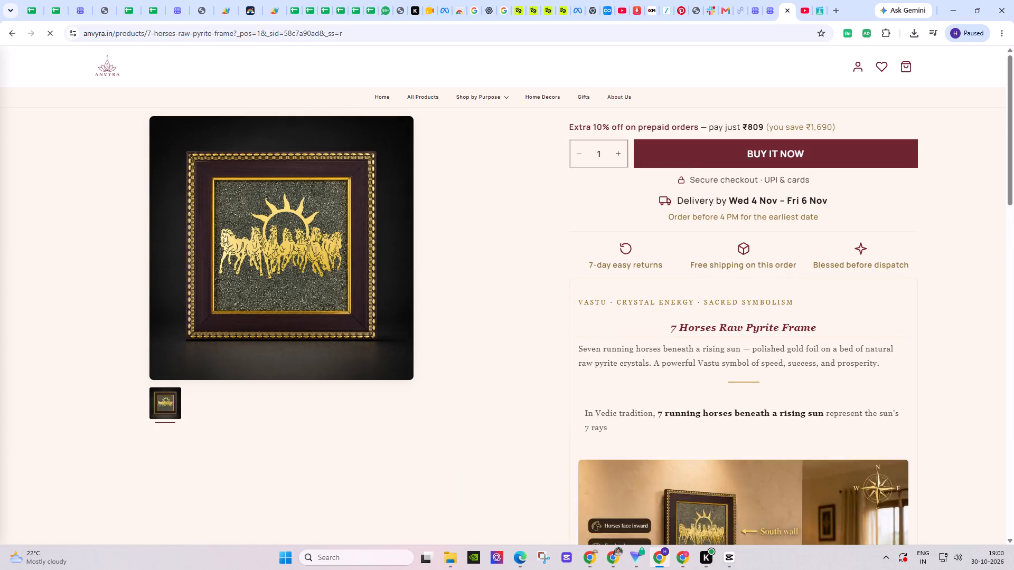
scroll(696, 177, "up", 1)
scroll(557, 256, "up", 3)
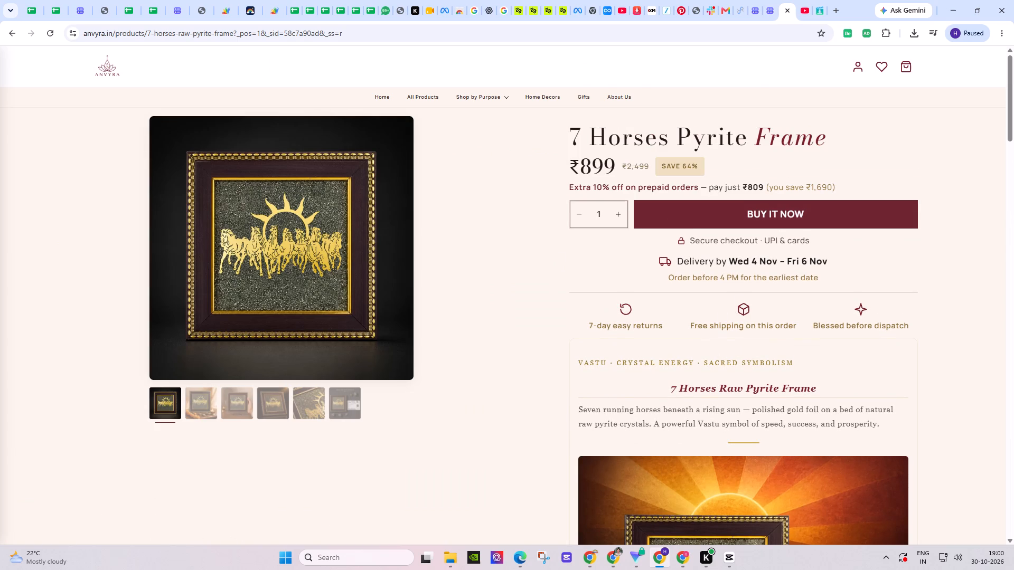
left_click_drag(569, 136, 846, 138)
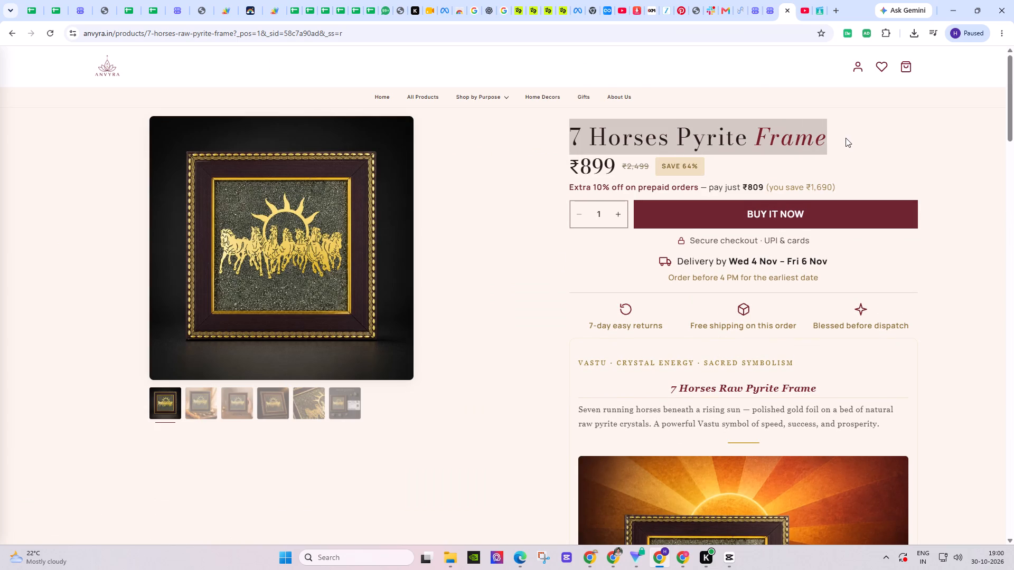
left_click_drag(846, 138, 845, 138)
key("ctrl+c")
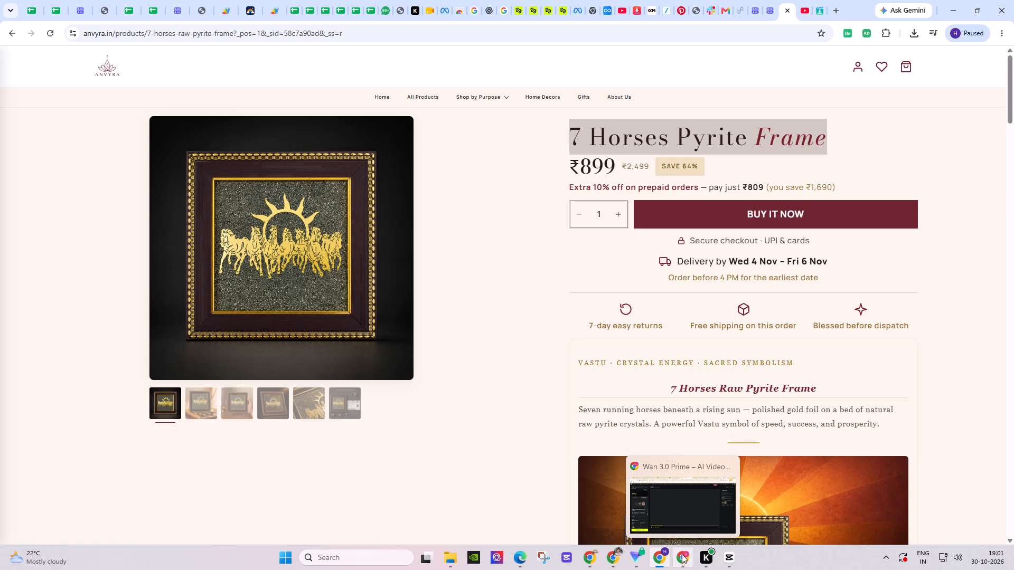
In CapCut, export the navy-jacket ad to Downloads under the name "7 Horses Pyrite Frame Video higgs edit 1 by him".
left_click(729, 553)
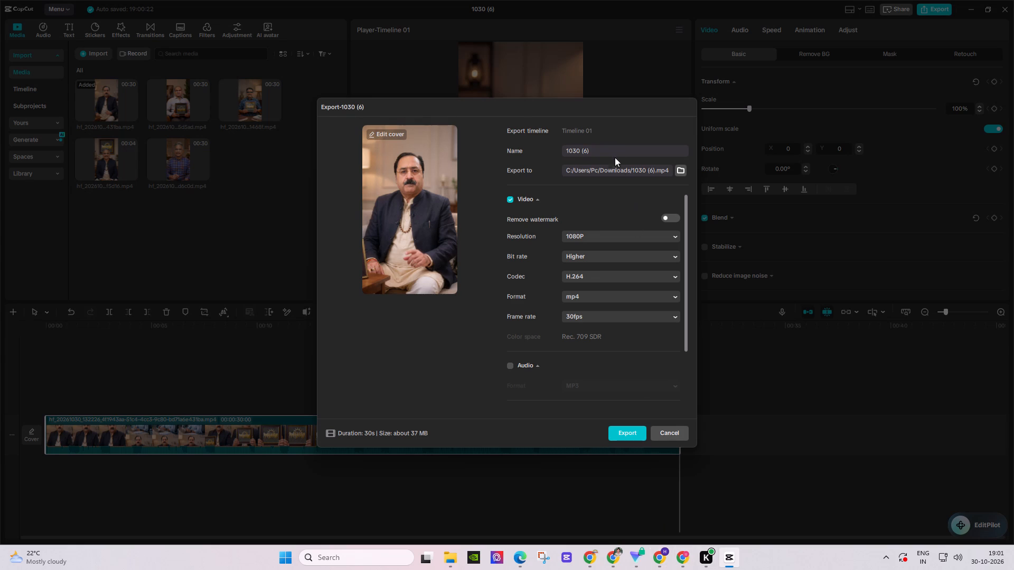
left_click_drag(613, 154, 551, 154)
key("ctrl+v")
key("space")
type("VIDE")
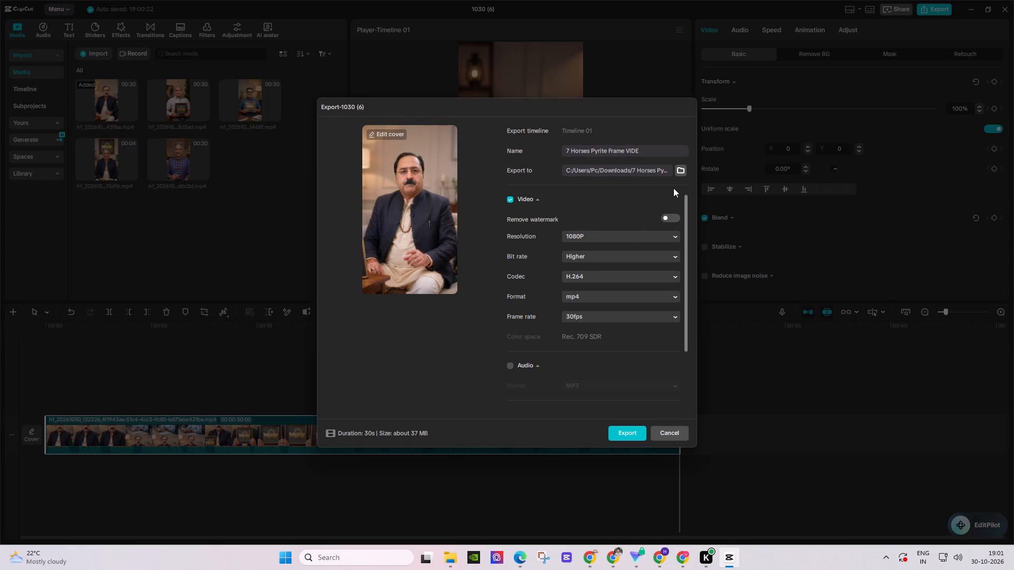
key("BackSpace")
key("BackSpace")
key("BackSpace")
type("Video higgs")
key("space")
type("edi")
type("t by him")
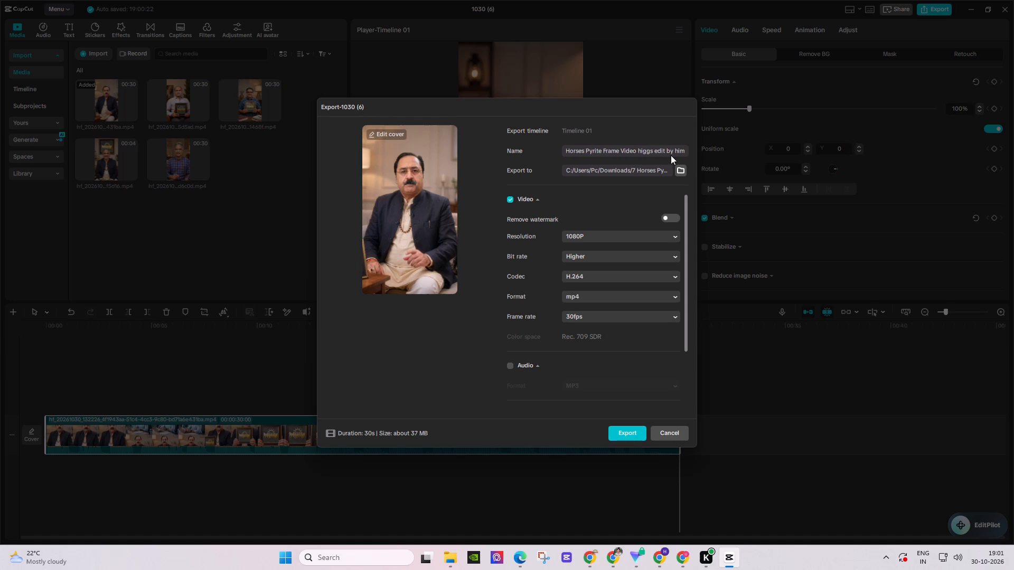
left_click(665, 151)
key("space")
type("1")
left_click(625, 436)
left_click(675, 426)
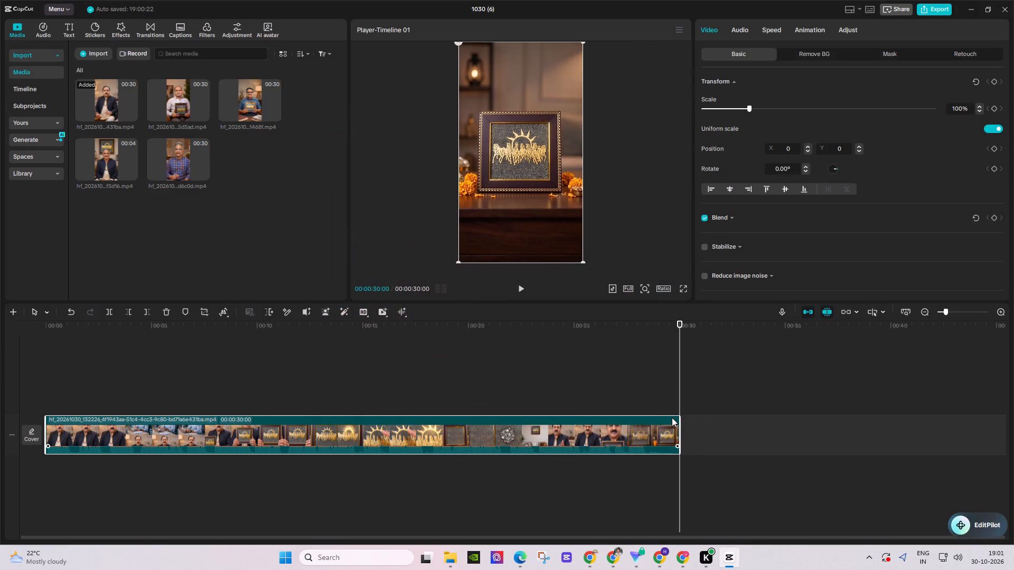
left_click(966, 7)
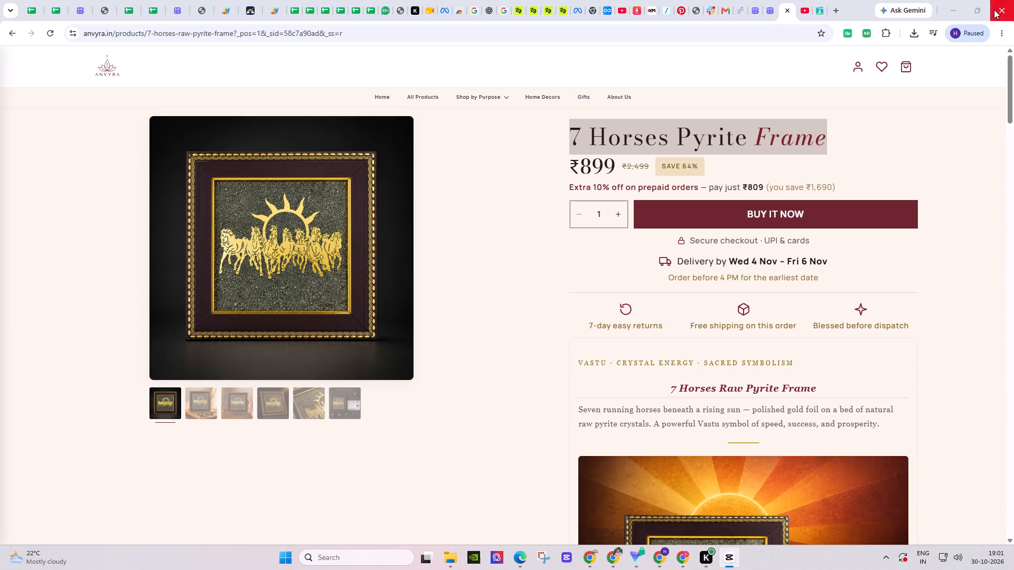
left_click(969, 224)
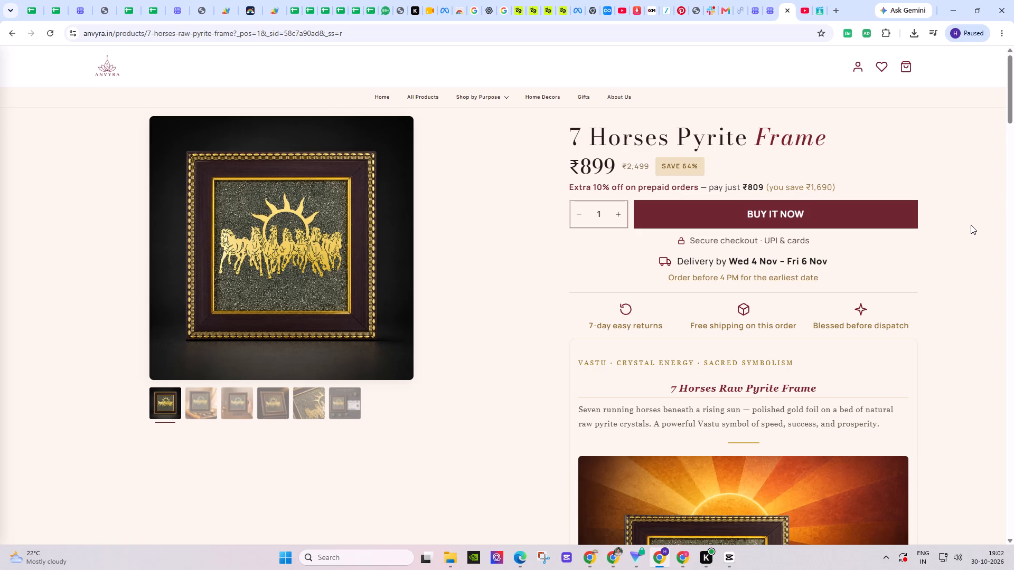
In CapCut, replace the navy-jacket clip on the timeline with the 30-second striped-shirt presenter clip, timestamp 132019.
left_click(734, 567)
right_click(313, 438)
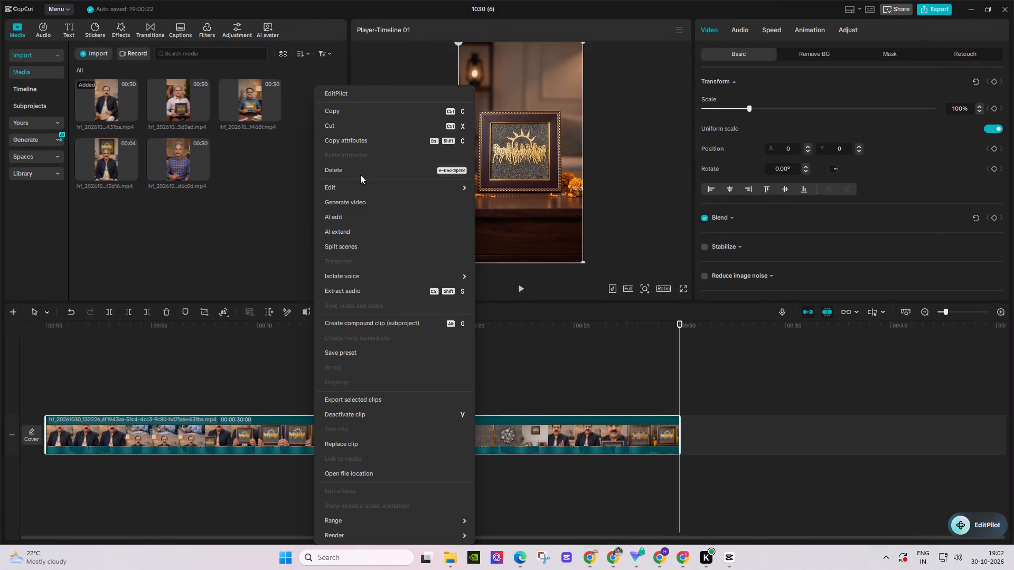
left_click(360, 175)
left_click_drag(177, 96, 95, 492)
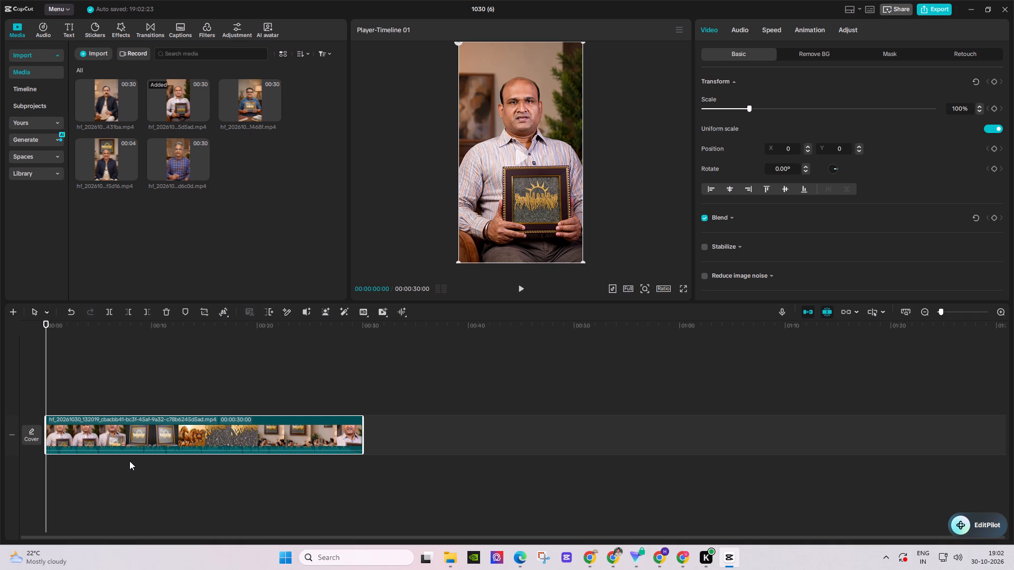
Review the striped-shirt ad on the timeline, checking the presenter's opening, the running-horses scene and the frame close-up.
key("space")
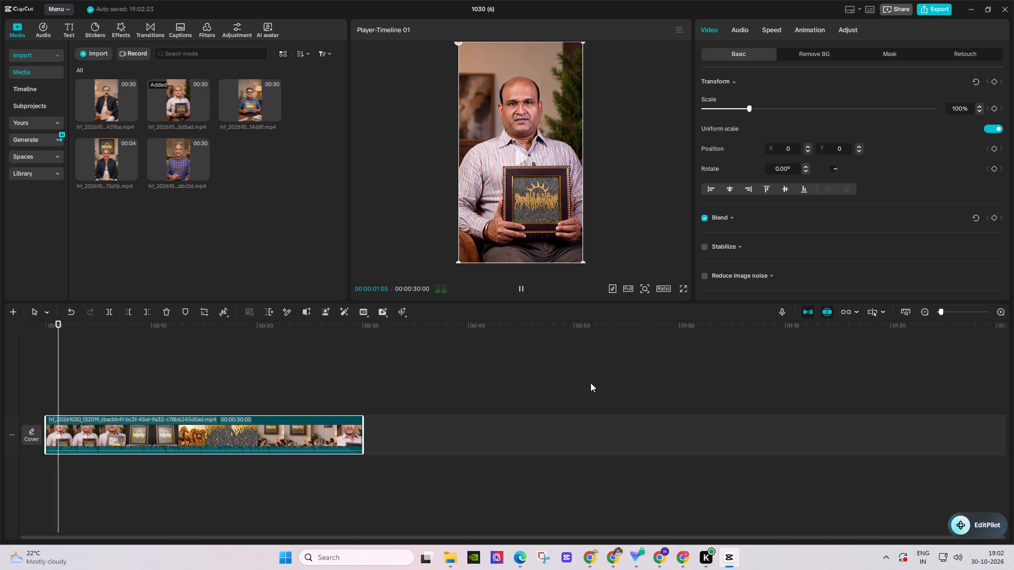
left_click(1002, 311)
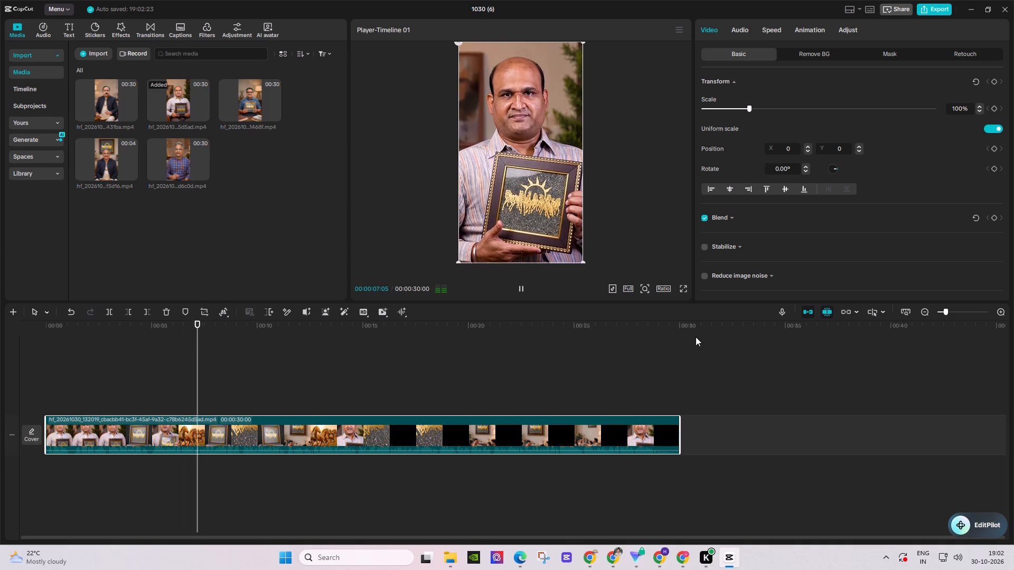
key("space")
key("space")
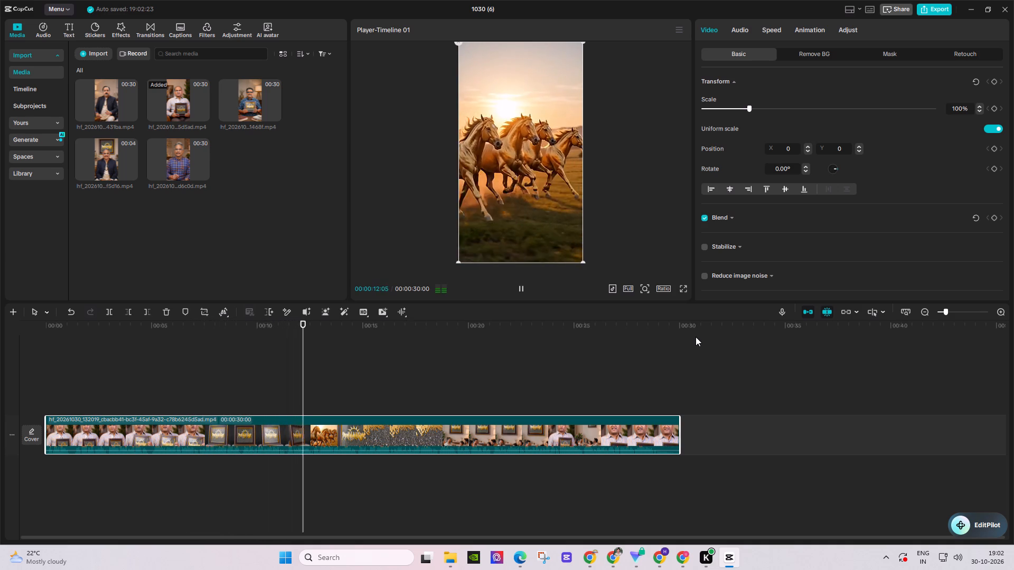
key("space")
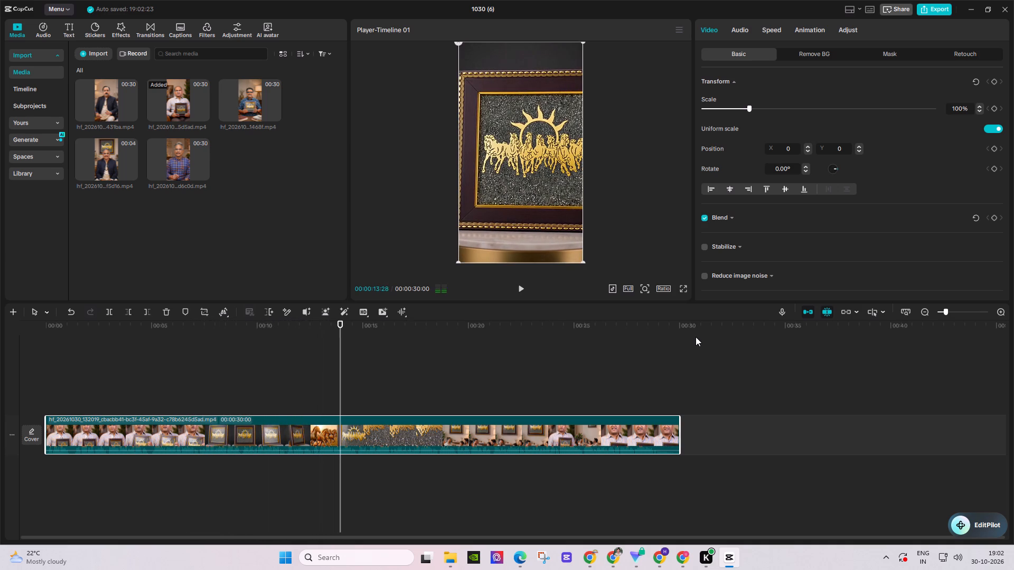
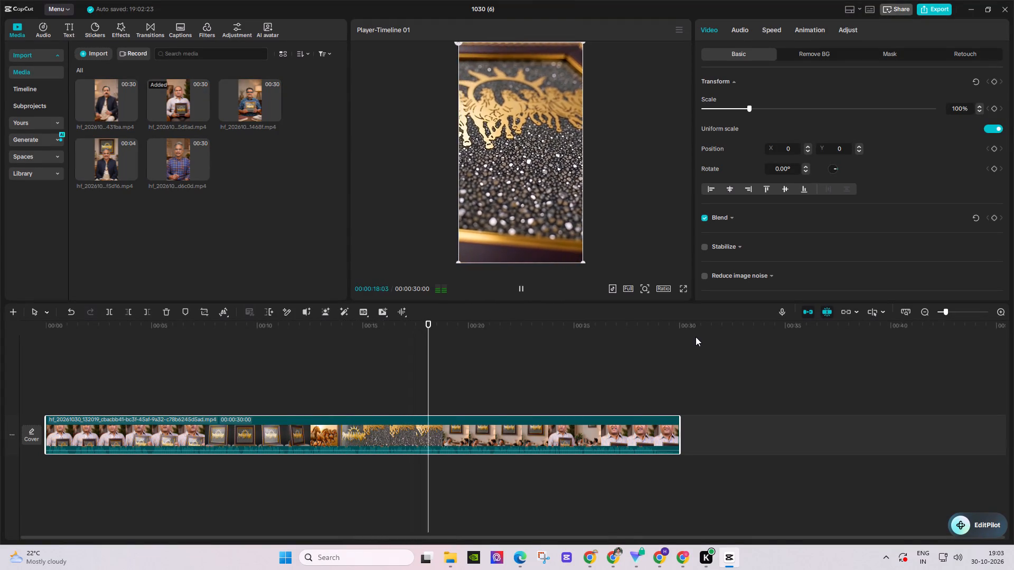
Continue reviewing the striped-shirt ad, checking the family living-room scene with the seven-horses frame on the wall.
key("space")
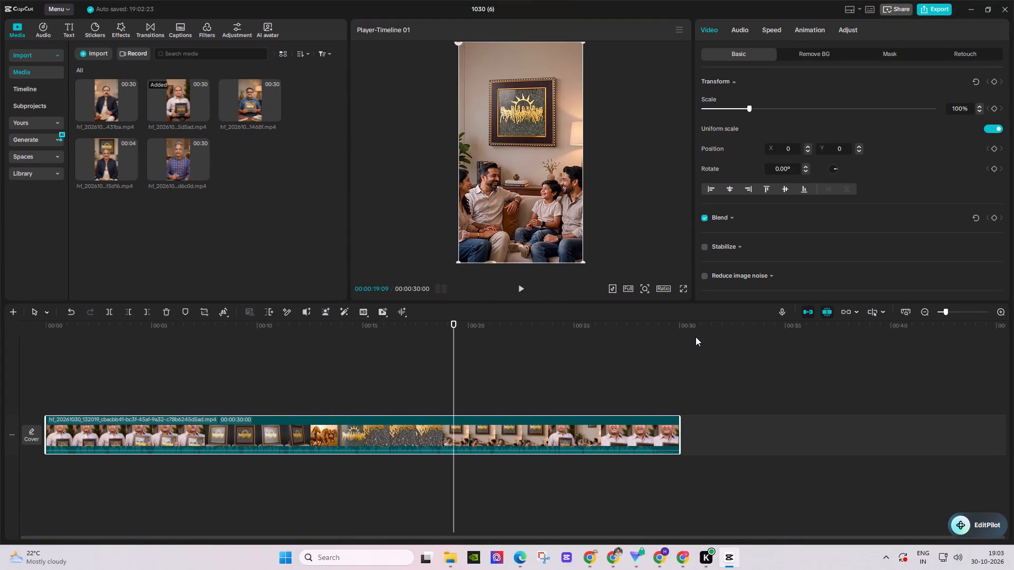
key("space")
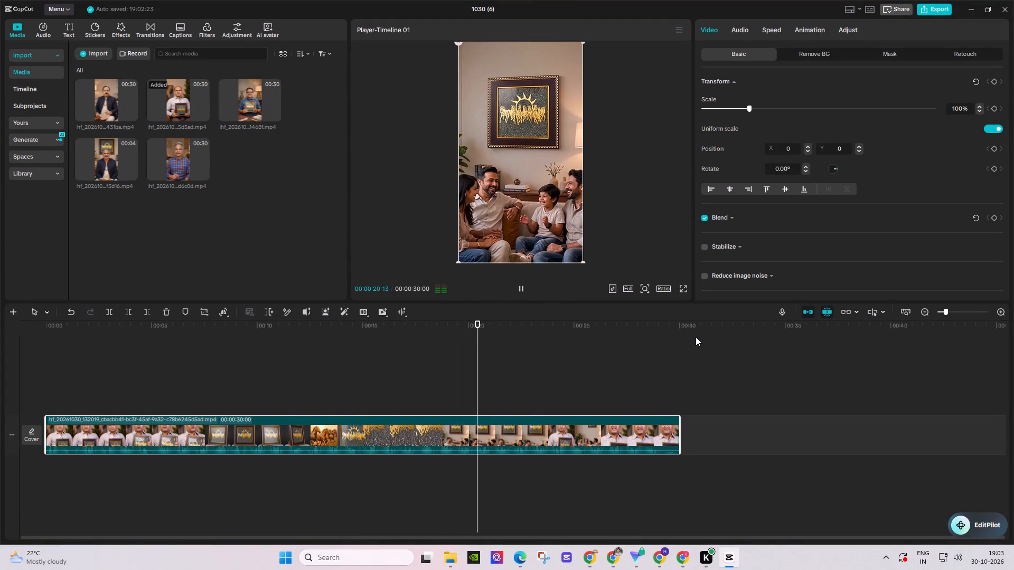
key("space")
key("space")
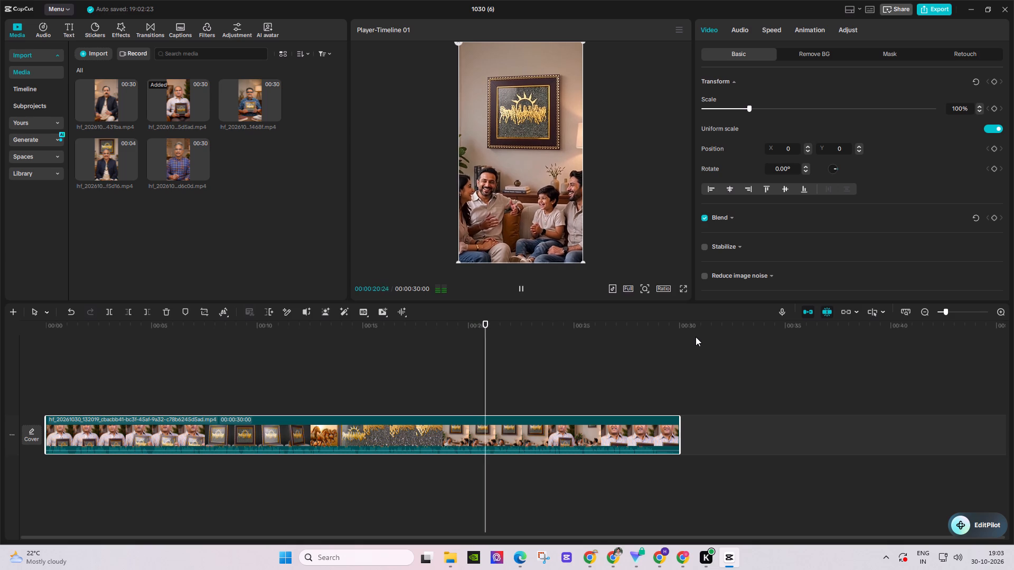
key("space")
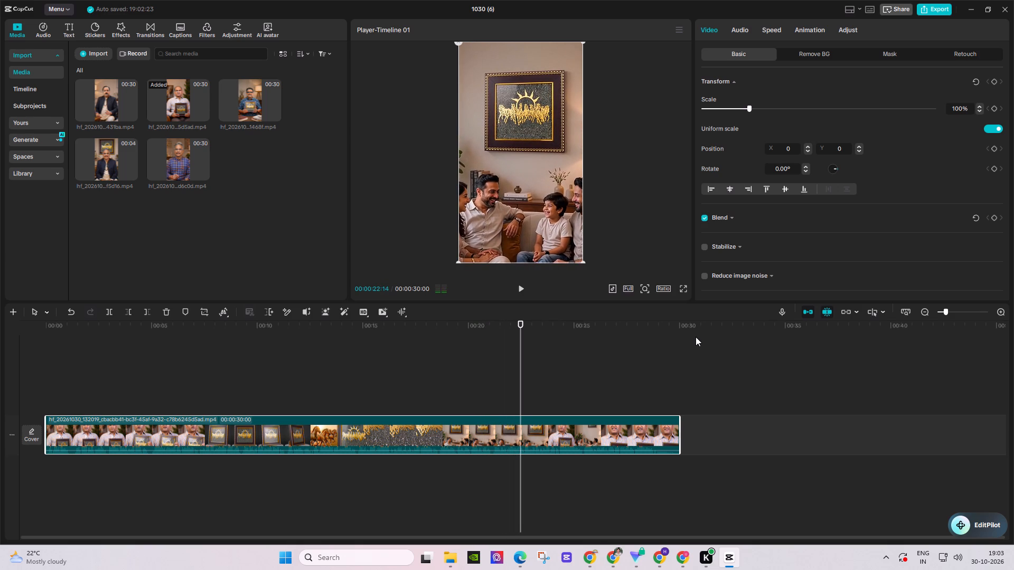
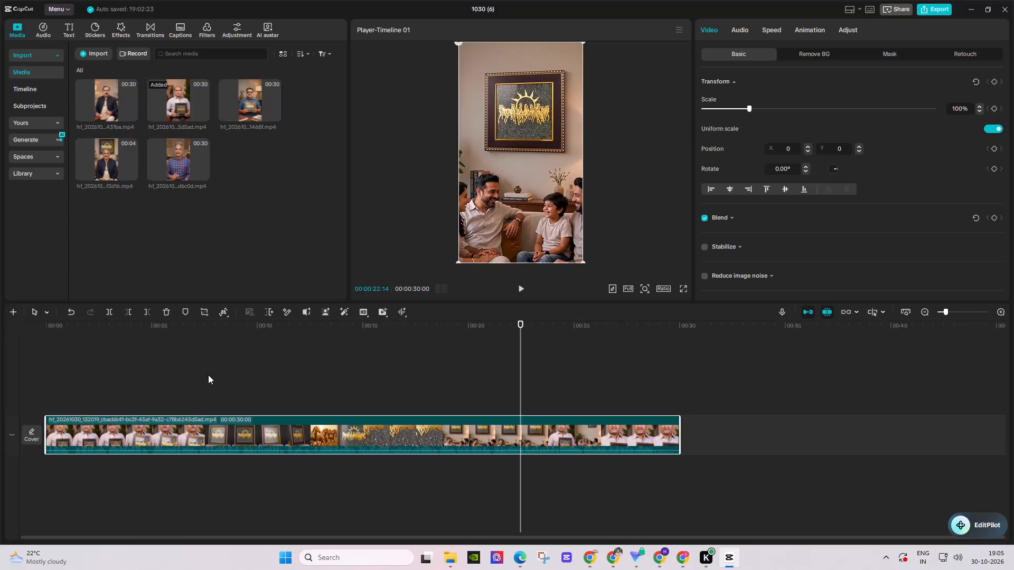
Play the striped-shirt ad from its product close-up scene and raise the clip's volume slightly.
left_click(325, 343)
key("space")
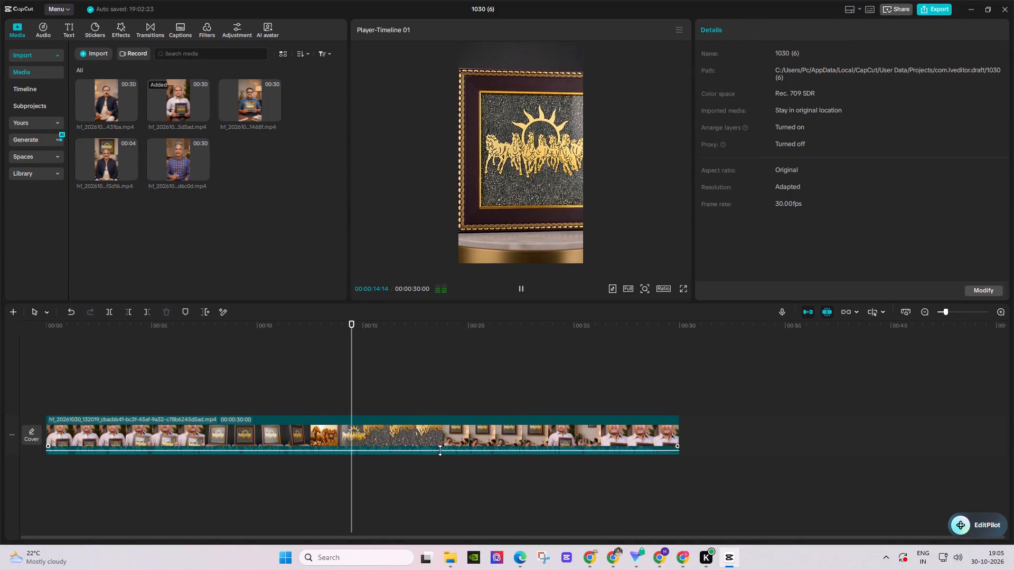
left_click(440, 450)
left_click_drag(441, 449, 441, 443)
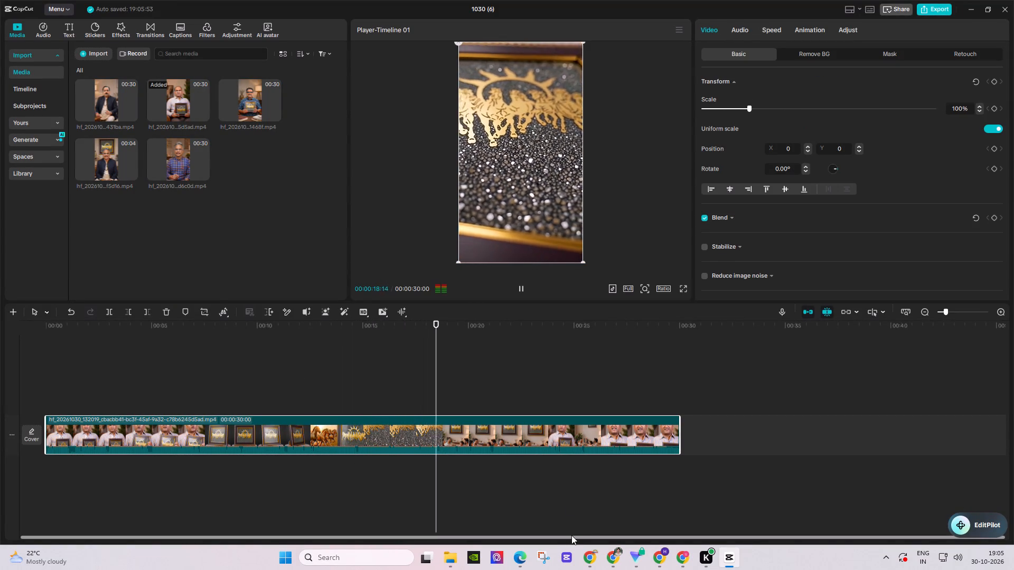
Review the closing scenes of the striped-shirt ad through the ANVYRA end card.
left_click(608, 341)
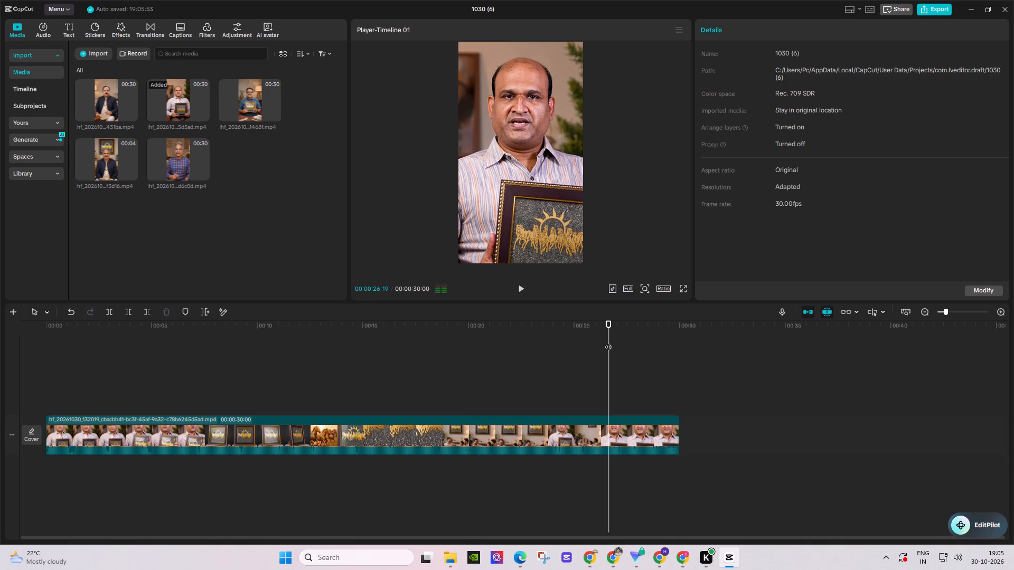
key("space")
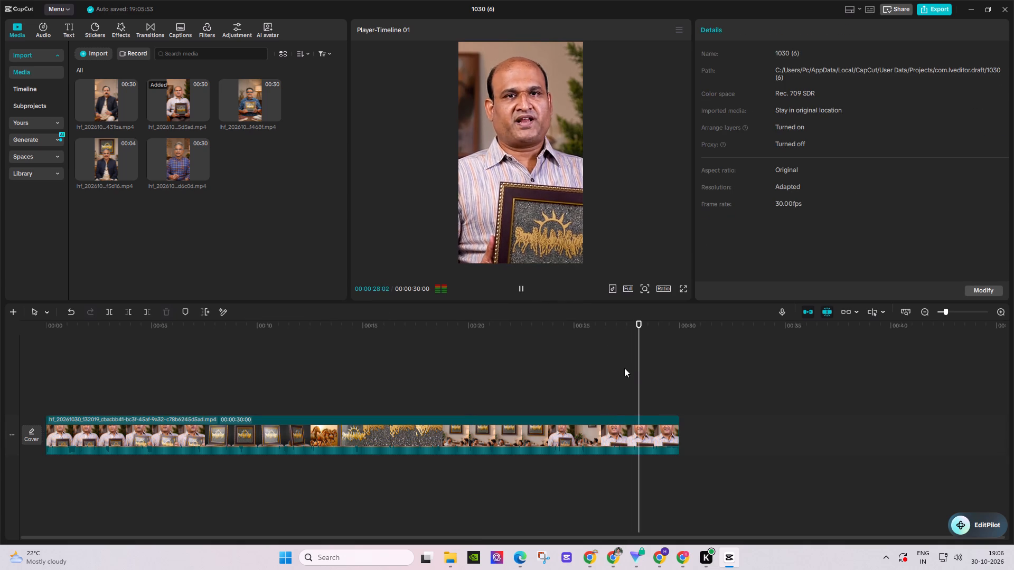
left_click(570, 335)
key("space")
key("space")
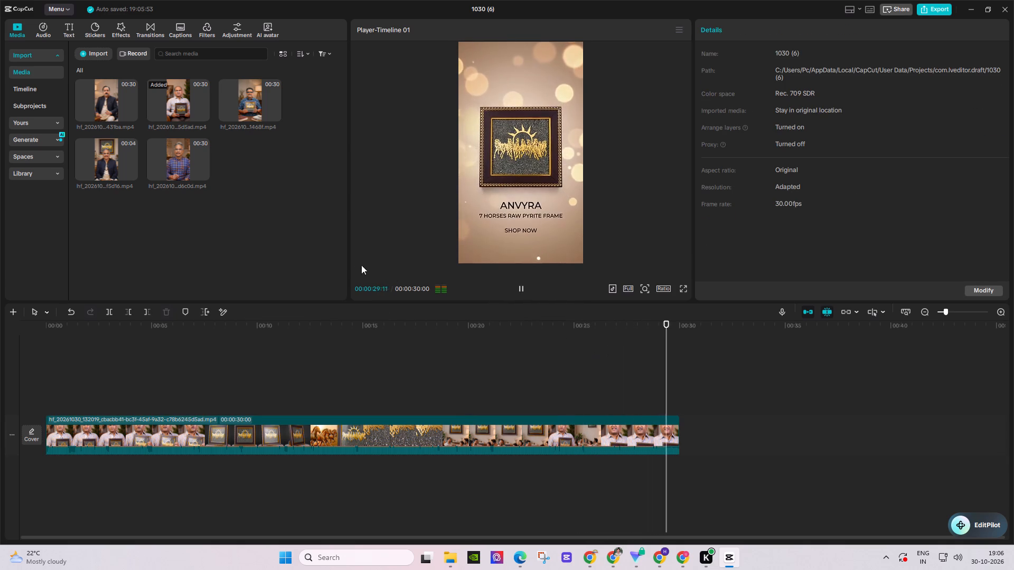
For the striped-shirt ad's export, copy the name "7 Horses Pyrite Frame Video higgs edit 1 by him" from the exported file in Downloads.
left_click(933, 11)
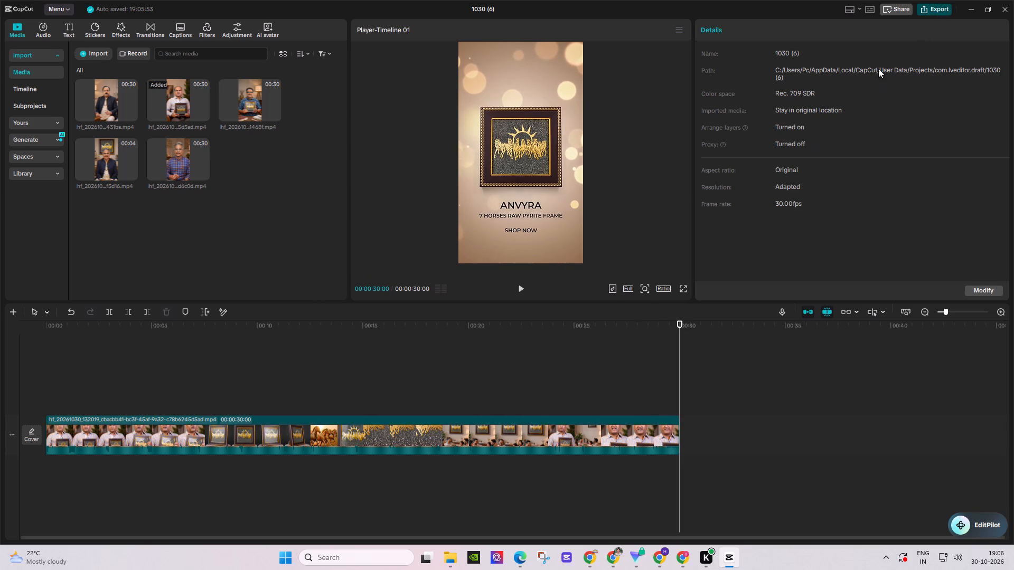
left_click_drag(638, 143, 540, 149)
left_click_drag(613, 142, 559, 142)
left_click_drag(604, 147, 533, 147)
key("ctrl+c")
key("ctrl+v")
left_click_drag(596, 153, 525, 153)
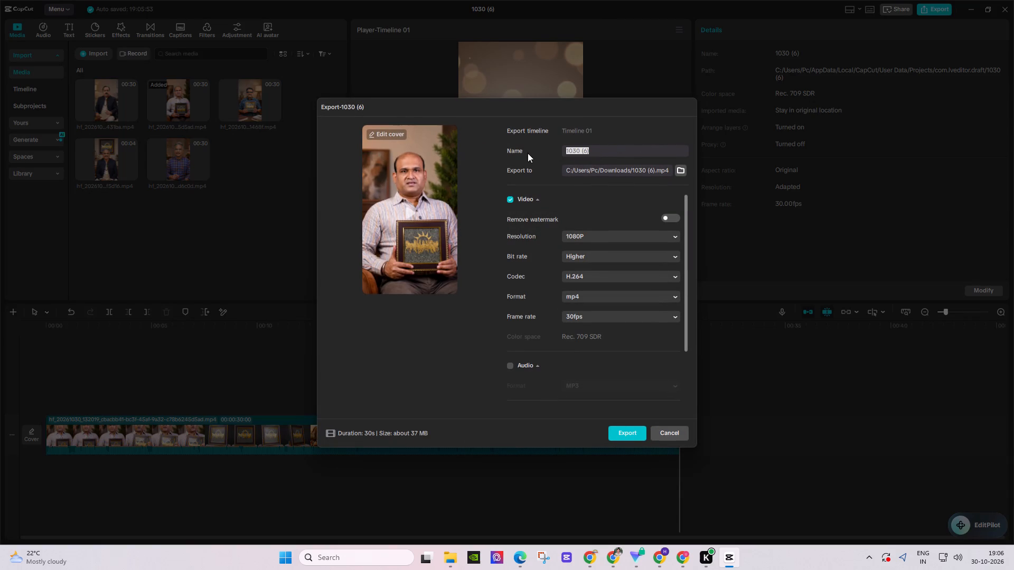
key("ctrl+v")
left_click(462, 555)
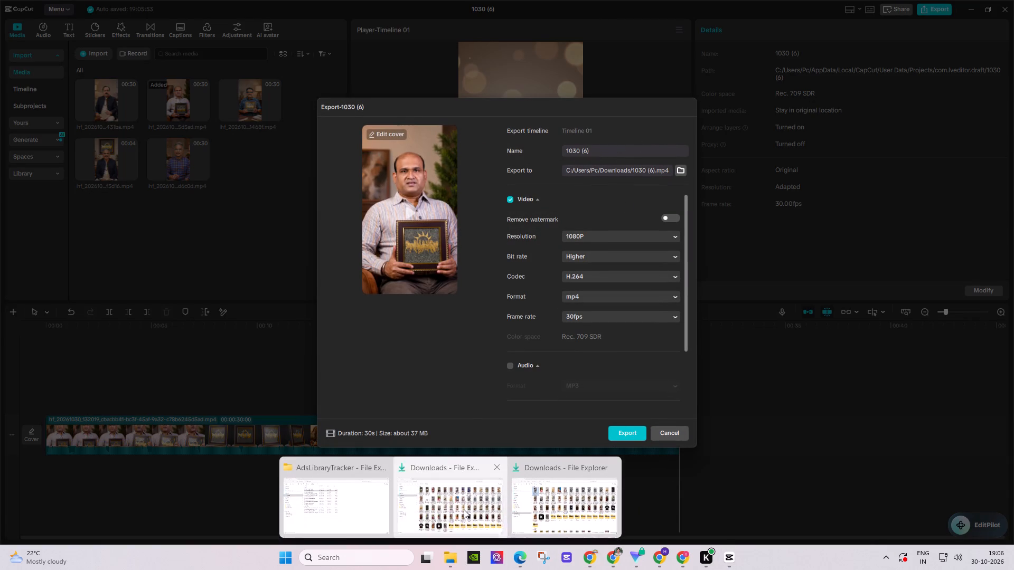
left_click(464, 509)
left_click(243, 120)
double_click(96, 30)
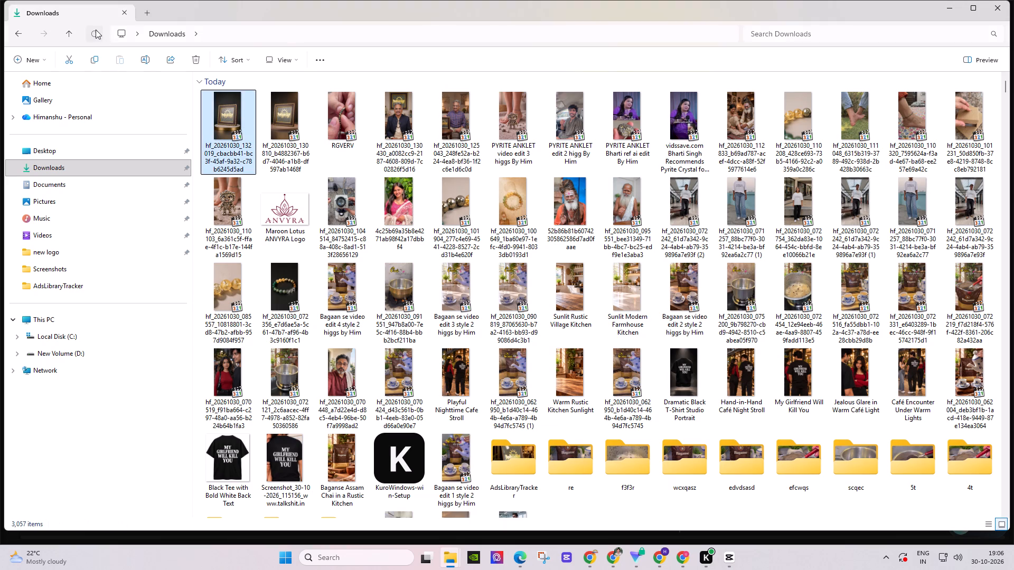
right_click(227, 133)
left_click(314, 141)
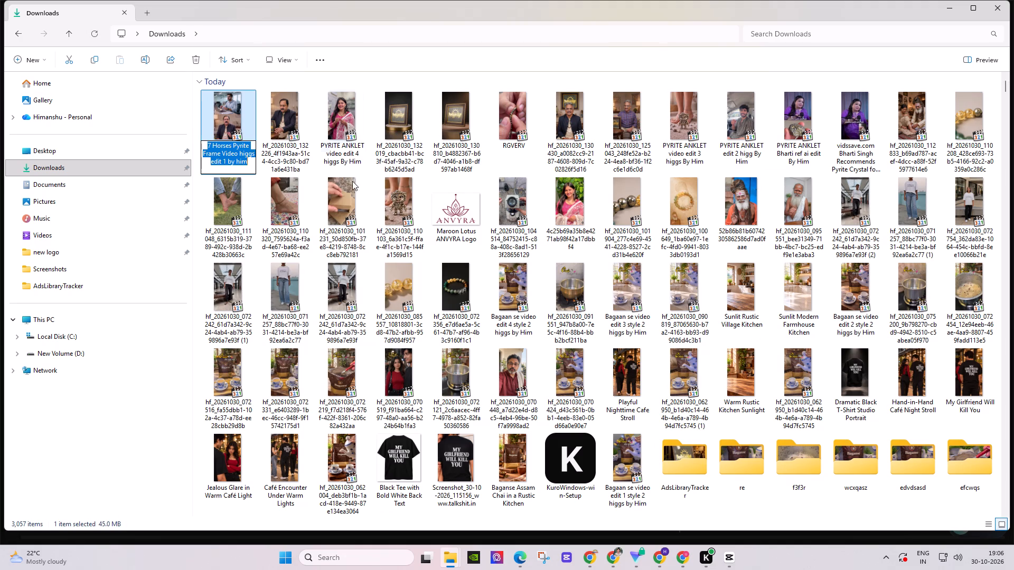
key("ctrl+c")
Export the striped-shirt ad from CapCut as "7 Horses Pyrite Frame Video higgs edit 2 by him" and close the export dialog.
left_click(721, 556)
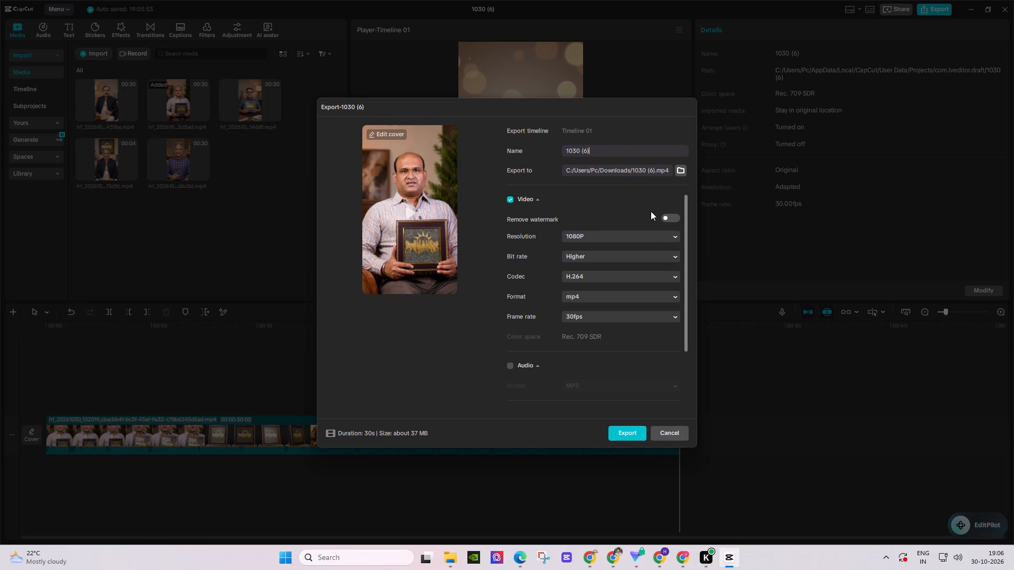
left_click_drag(609, 149, 537, 148)
key("ctrl+v")
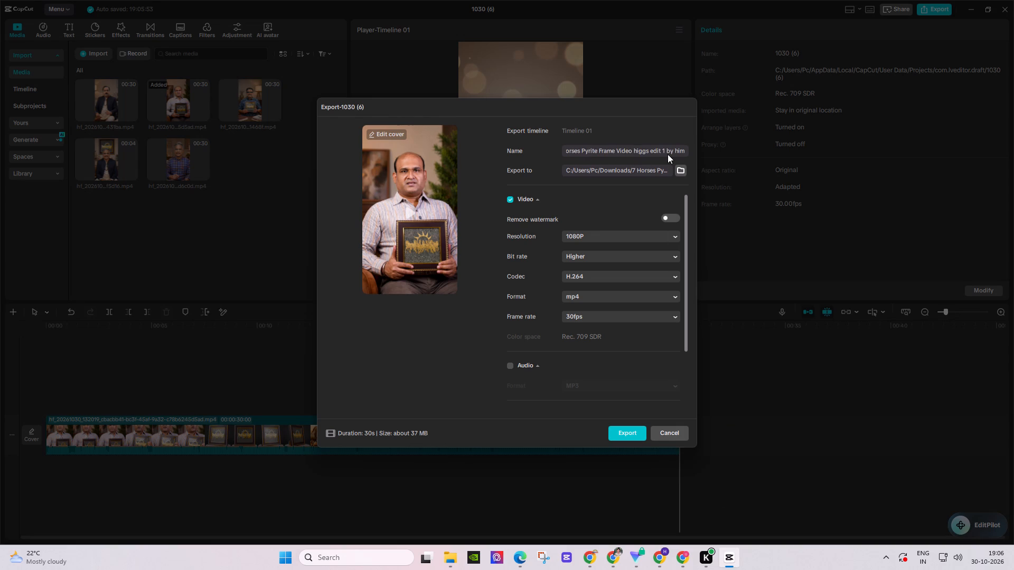
left_click(665, 151)
key("2")
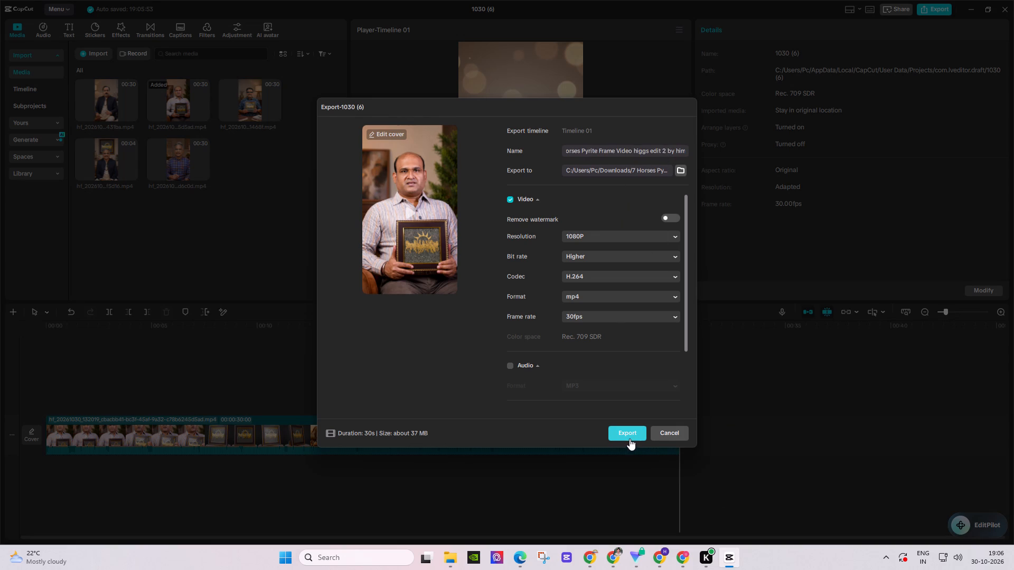
left_click(630, 431)
left_click(669, 419)
left_click(670, 429)
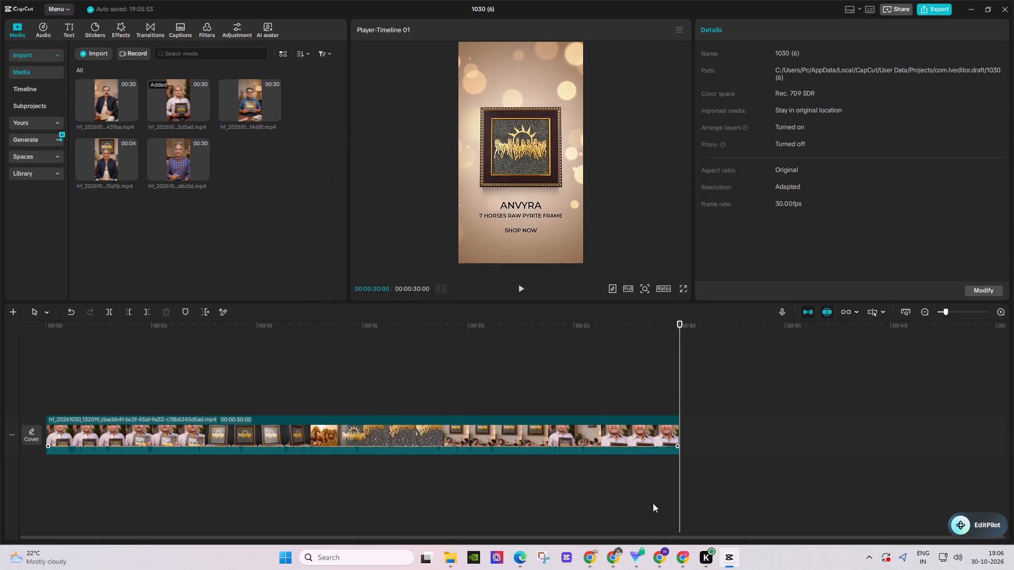
Delete the striped-shirt clip from the timeline.
right_click(208, 431)
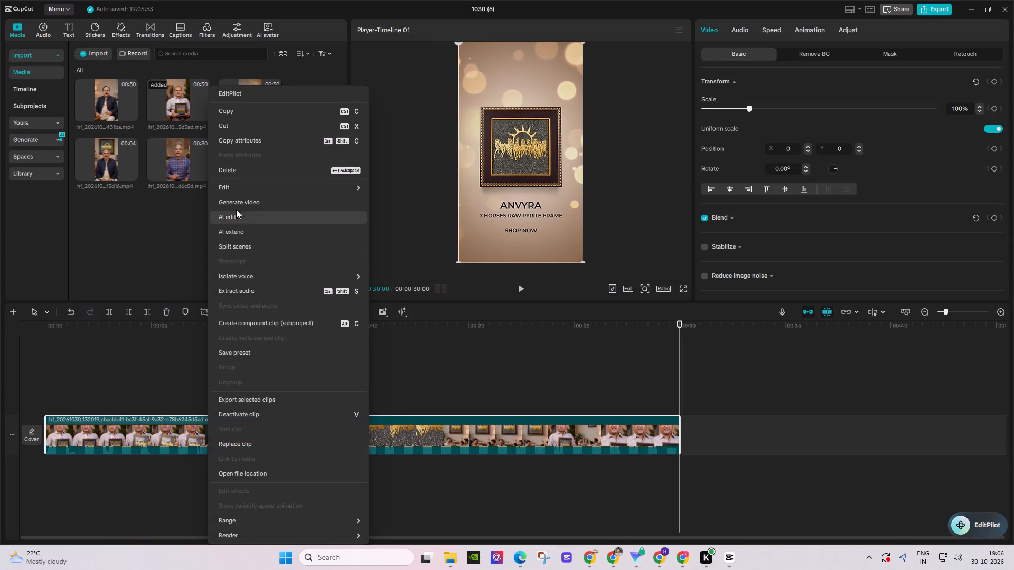
left_click(236, 175)
Preview the imported clips and place the 30-second blue patterned-shirt ad at the start of the empty timeline.
left_click(200, 160)
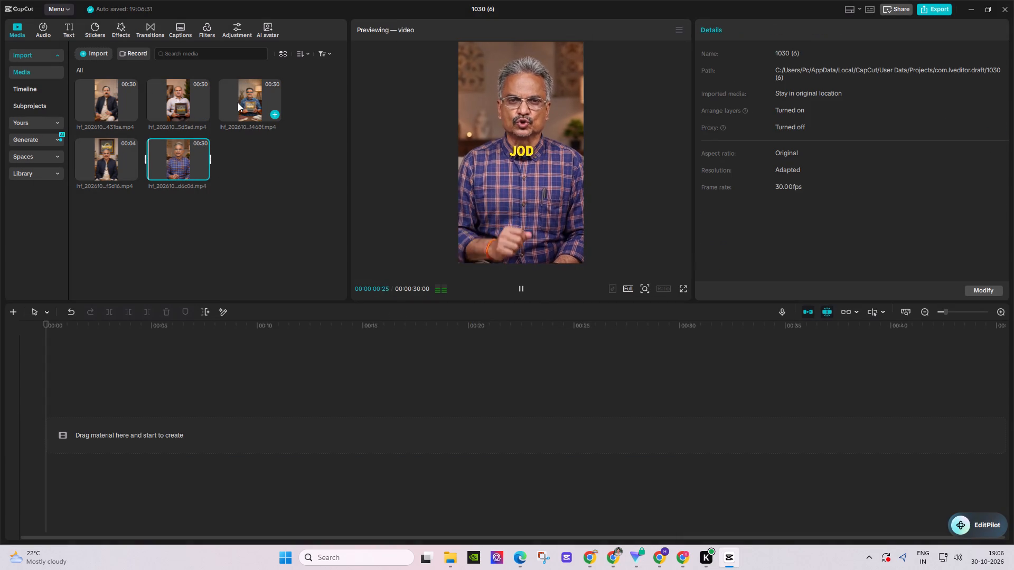
left_click(238, 102)
left_click(114, 84)
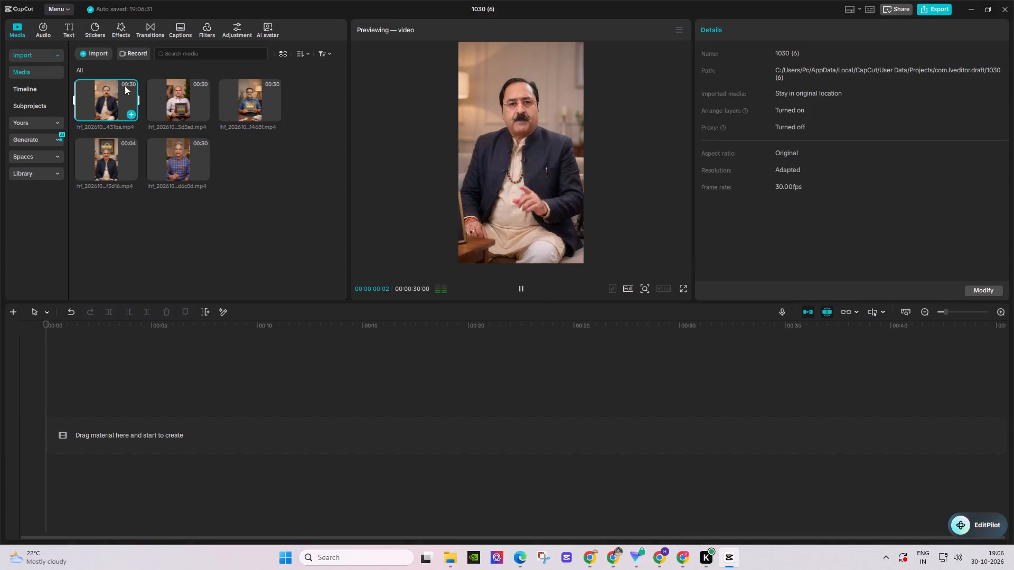
left_click(187, 99)
left_click(256, 98)
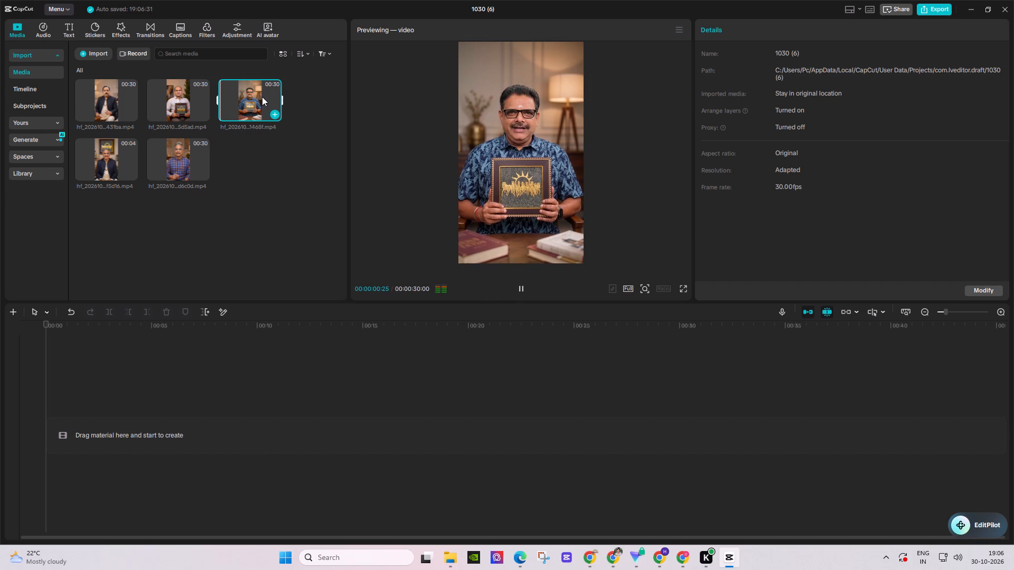
key("space")
left_click(116, 151)
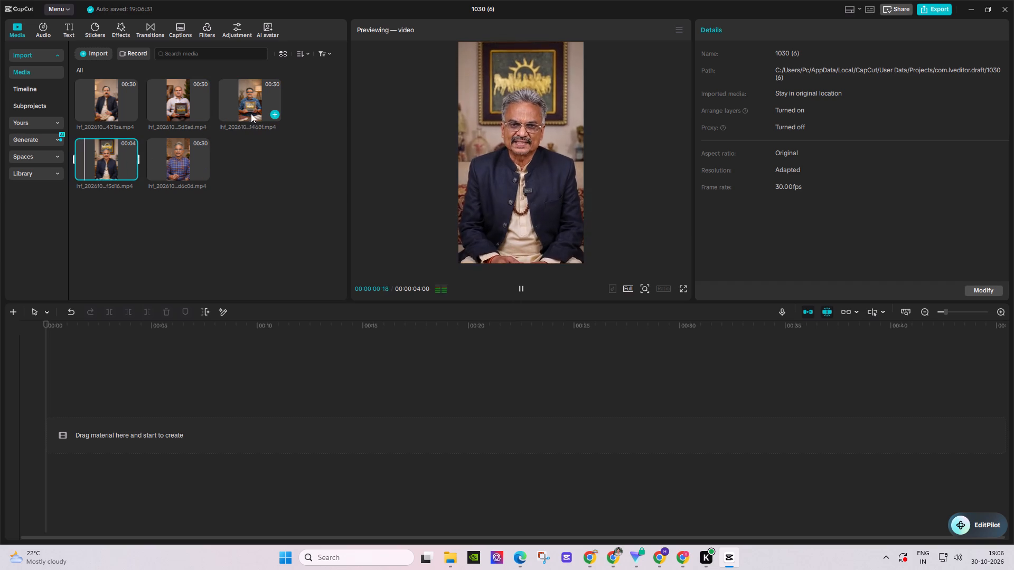
left_click(251, 113)
left_click_drag(253, 107, 119, 426)
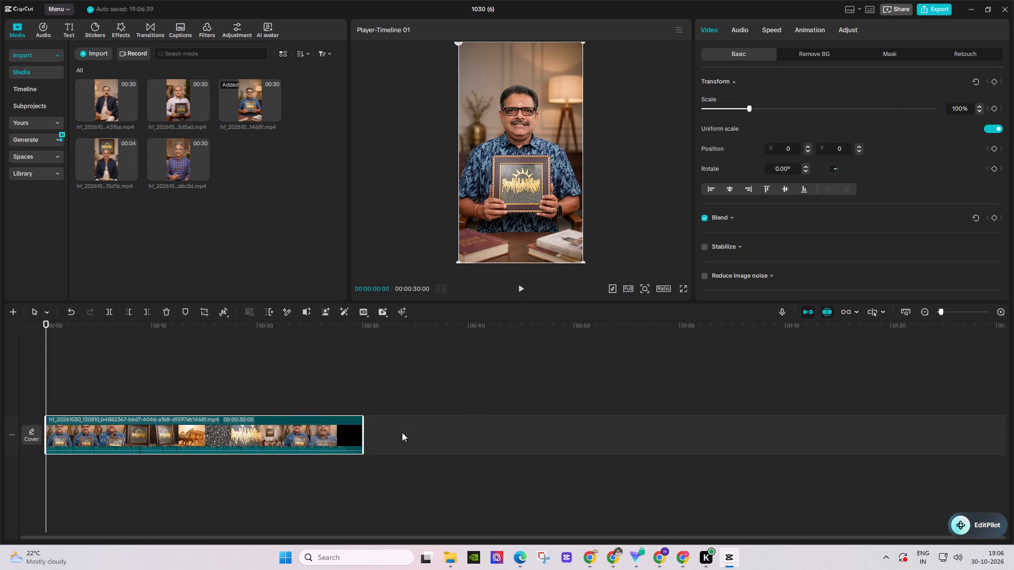
Raise the volume of the blue patterned-shirt clip slightly.
key("space")
left_click_drag(325, 451, 325, 443)
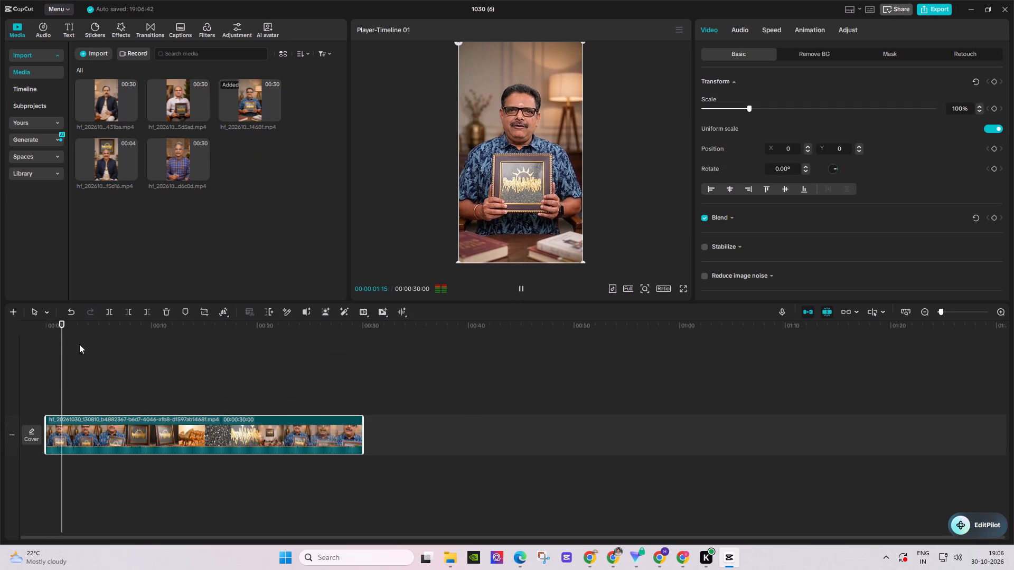
Review the blue patterned-shirt ad from the start, checking the presenter, running-horses and family living-room scenes and the end card.
left_click_drag(66, 329, 22, 329)
key("space")
key("space")
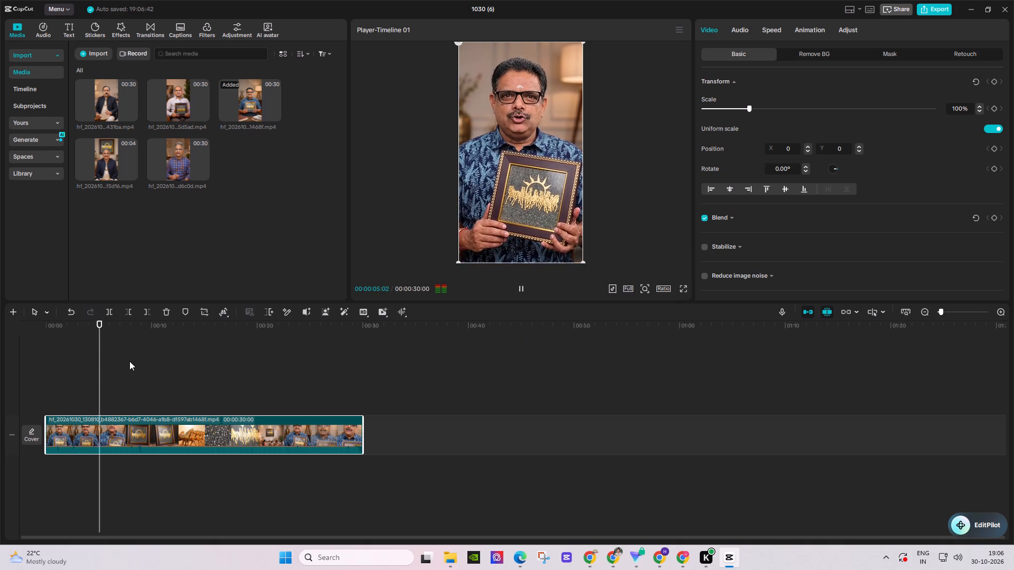
left_click(140, 336)
key("space")
key("space")
key("space")
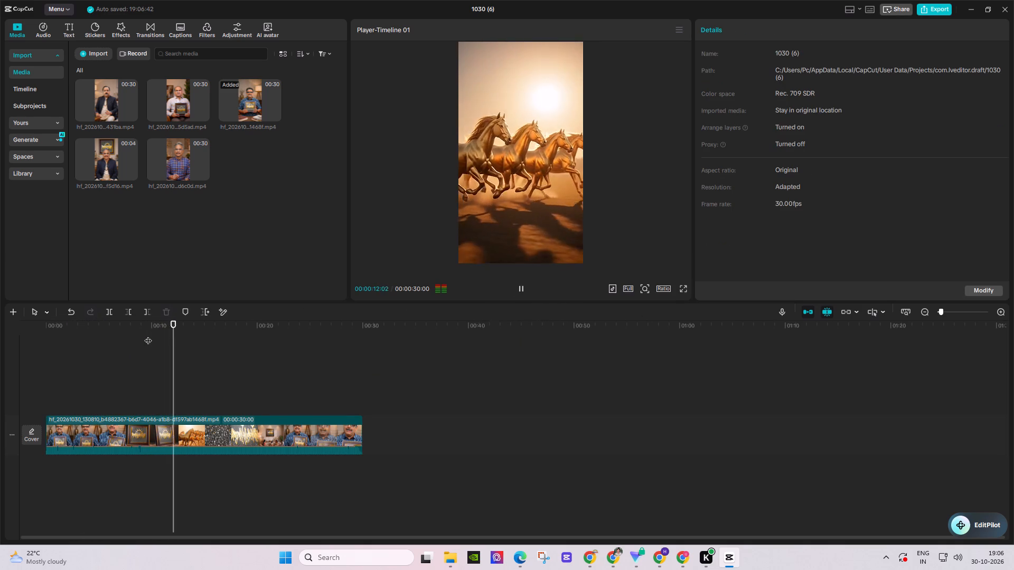
left_click(259, 331)
key("space")
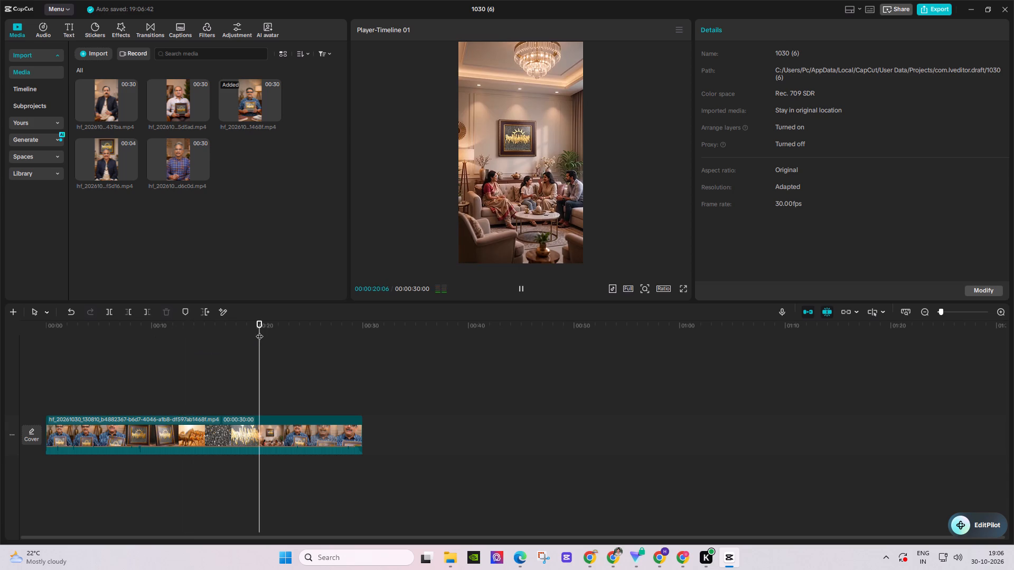
key("space")
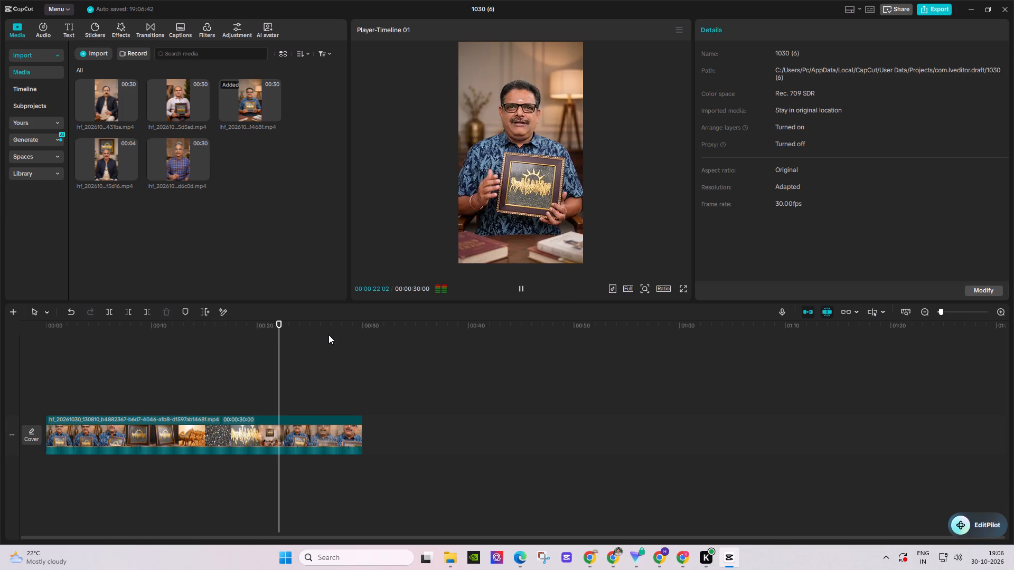
left_click(334, 332)
key("space")
key("space")
key("space")
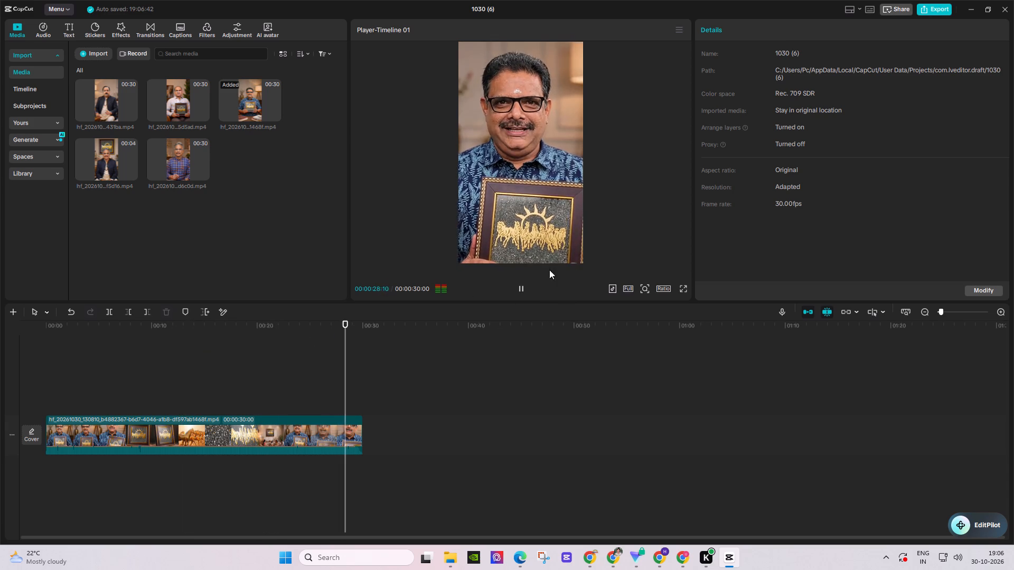
key("space")
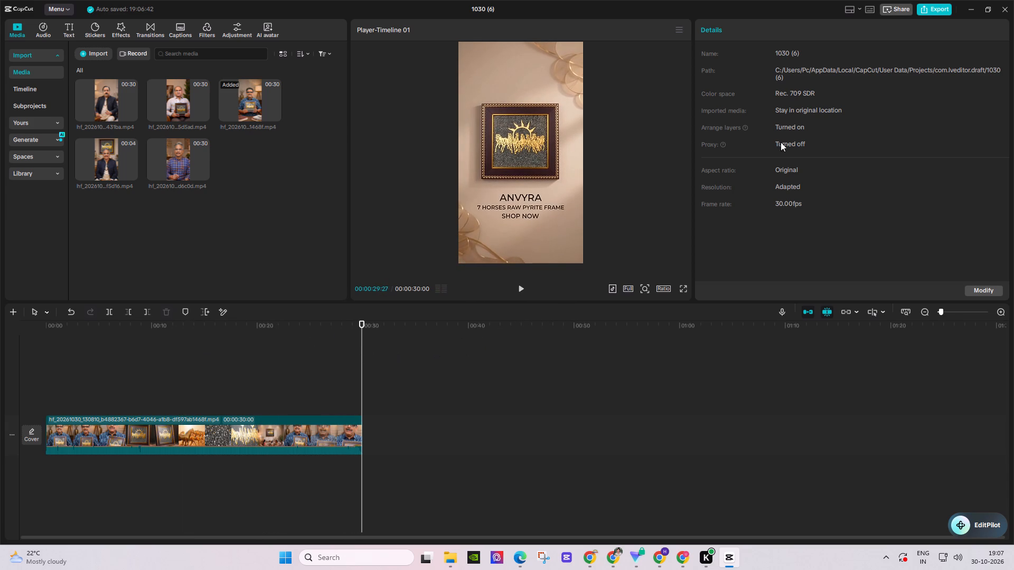
key("space")
Export the blue patterned-shirt ad as "7 Horses Pyrite Frame Video higgs edit 3 by him" and close the export dialog.
left_click(937, 9)
left_click_drag(604, 153, 538, 155)
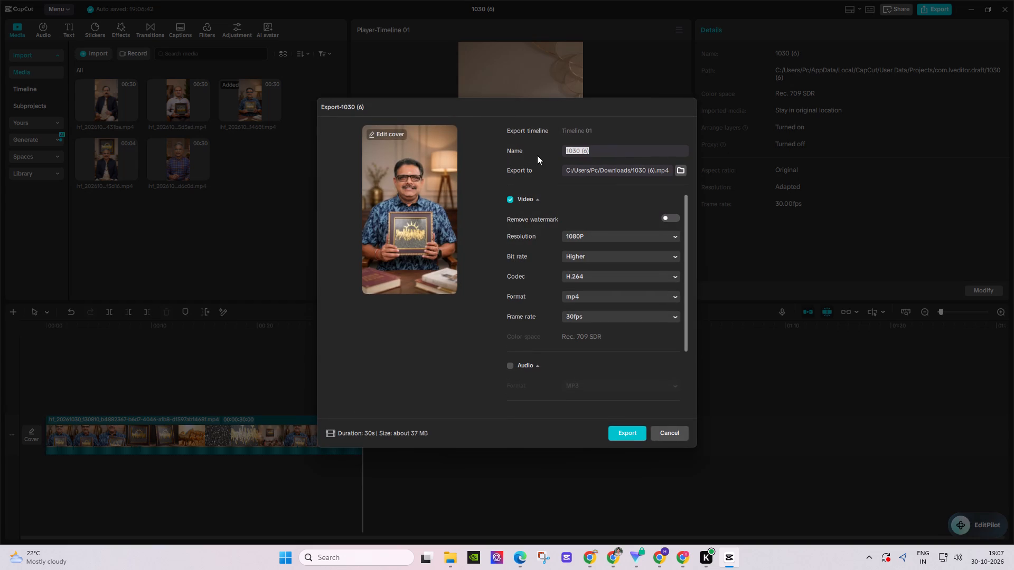
key("ctrl+v")
left_click(664, 153)
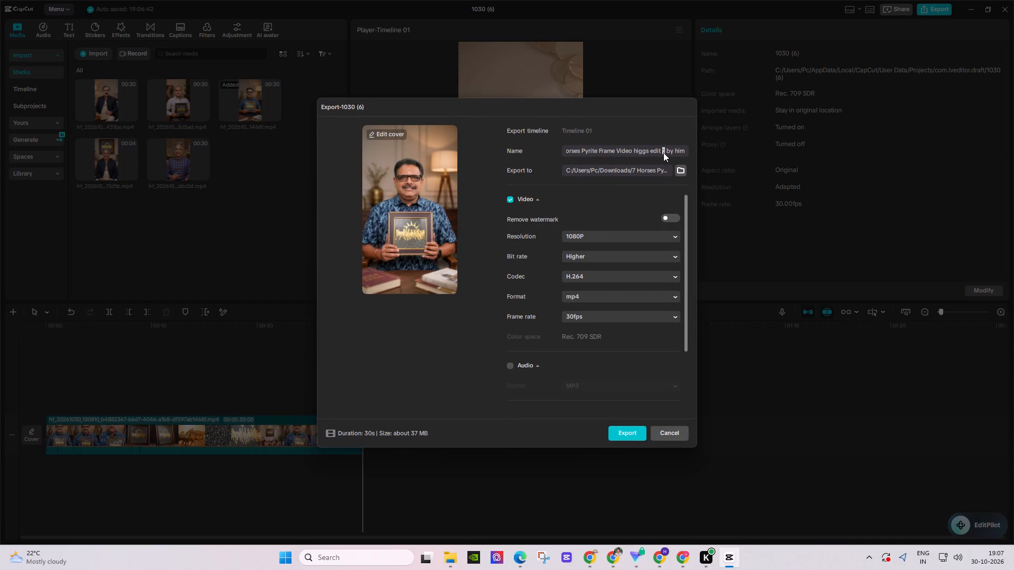
key("3")
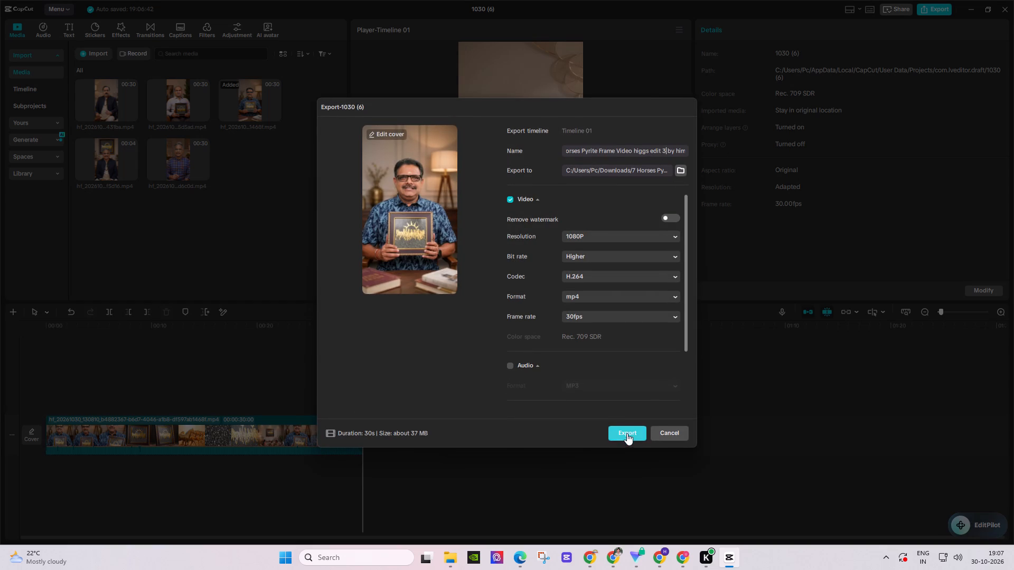
left_click(627, 433)
left_click(671, 422)
Close the current project and open project 1030 (5).
left_click(1012, 14)
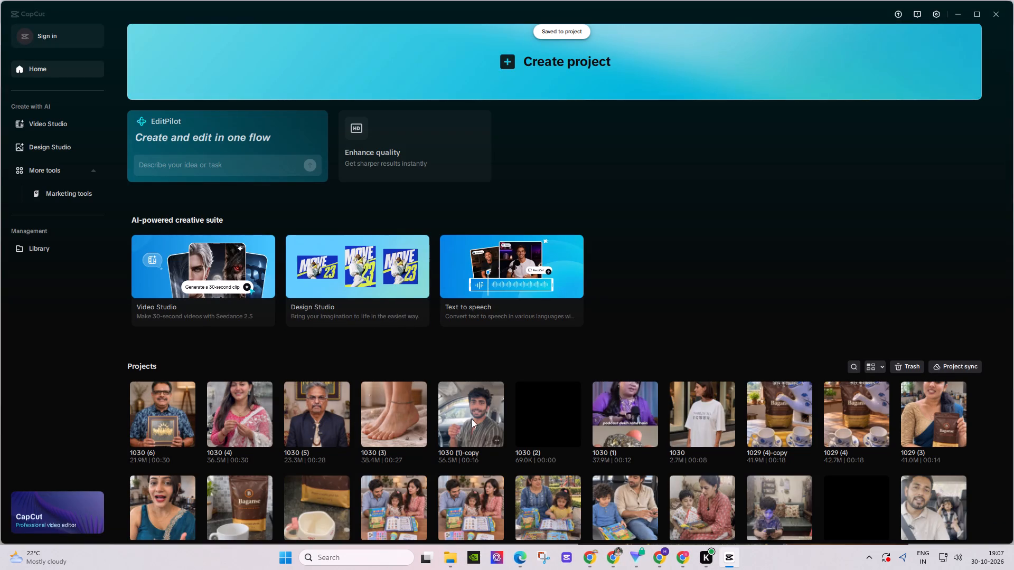
left_click(332, 410)
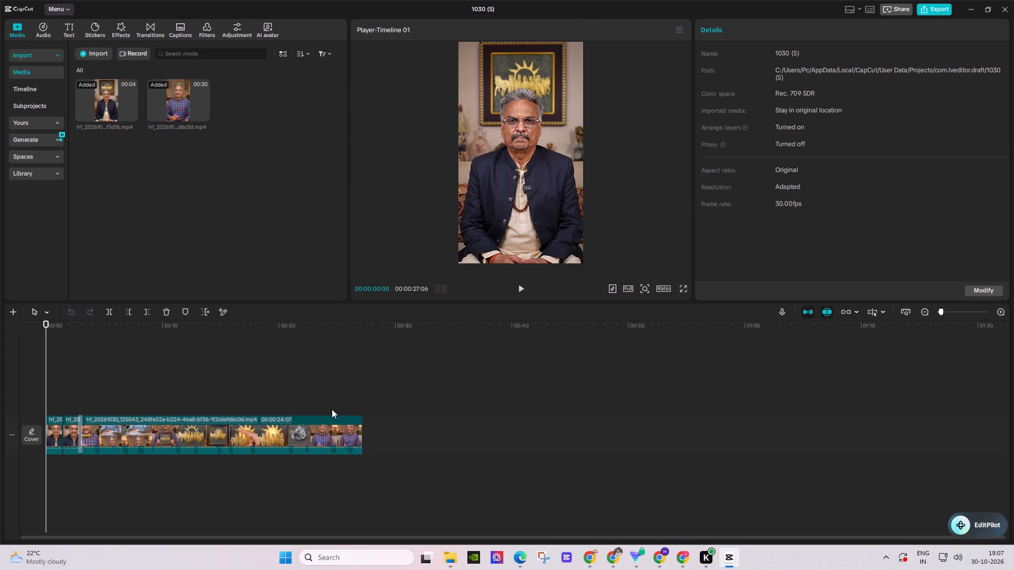
Play the ad's opening and check the transition from the dark-jacket presenter to the checked-shirt clip.
key("space")
left_click(1006, 313)
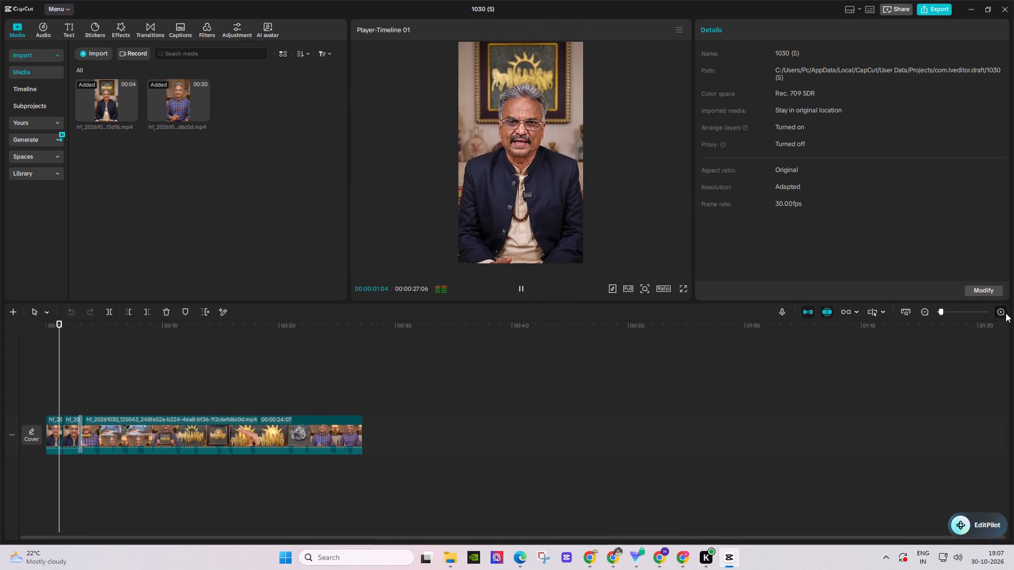
left_click(1006, 312)
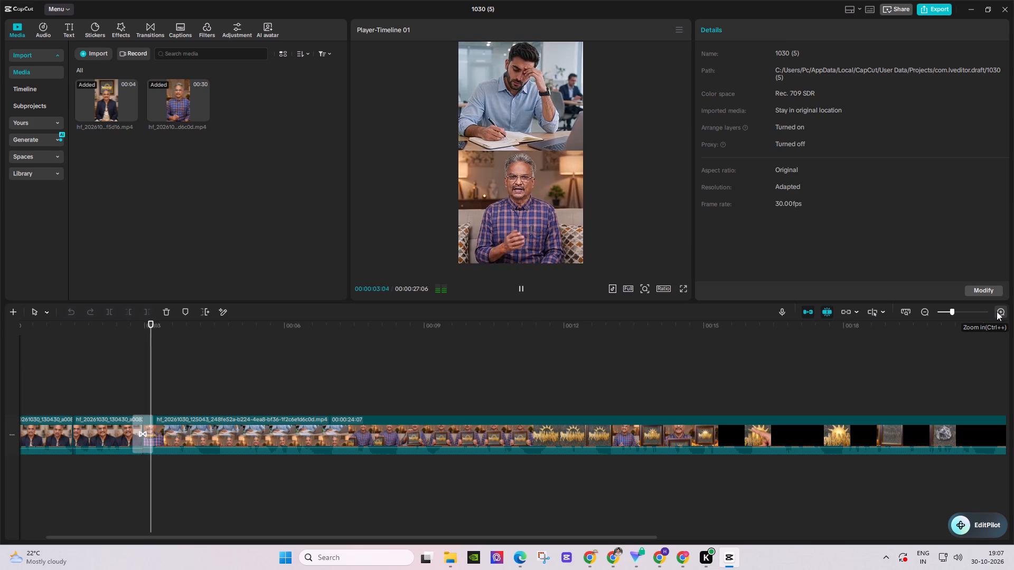
key("space")
left_click(136, 330)
Import the Light Leak Transition video from the "green sceen" folder on New Volume (D:) and place it above the transition between the presenter clips.
left_click(88, 48)
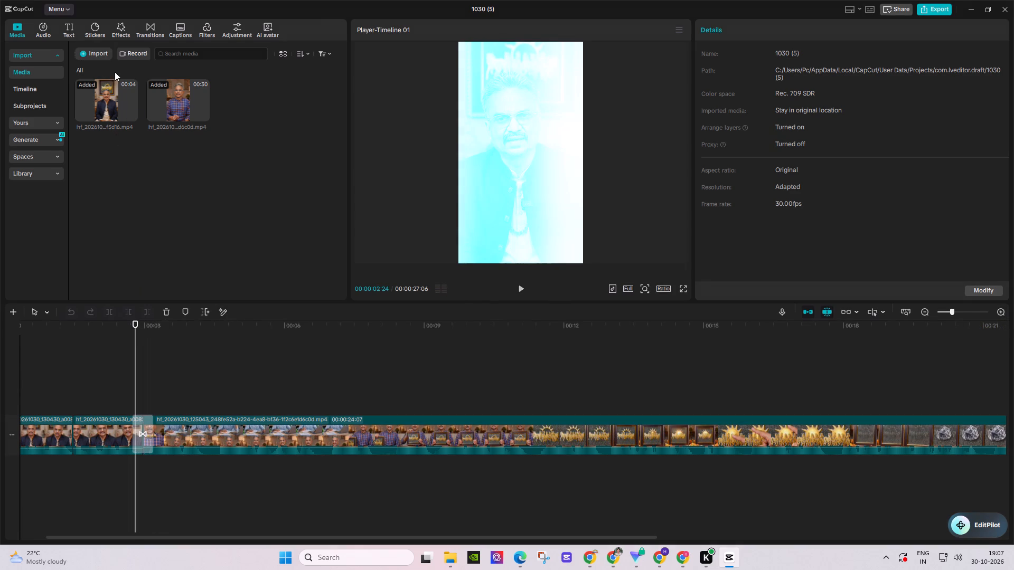
left_click(115, 72)
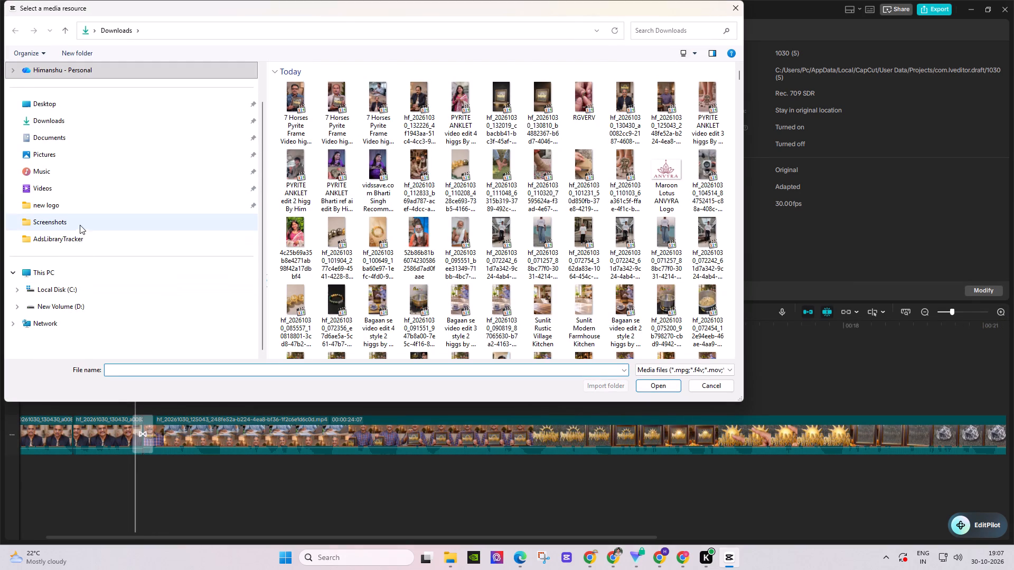
left_click(80, 302)
double_click(305, 220)
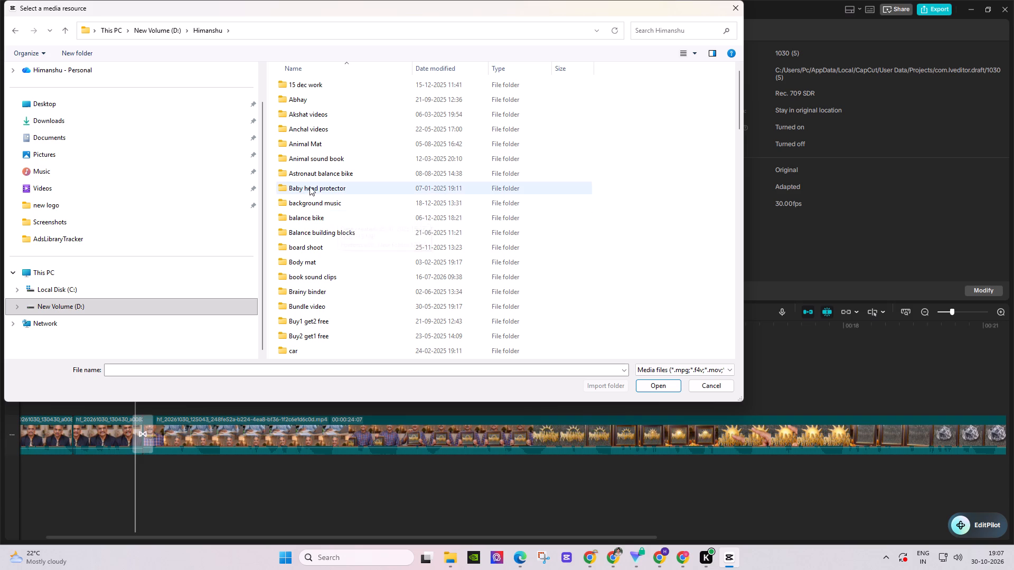
scroll(363, 274, "up", 3)
scroll(363, 274, "down", 9)
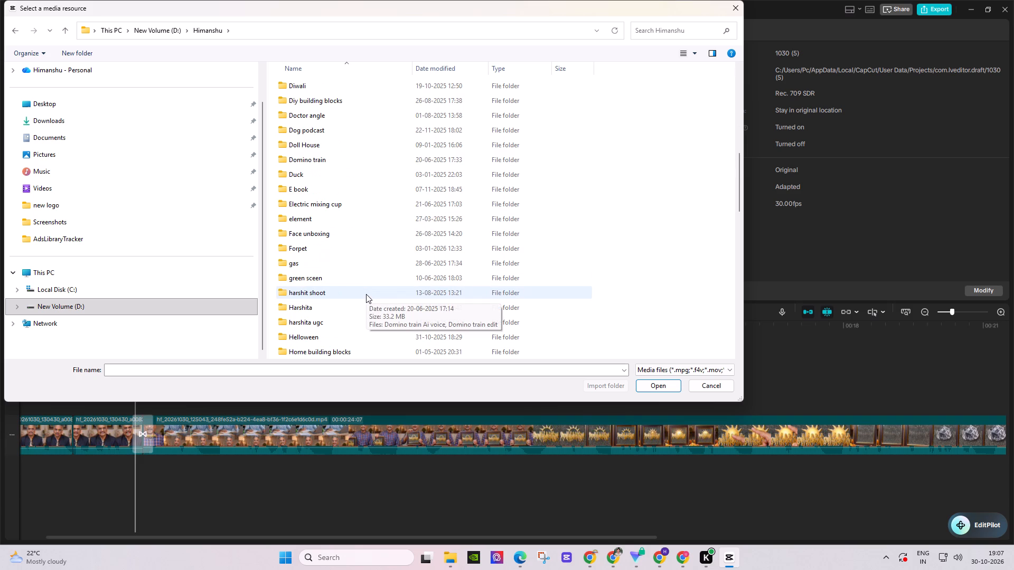
scroll(366, 294, "down", 3)
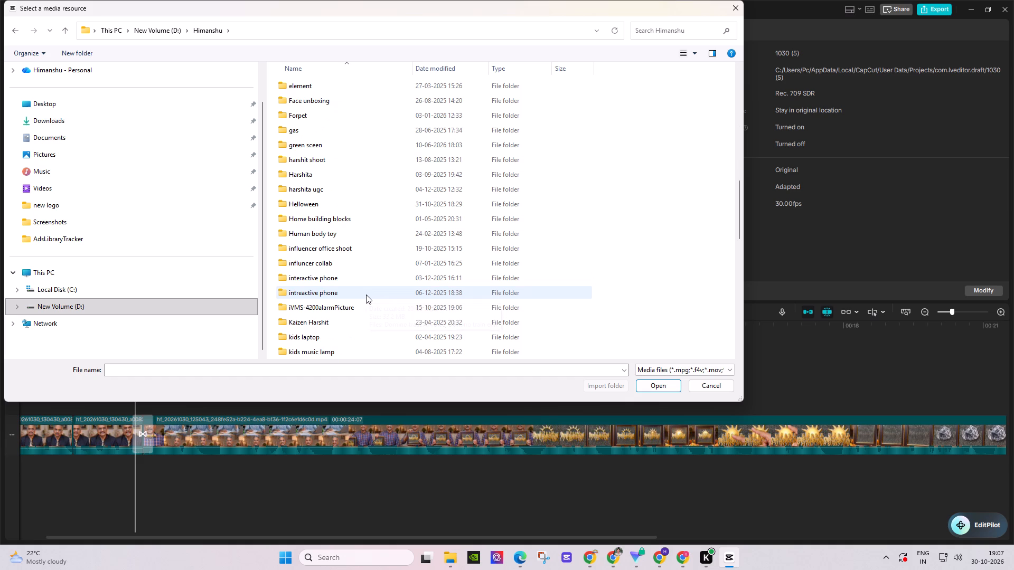
scroll(368, 296, "down", 3)
scroll(352, 283, "up", 7)
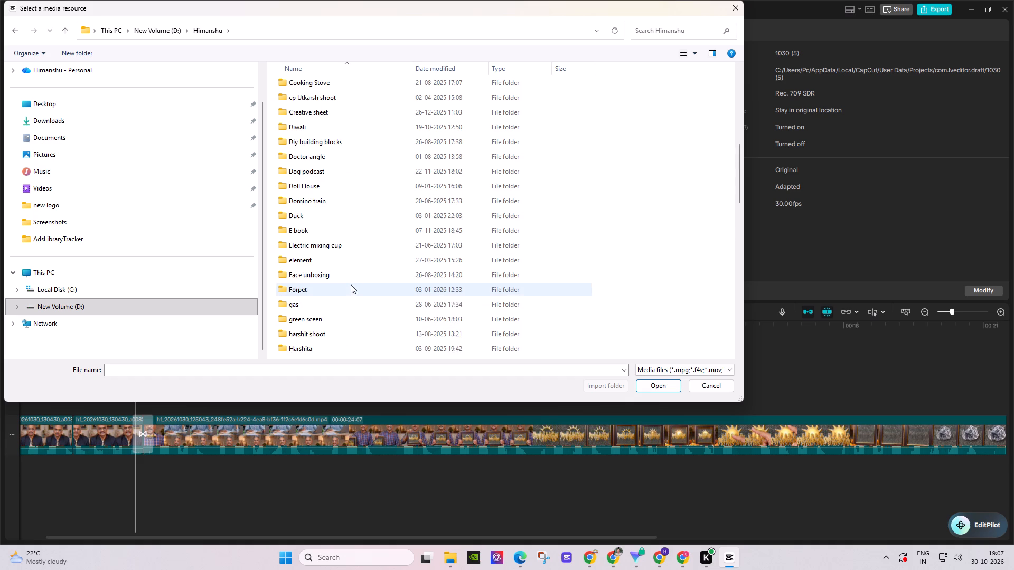
double_click(337, 321)
double_click(708, 73)
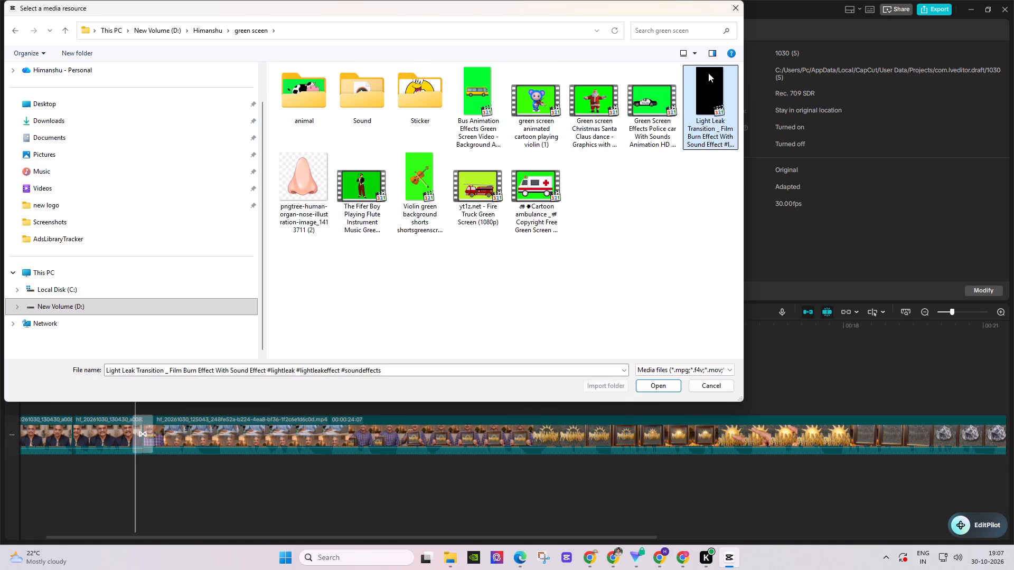
left_click_drag(257, 106, 121, 391)
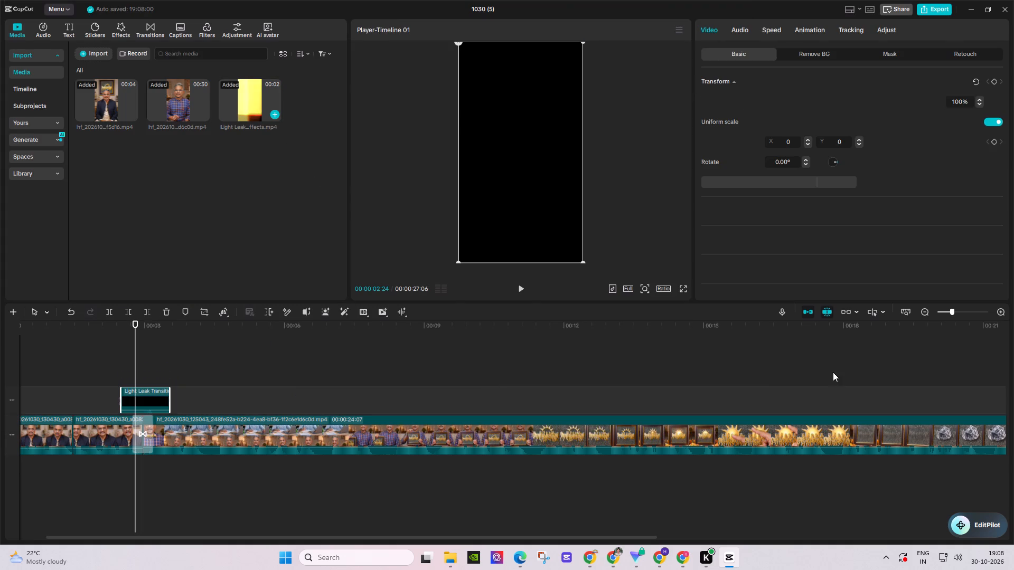
Extract the audio from the Light Leak Transition clip and delete its video portion, keeping only the sound.
double_click(1001, 312)
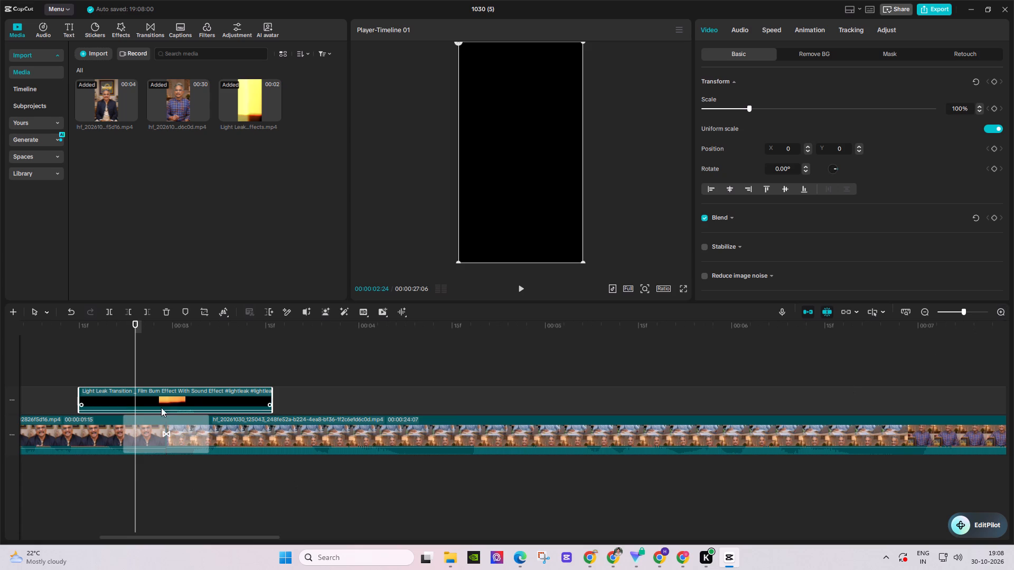
right_click(166, 394)
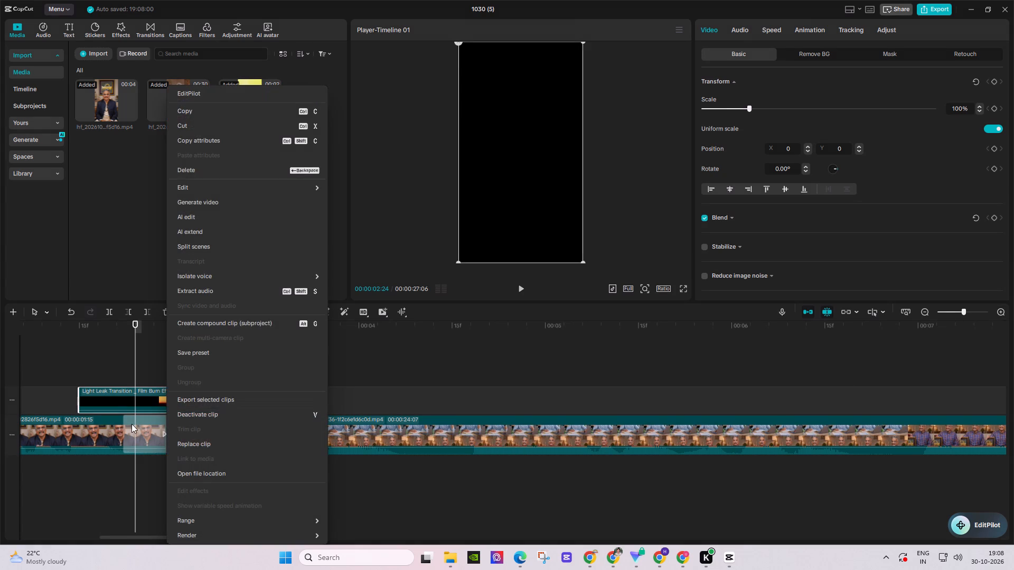
left_click(221, 293)
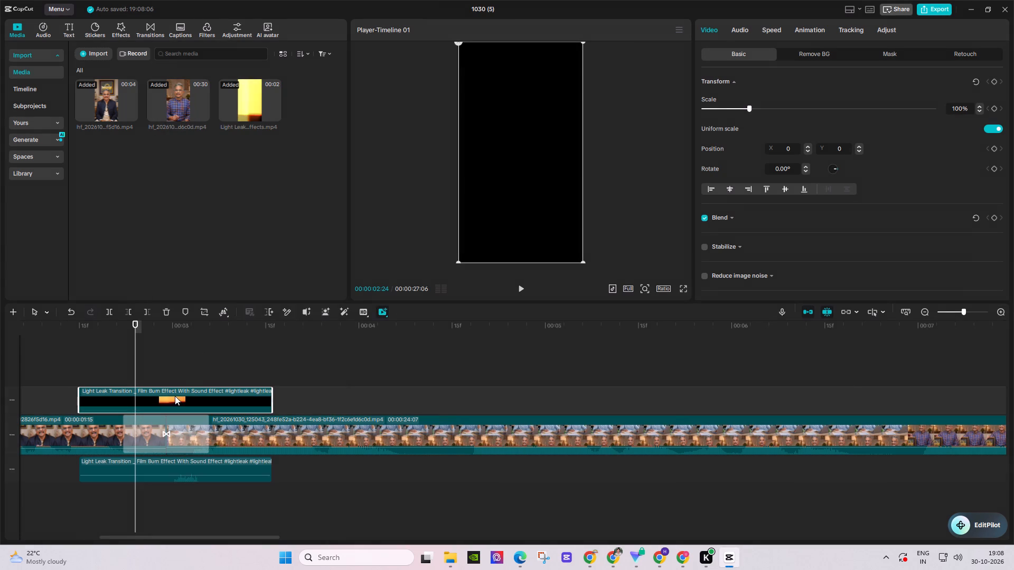
right_click(174, 396)
left_click(244, 187)
left_click(164, 337)
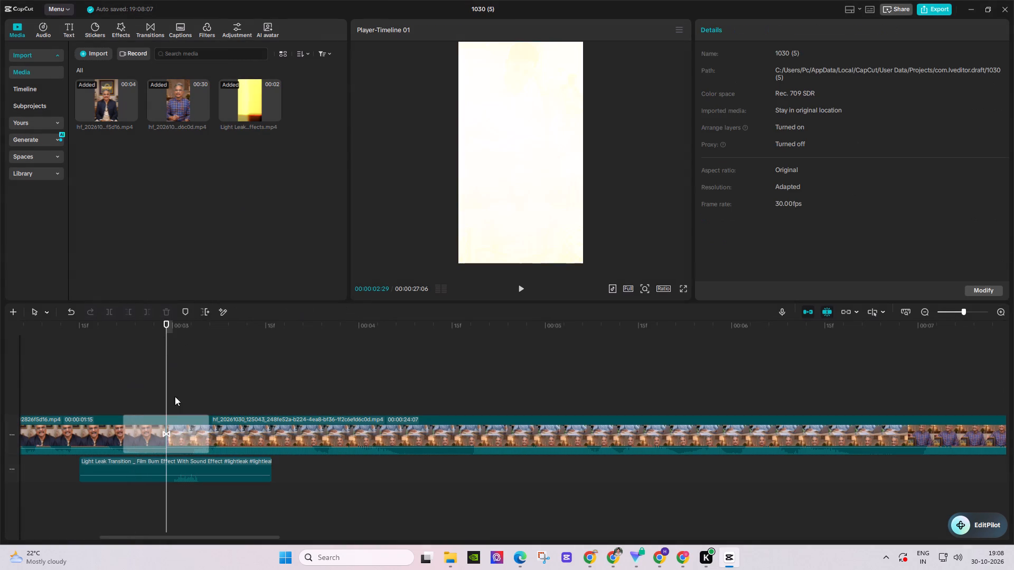
Shift the light-leak sound slightly earlier to match the transition and raise its volume to about 5.2 dB.
left_click_drag(186, 469, 168, 469)
left_click(171, 474)
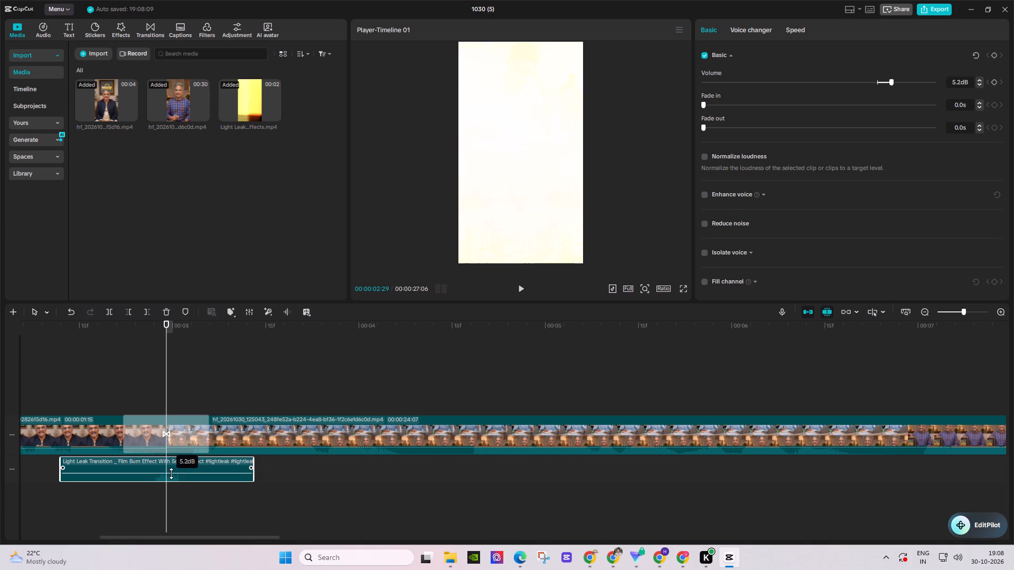
Play the transition with its new sound, the scenes following it, and the closing shot of the presenter holding the horses frame.
left_click(124, 338)
key("space")
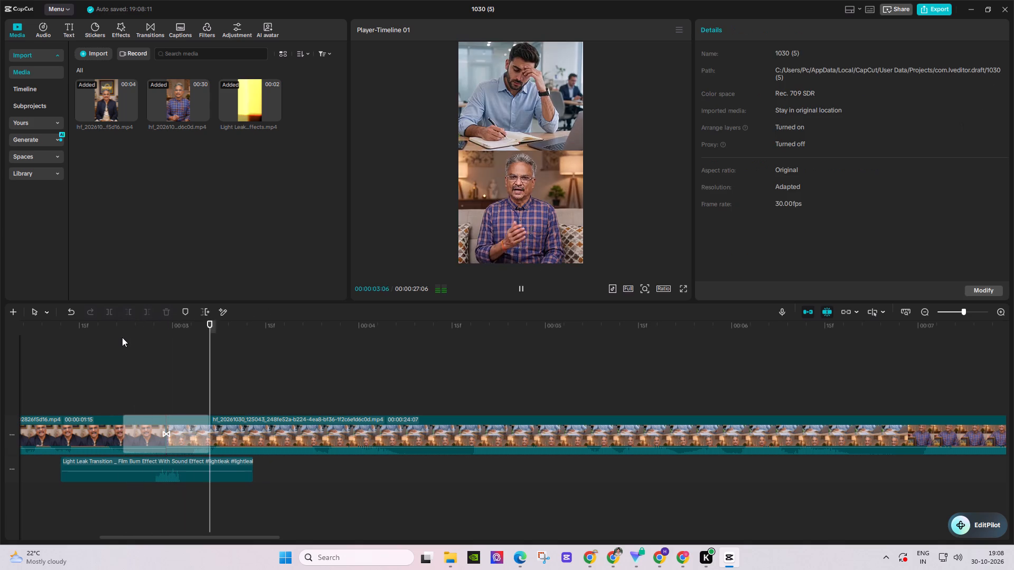
left_click(922, 312)
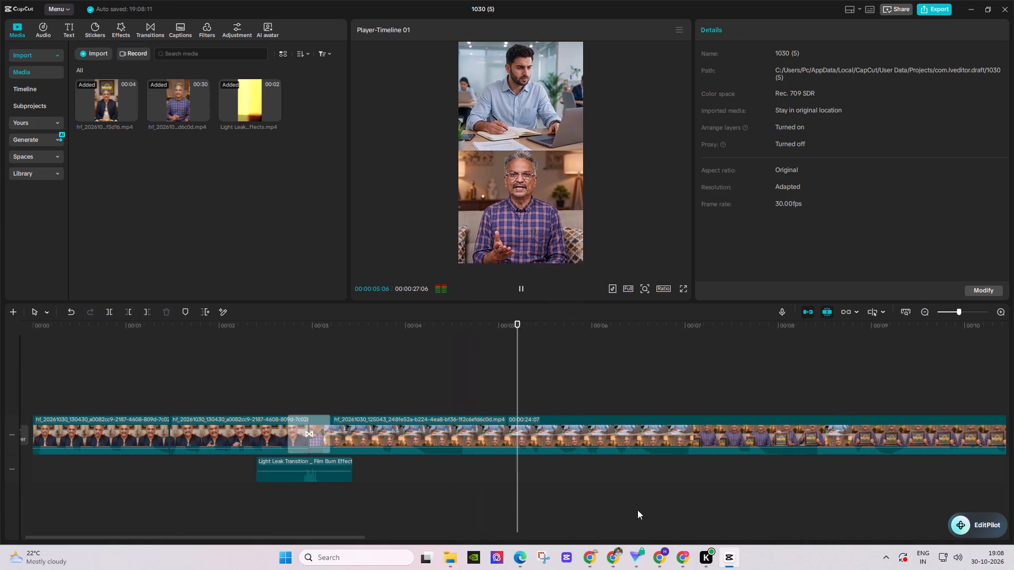
left_click_drag(341, 536, 463, 541)
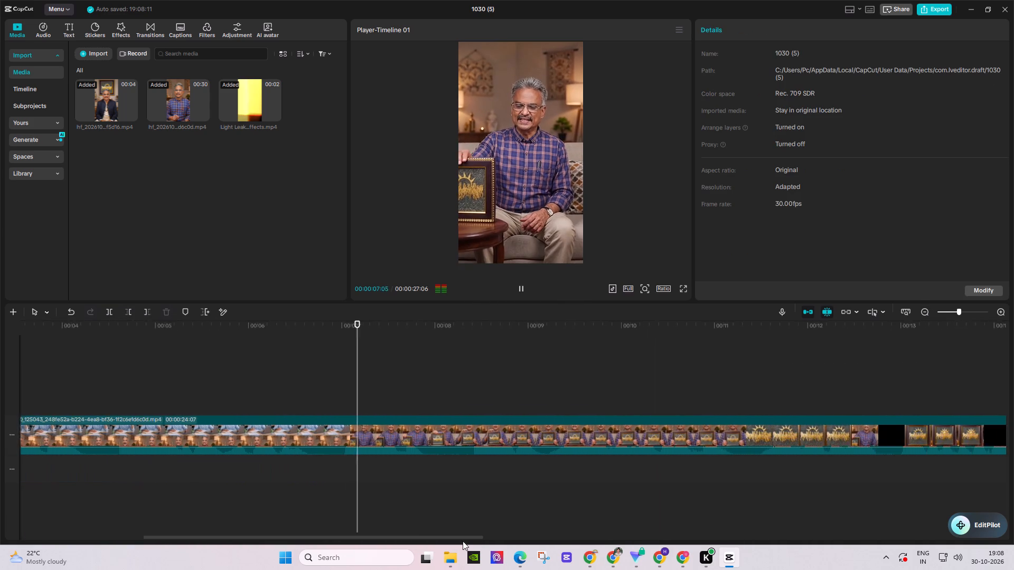
left_click_drag(463, 541, 634, 542)
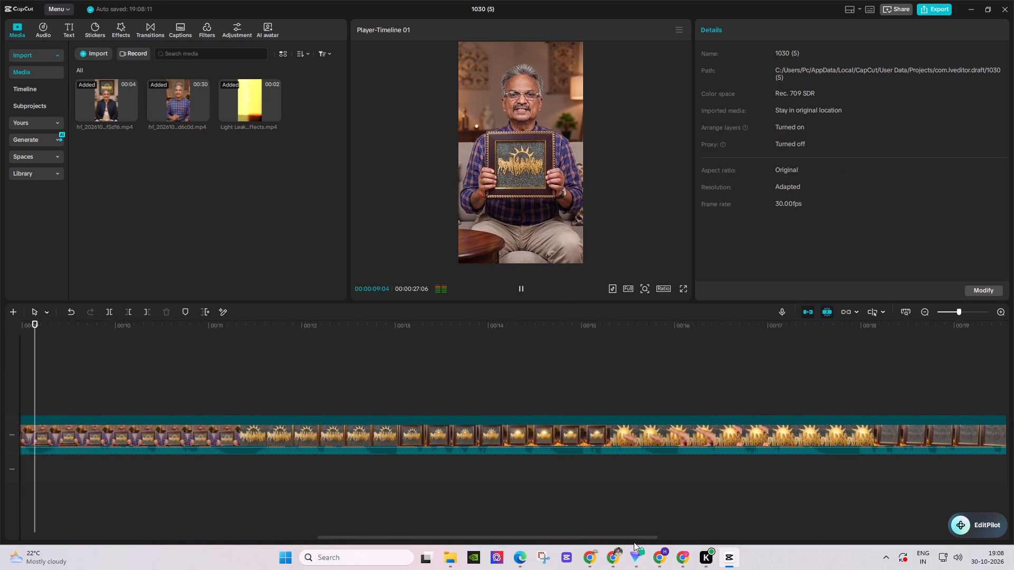
left_click_drag(634, 542, 952, 541)
left_click(655, 335)
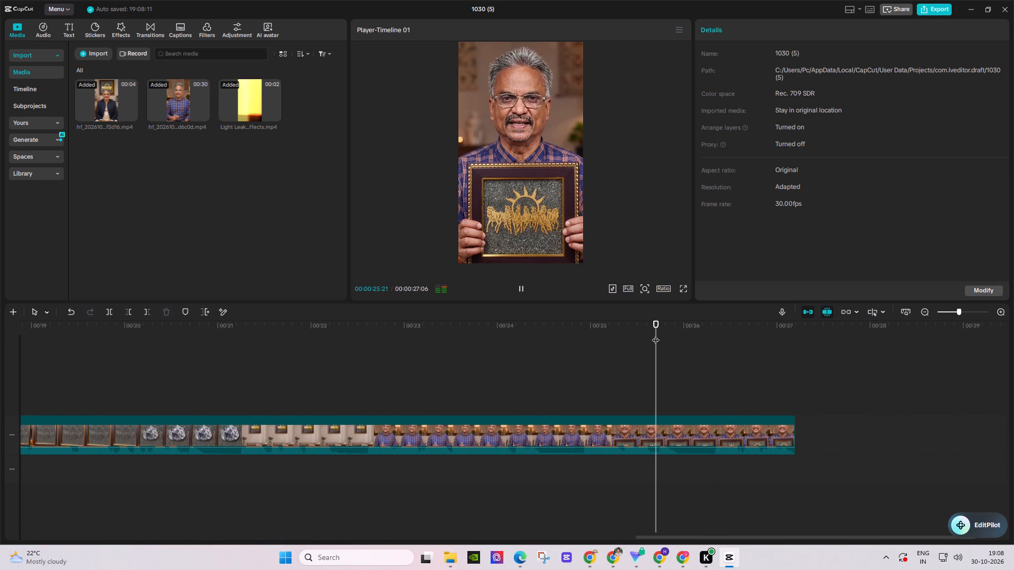
key("space")
key("space")
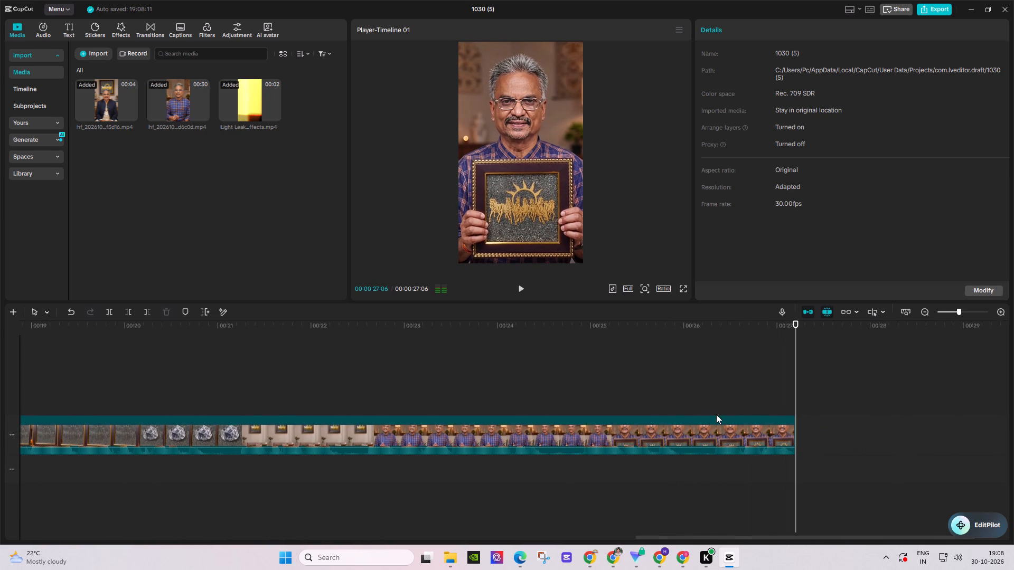
Export the checked-shirt ad as "7 Horses Pyrite Frame Video higgs edit 4 by him" in 1080P mp4 and close the export dialog.
left_click(934, 14)
left_click_drag(597, 153, 532, 154)
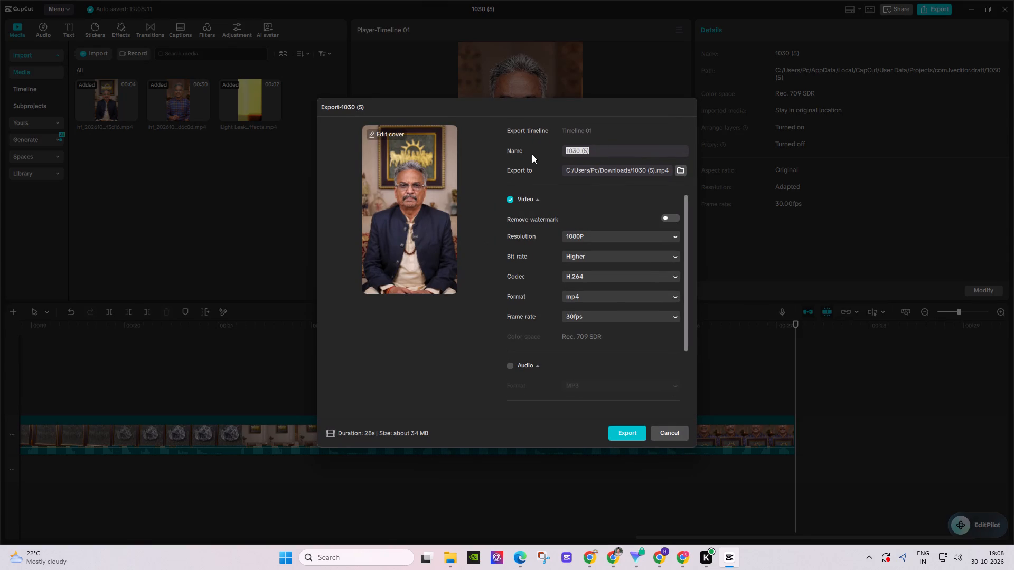
key("ctrl+v")
left_click(664, 152)
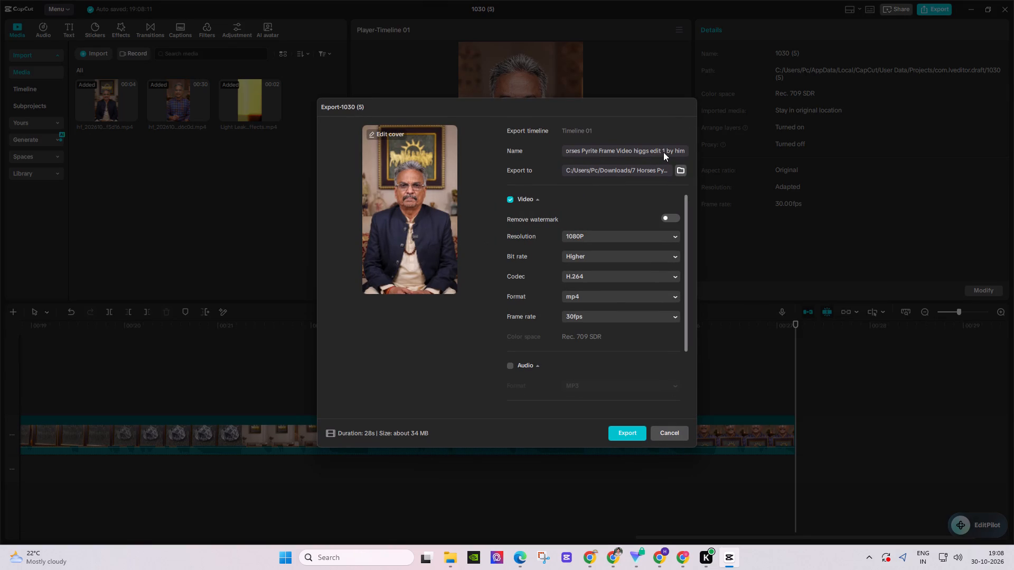
key("4")
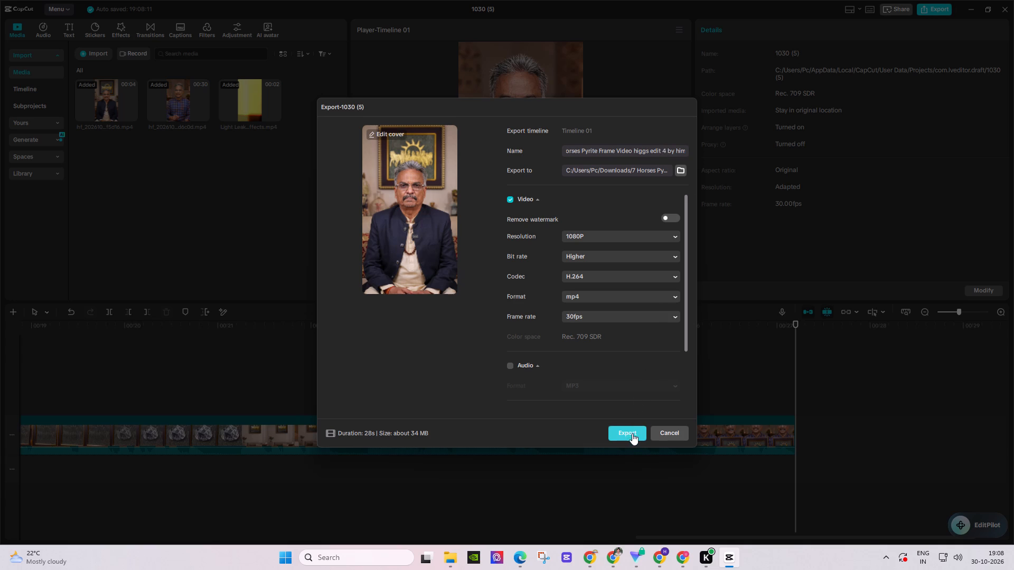
left_click(632, 433)
left_click(673, 424)
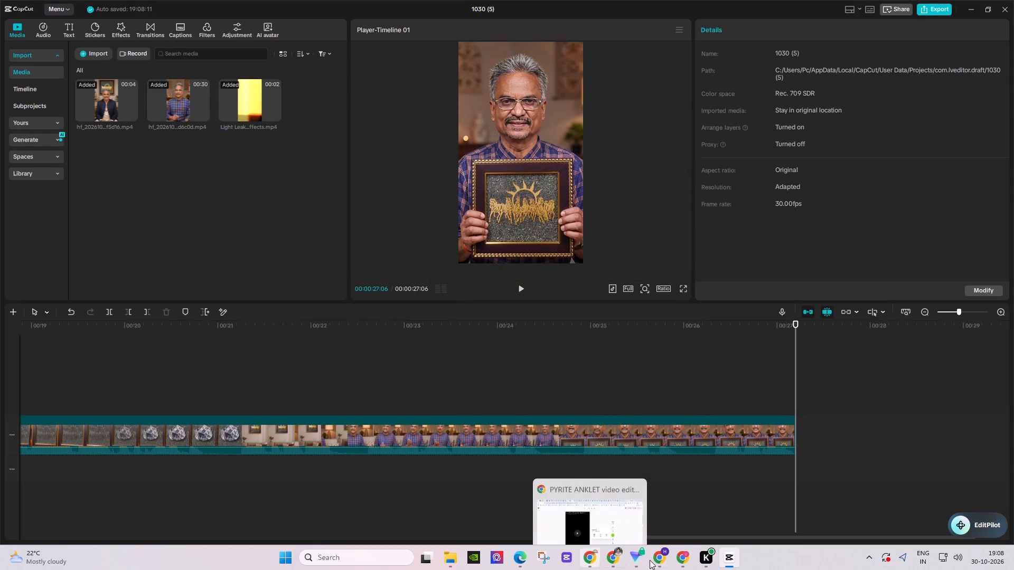
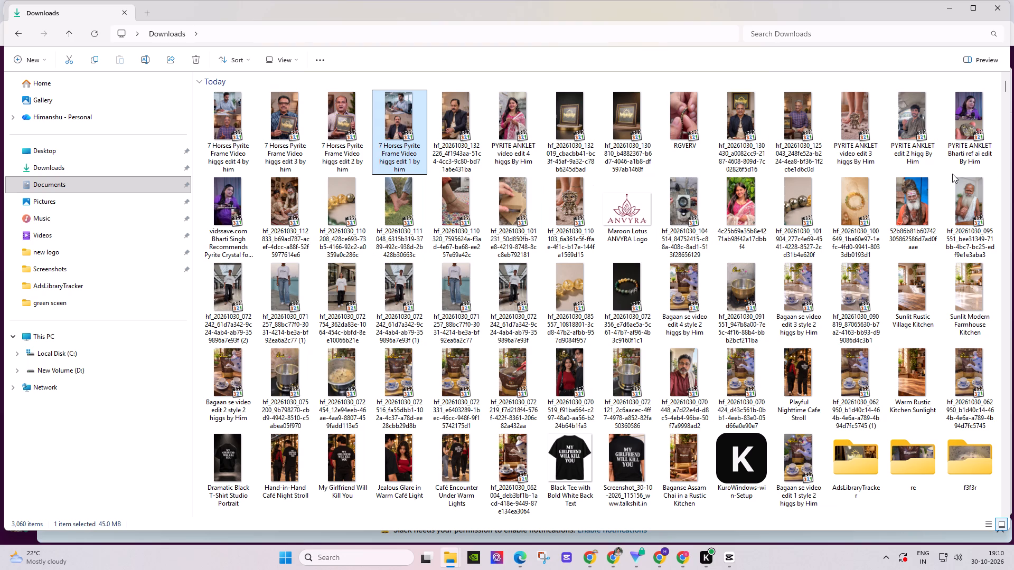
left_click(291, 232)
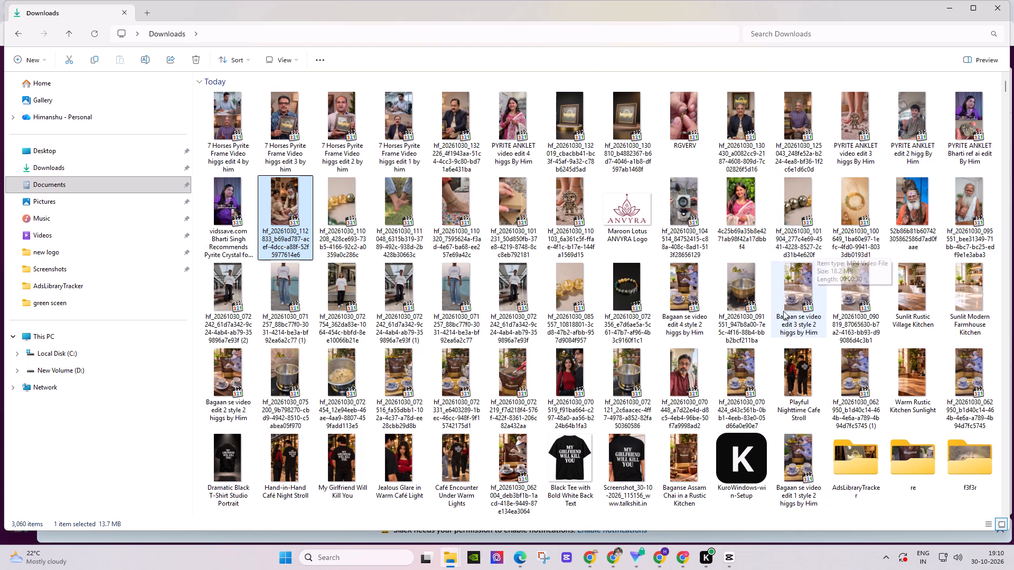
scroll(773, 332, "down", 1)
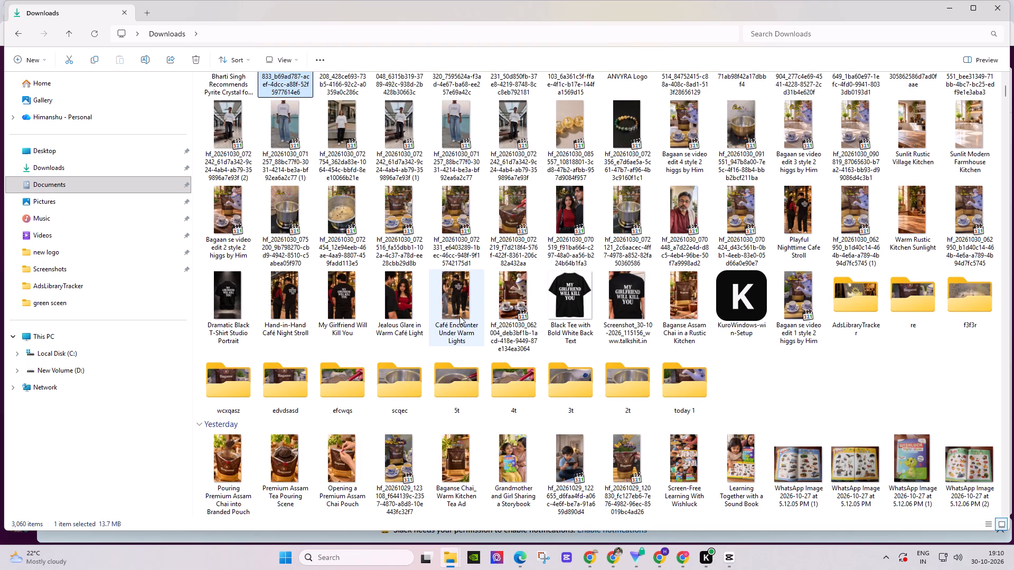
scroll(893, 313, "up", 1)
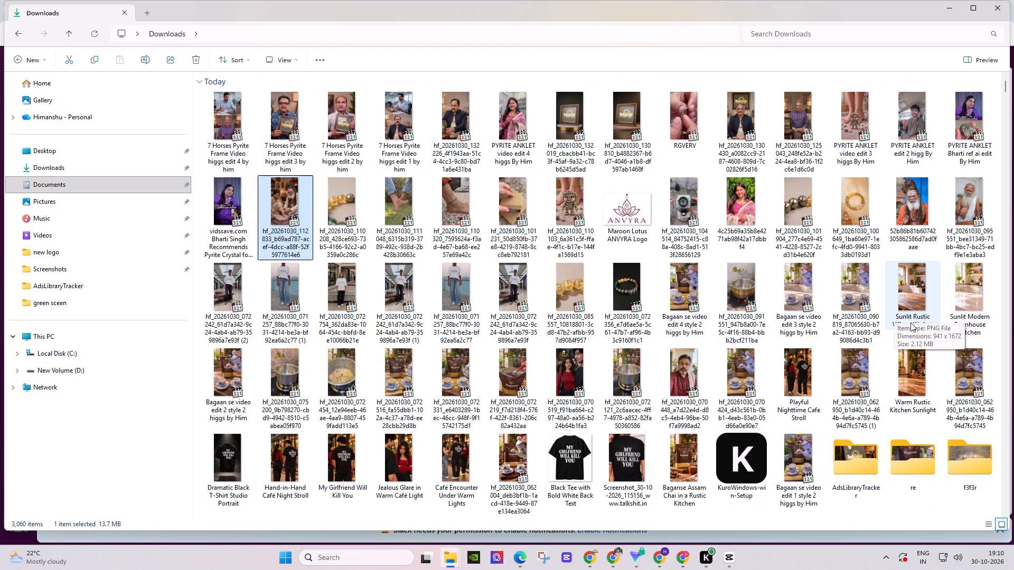
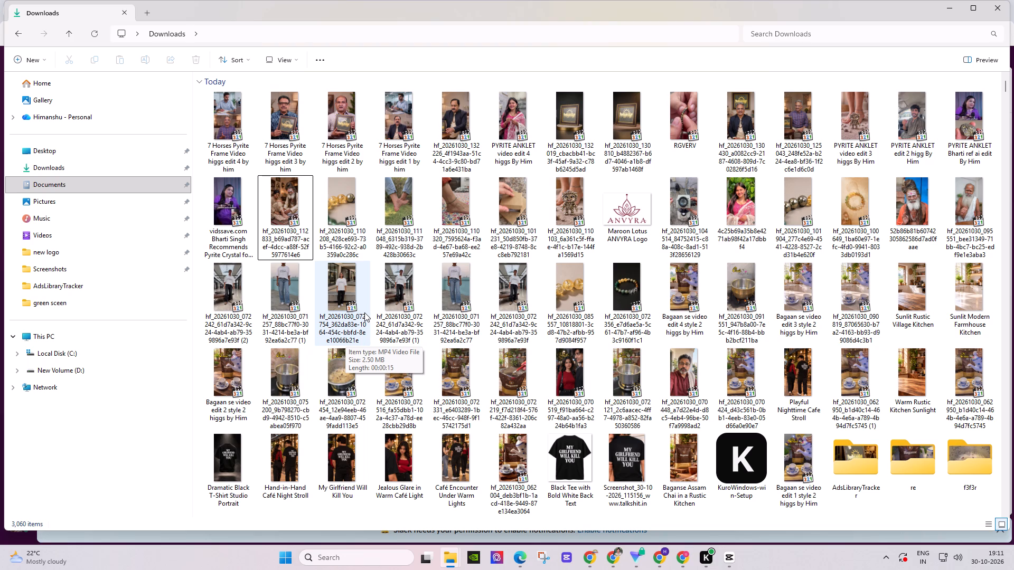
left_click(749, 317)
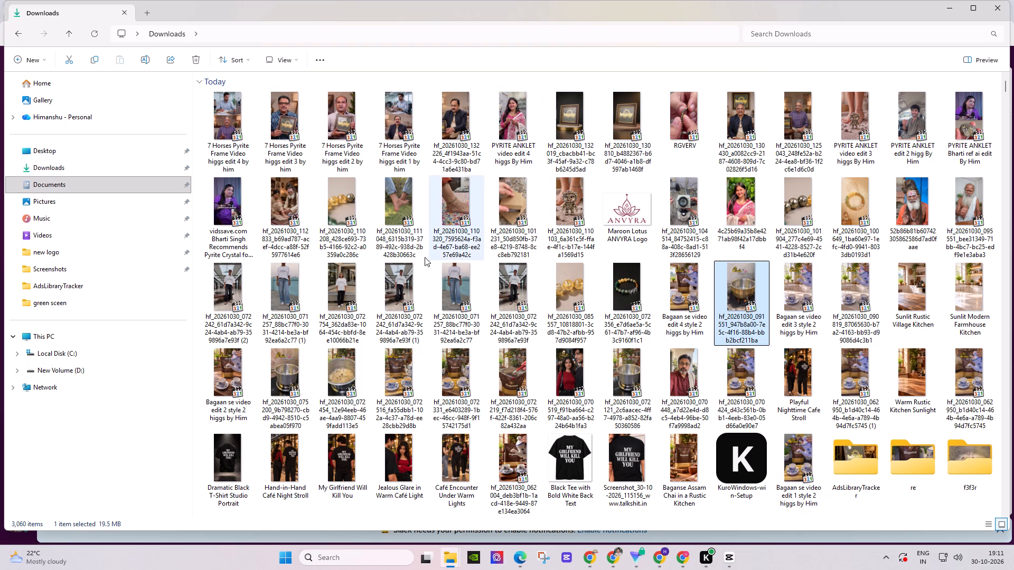
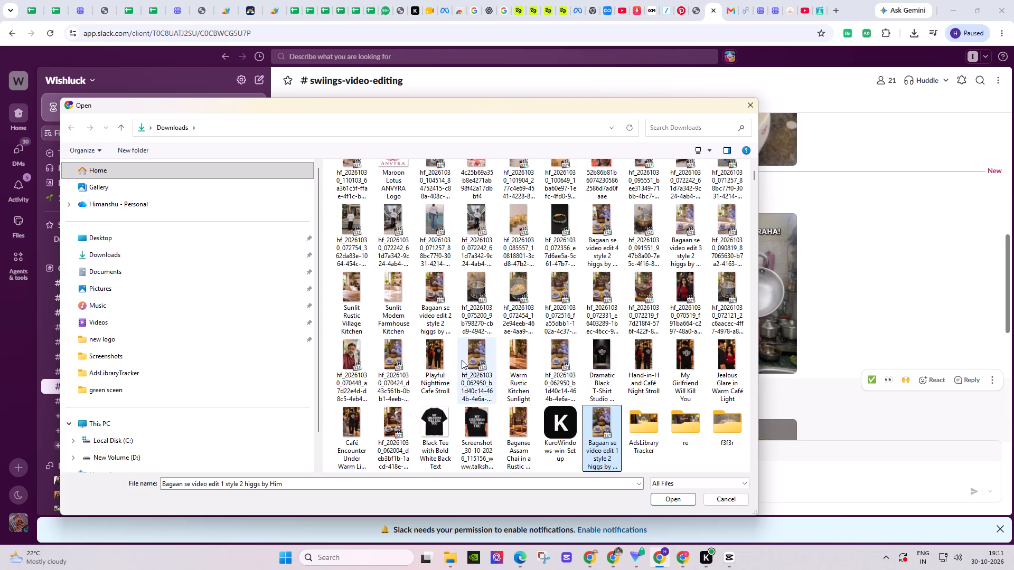
Add the "Bagaan se video edit 2" and "edit 3" style 2 higgs files to the upload selection alongside edit 1.
left_click(433, 315, "ctrl")
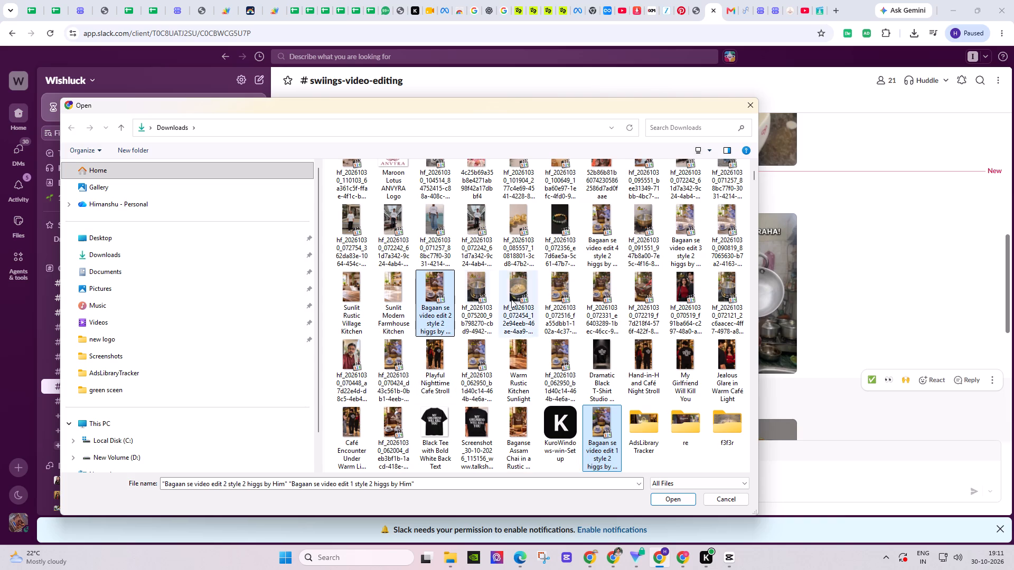
left_click(687, 251, "ctrl")
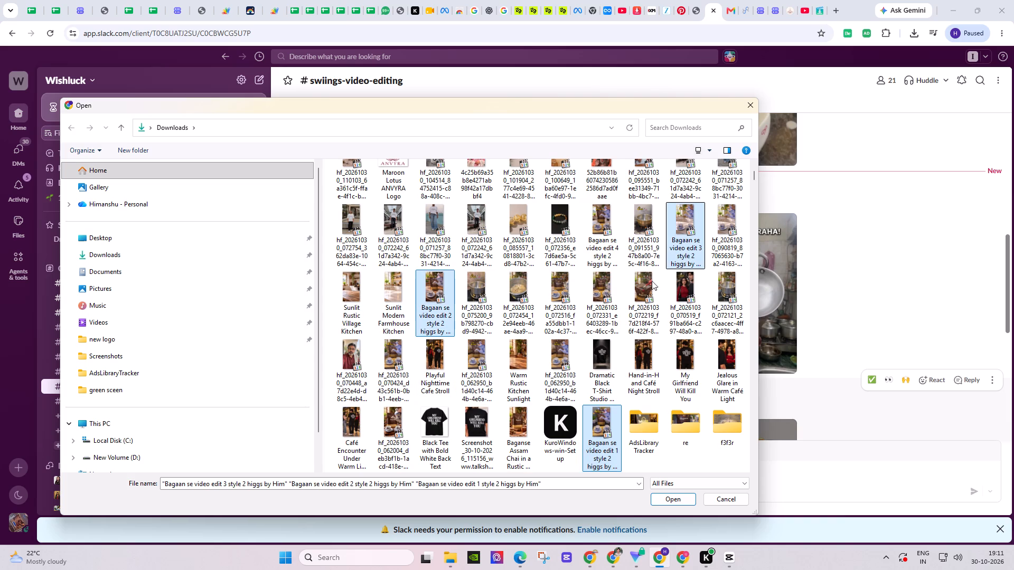
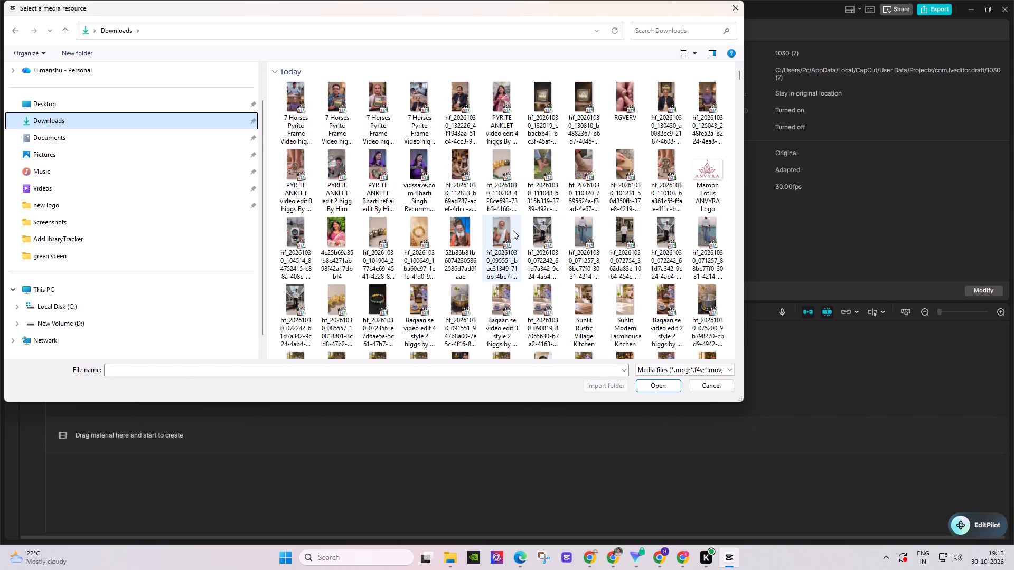
left_click(503, 193)
left_click(460, 178, "ctrl")
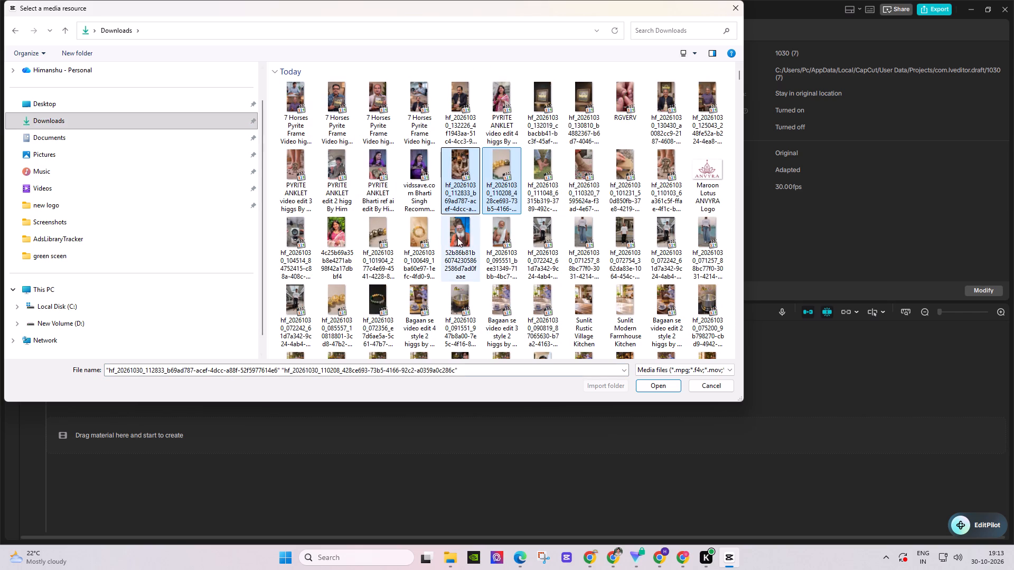
left_click(510, 189)
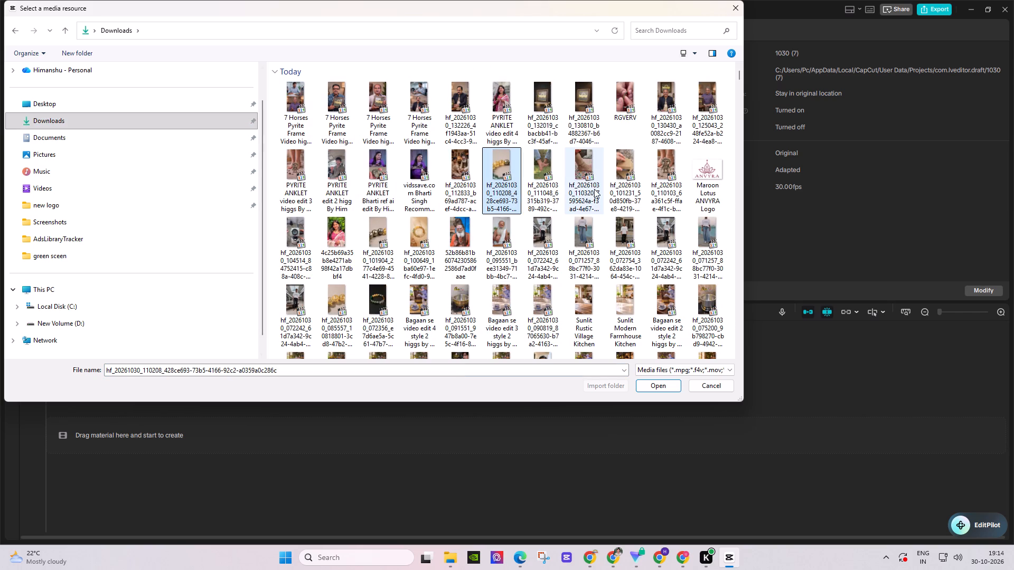
left_click(502, 261)
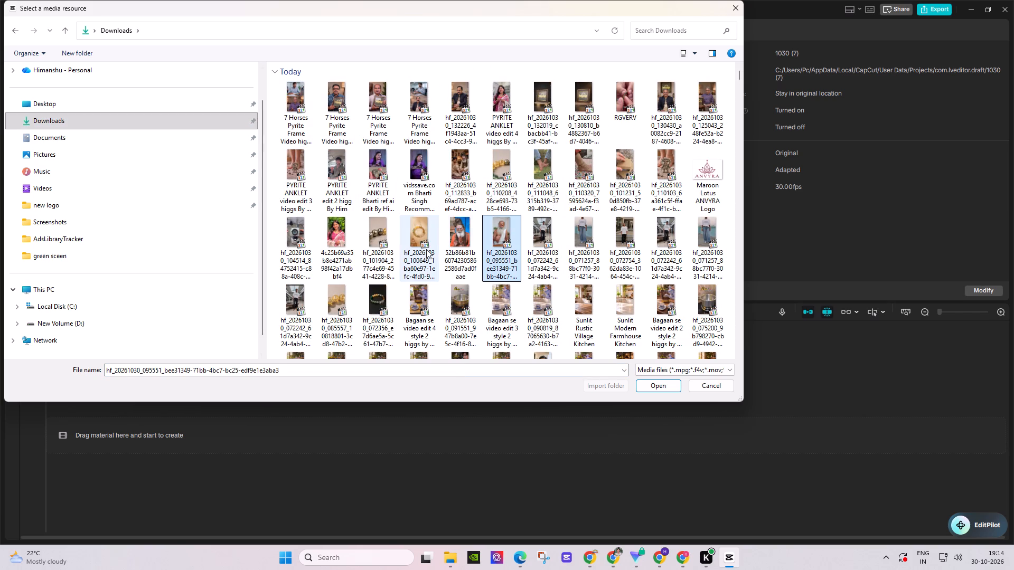
left_click(463, 249, "ctrl")
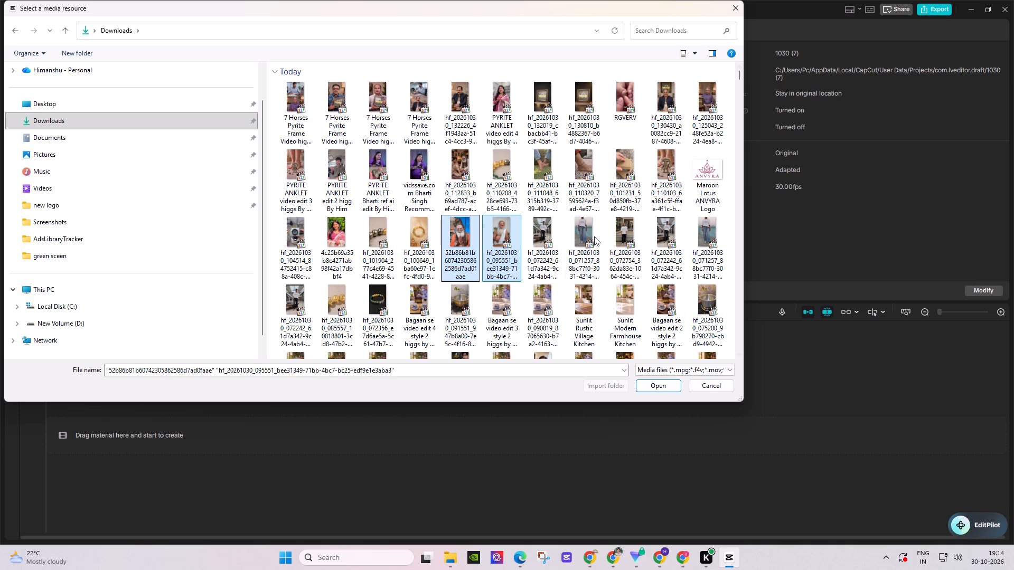
left_click(426, 245, "ctrl")
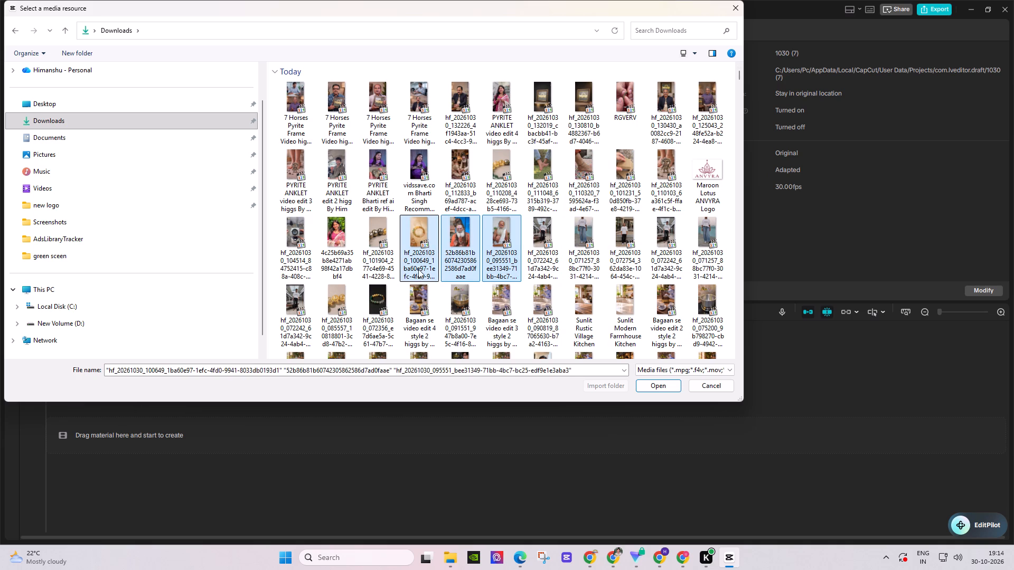
left_click(490, 263)
left_click(459, 259)
left_click(497, 259)
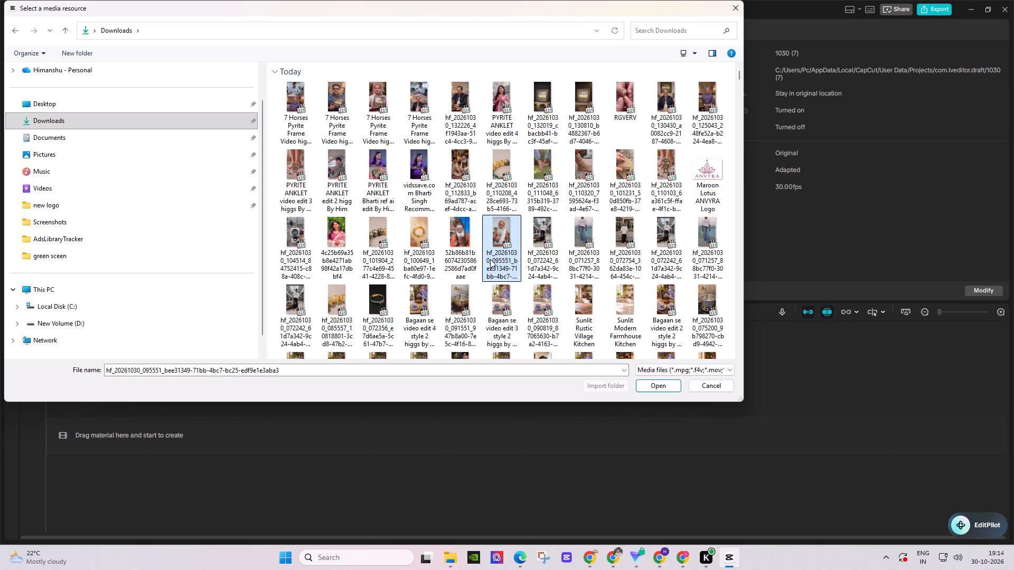
left_click(425, 253, "ctrl")
left_click(382, 251, "ctrl")
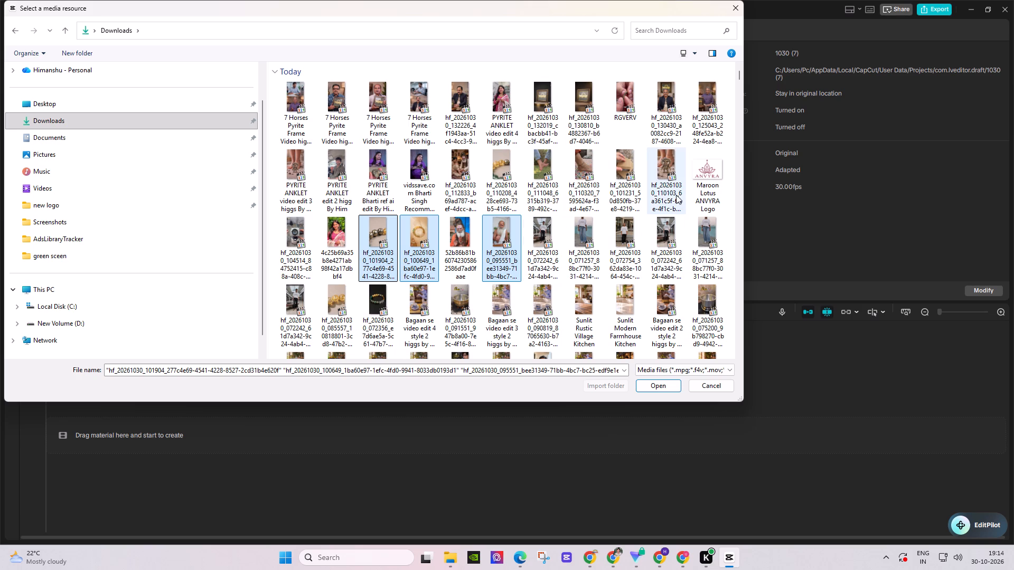
left_click(504, 186, "ctrl")
left_click(660, 386)
left_click(229, 230)
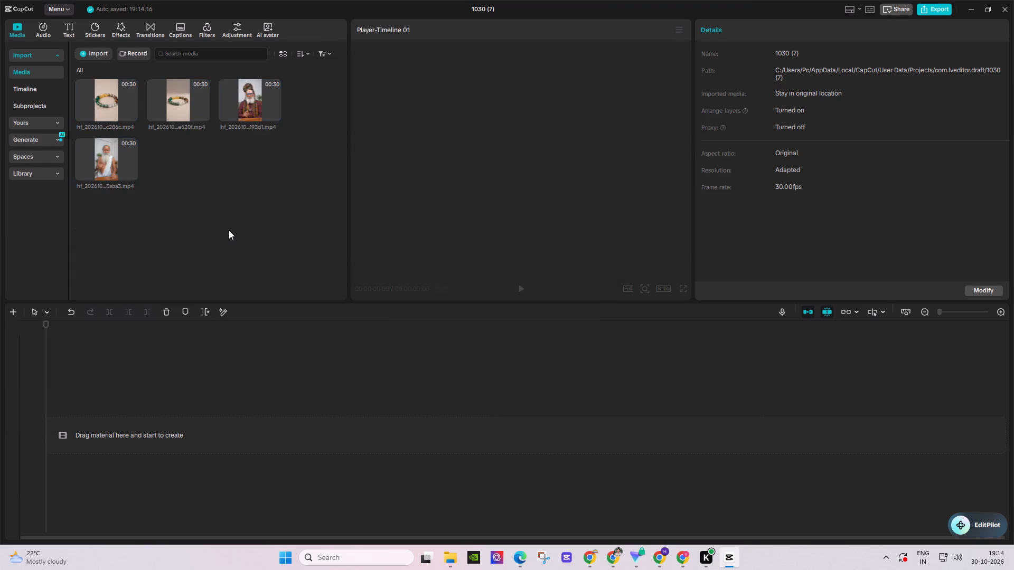
Place the clip of the white-bearded man in the white shawl at the start of the timeline and play it.
left_click(96, 151)
left_click_drag(111, 159, 119, 408)
key("space")
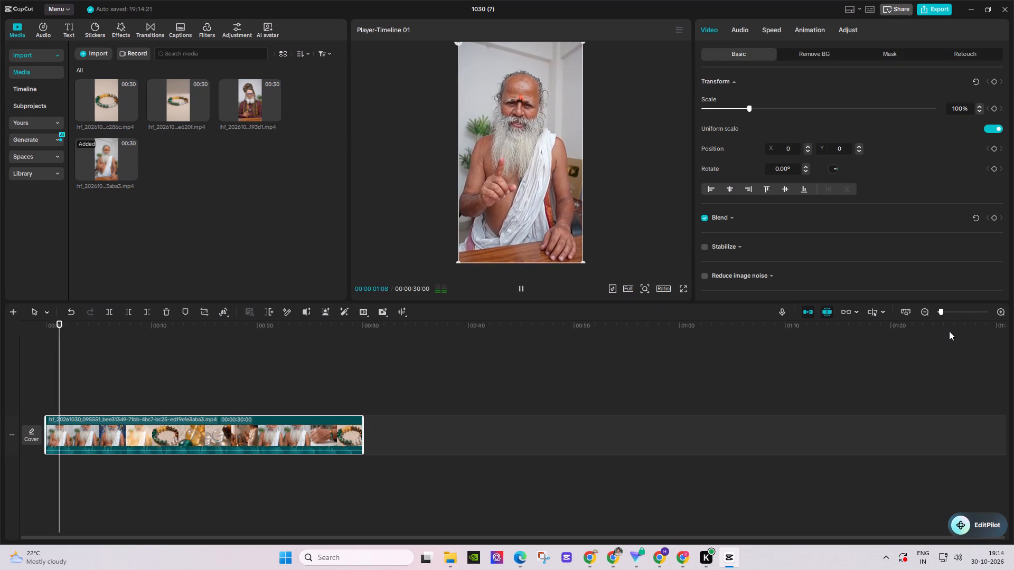
left_click_drag(307, 451, 305, 435)
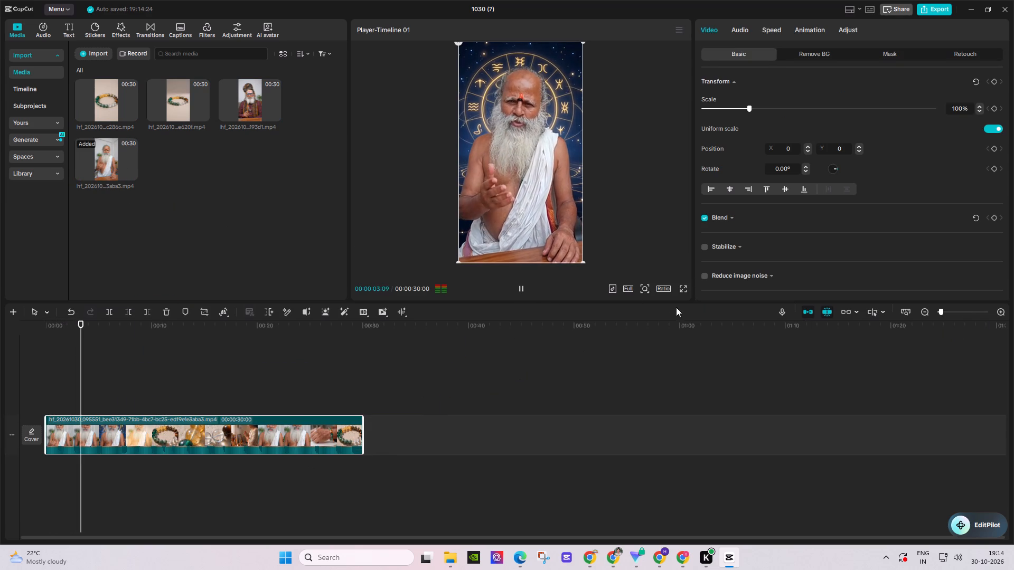
Search the audio library for "god" and add the track "God" beneath the video from the timeline start.
left_click(37, 32)
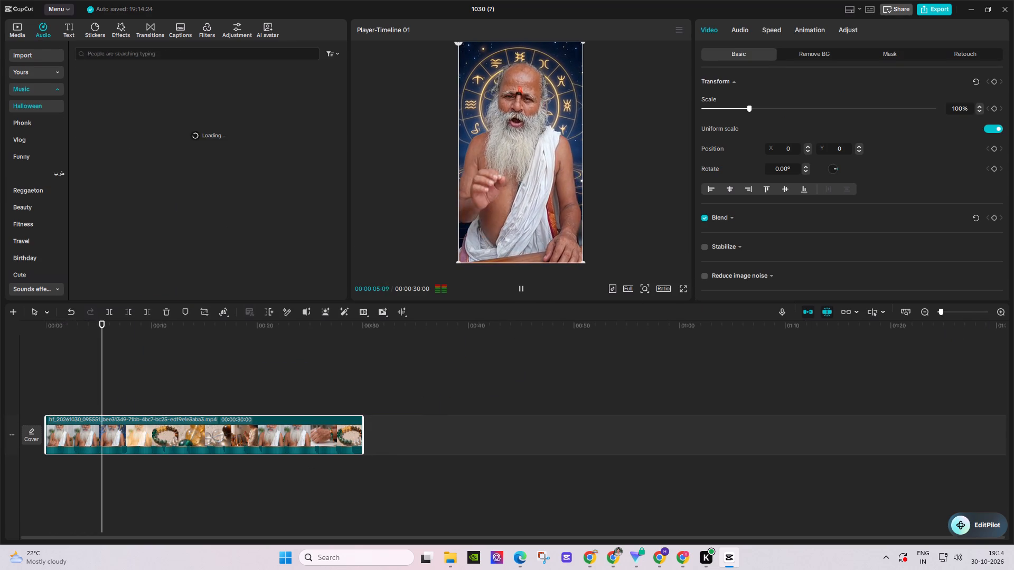
left_click(103, 55)
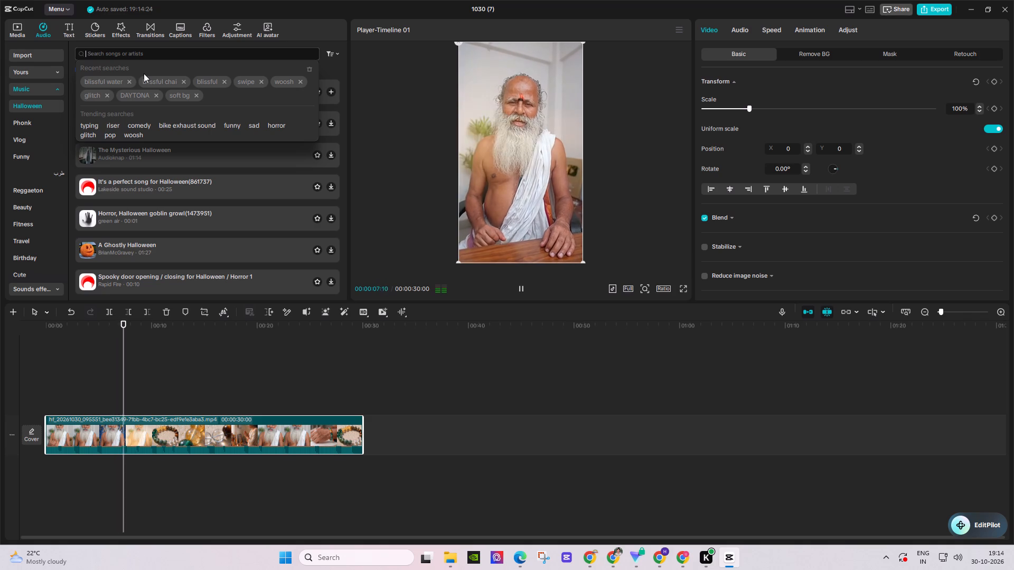
type("god")
key("Return")
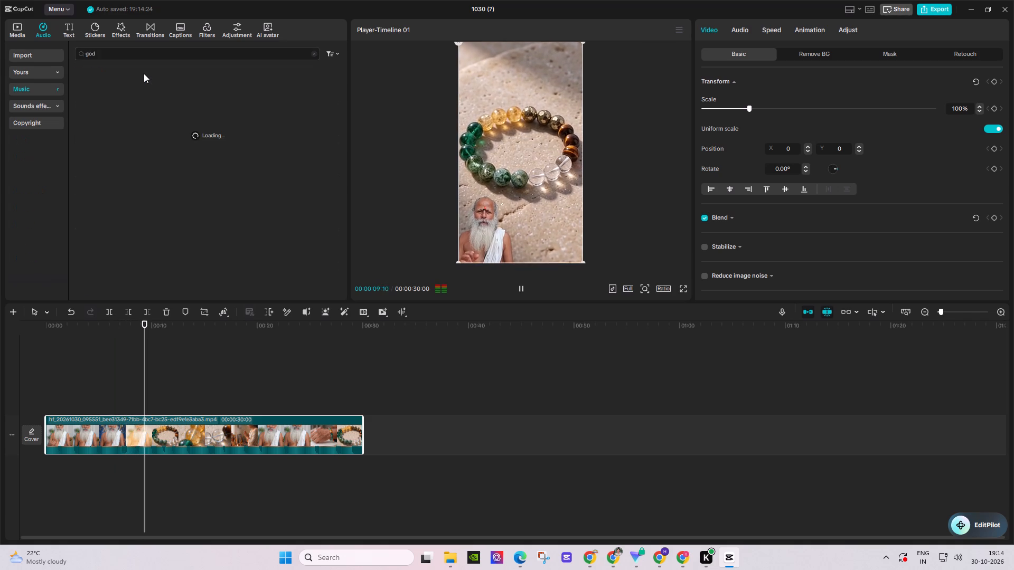
left_click(89, 77)
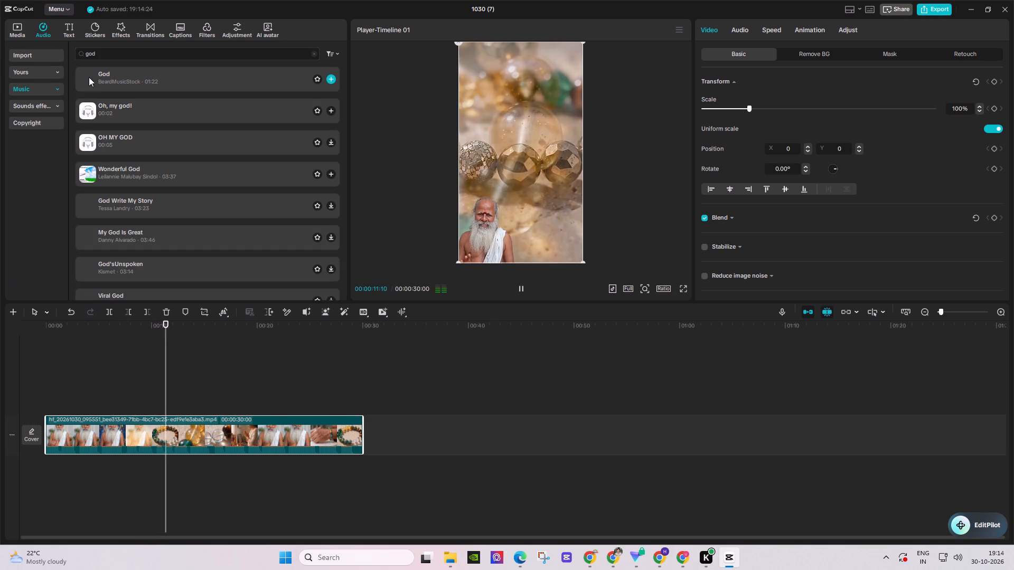
left_click_drag(130, 80, 134, 174)
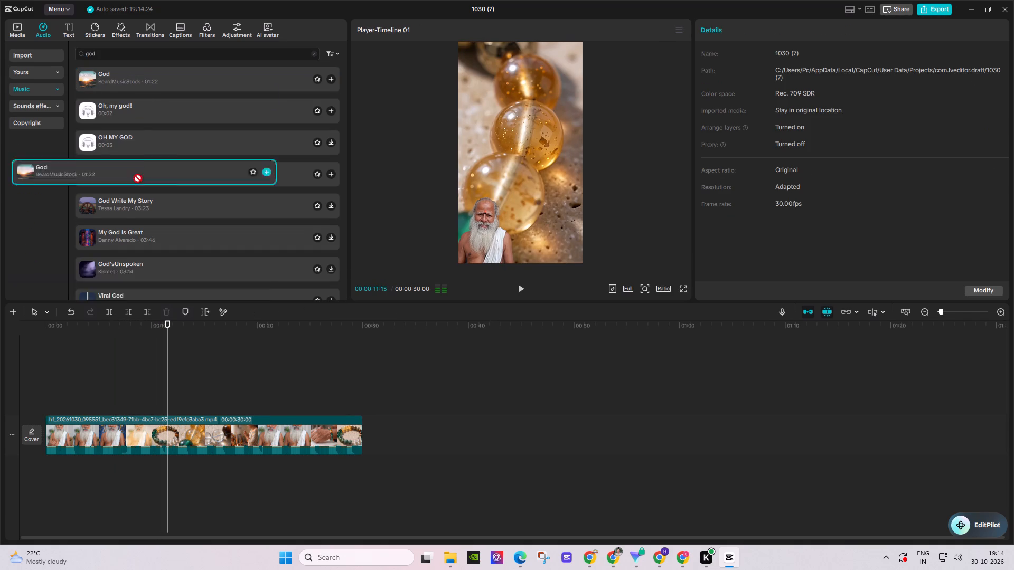
left_click_drag(134, 174, 31, 400)
Lower the God music track's volume to -9.8 dB, checking the mix during playback from the start.
left_click_drag(69, 319, 22, 324)
left_click_drag(68, 333, 0, 331)
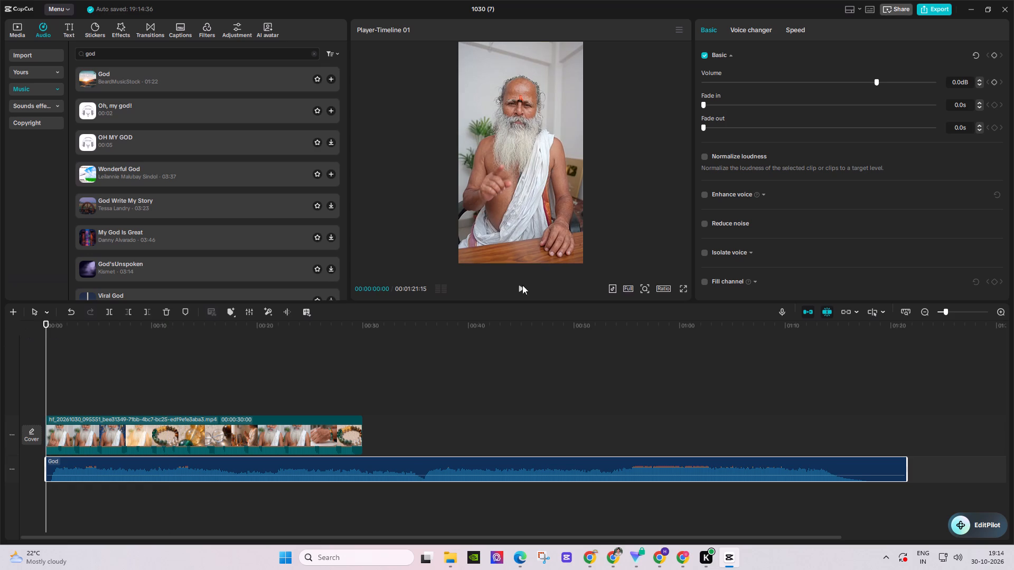
left_click_drag(874, 81, 833, 83)
key("space")
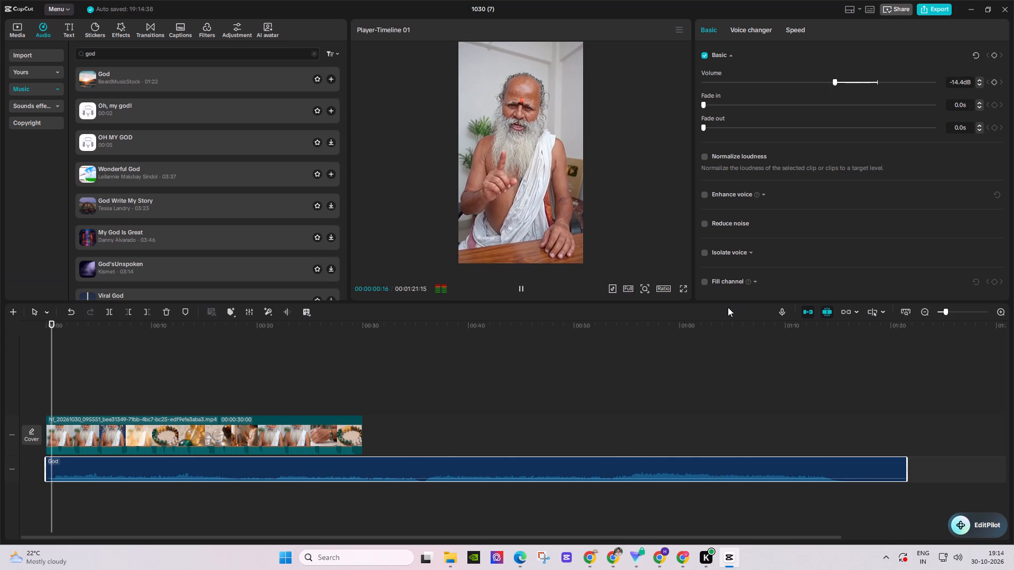
left_click_drag(838, 80, 846, 82)
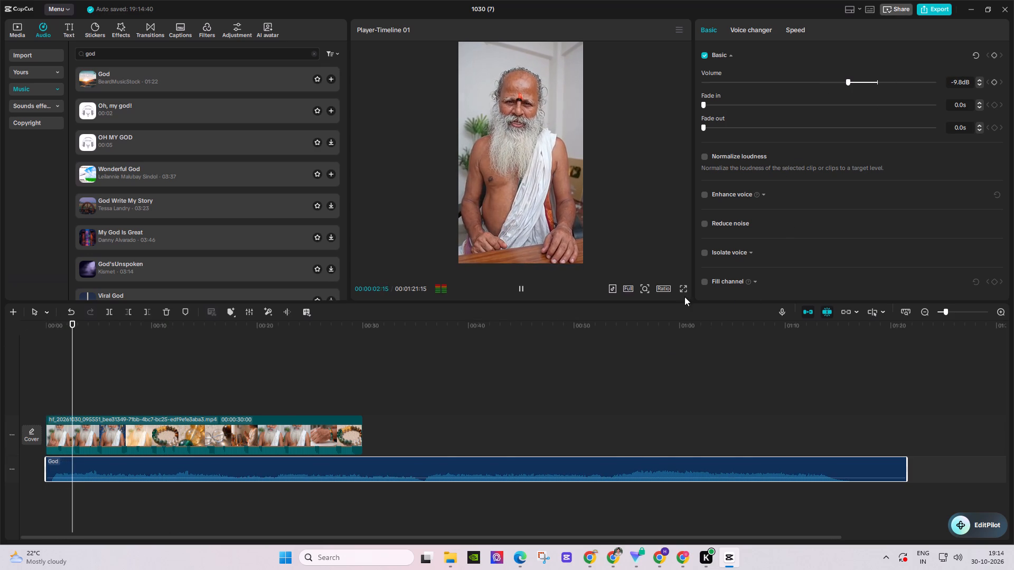
Review the video with its background music in full-screen playback, replaying it from about three seconds in to near the end.
left_click(686, 288)
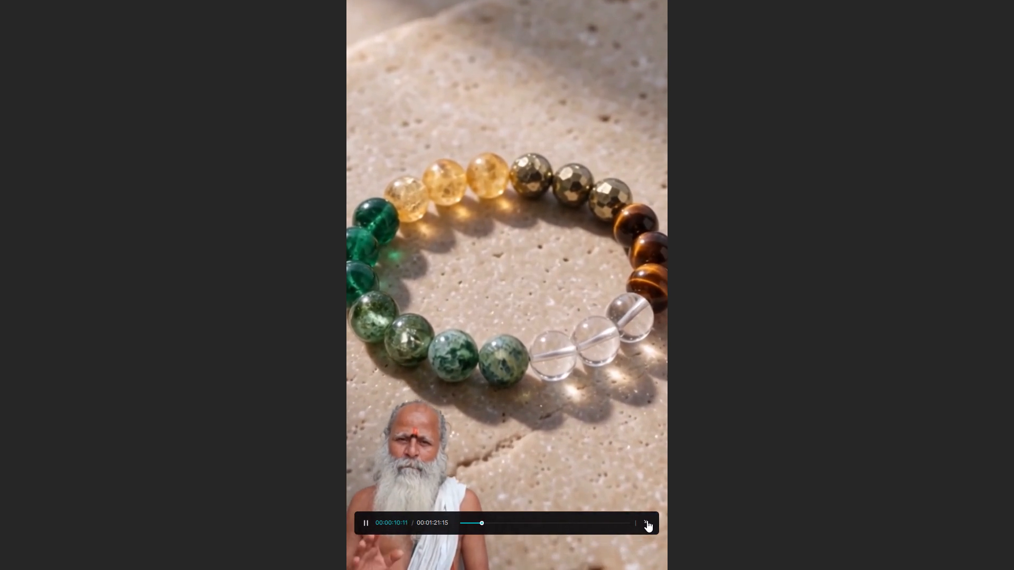
left_click(647, 520)
key("space")
left_click_drag(75, 338, 81, 339)
left_click(81, 334)
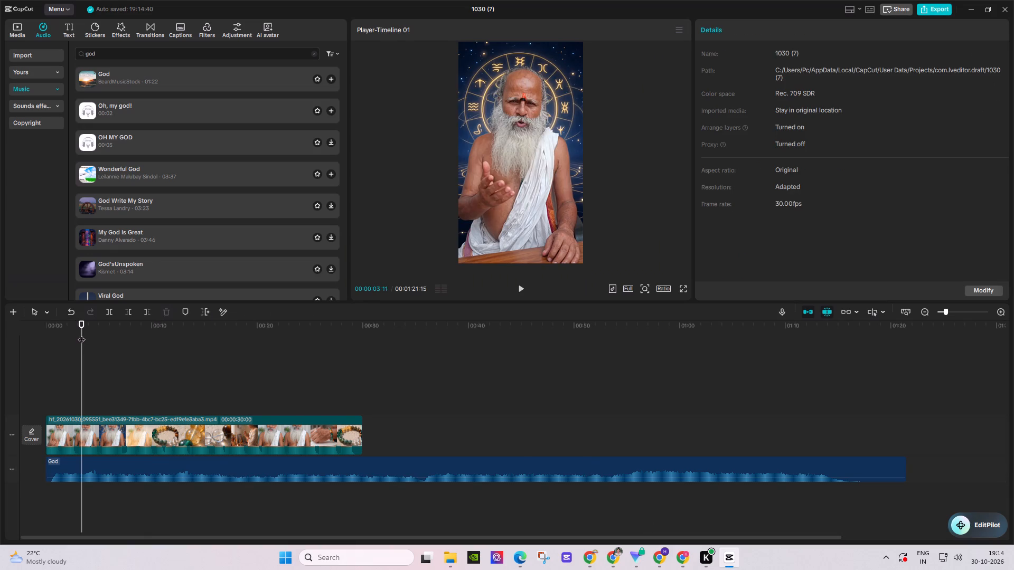
key("space")
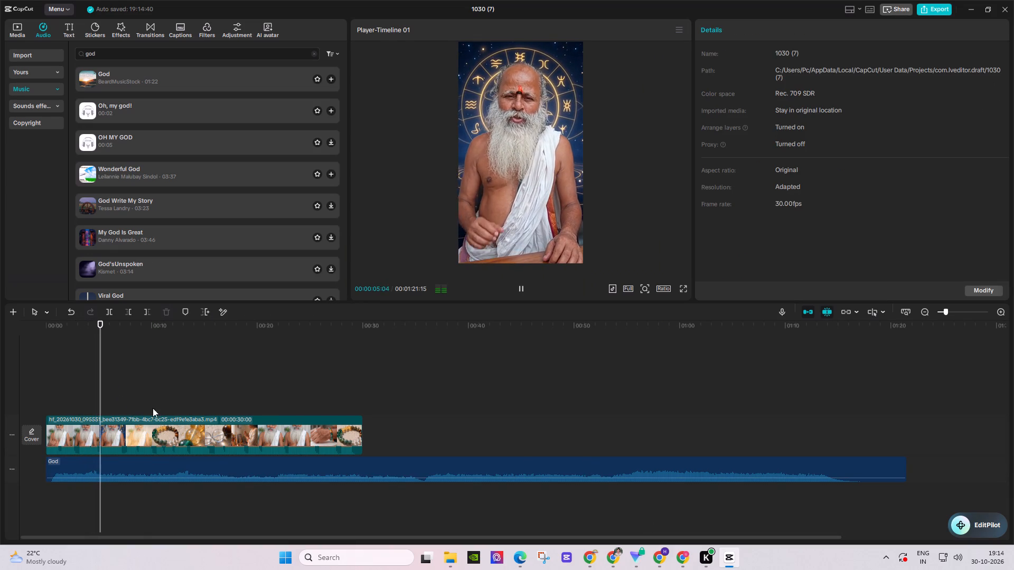
left_click(684, 289)
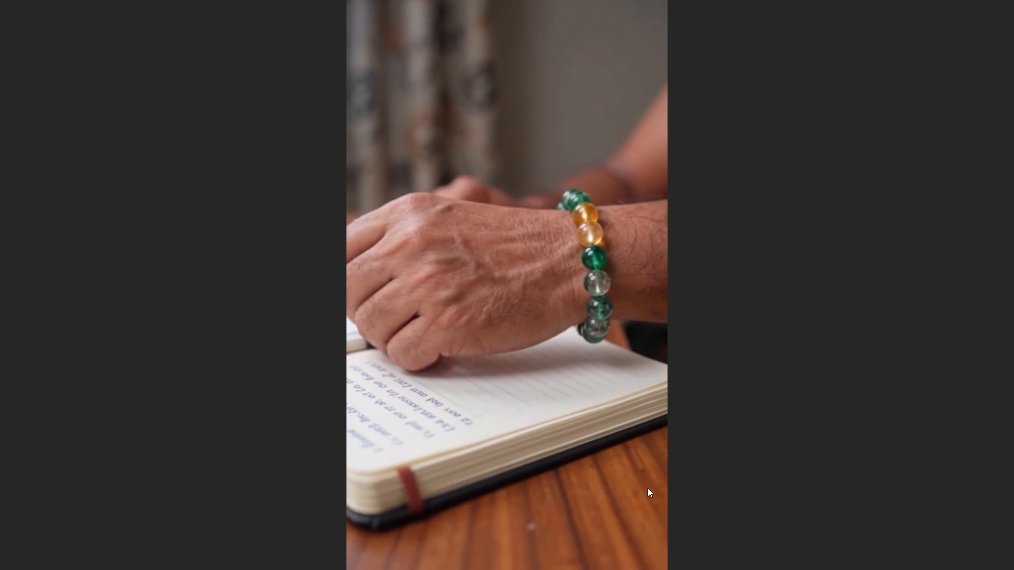
left_click(648, 488)
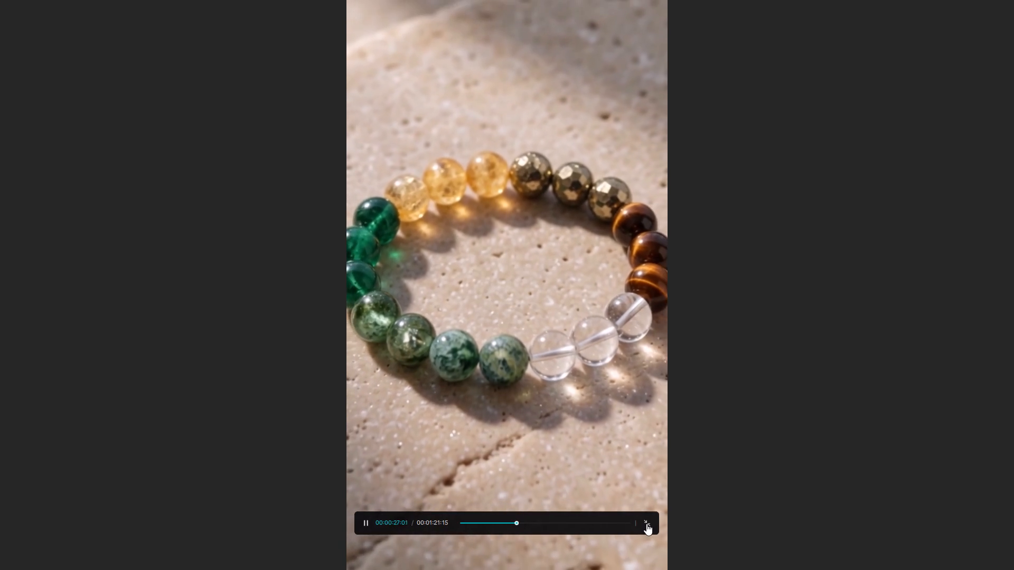
left_click(646, 524)
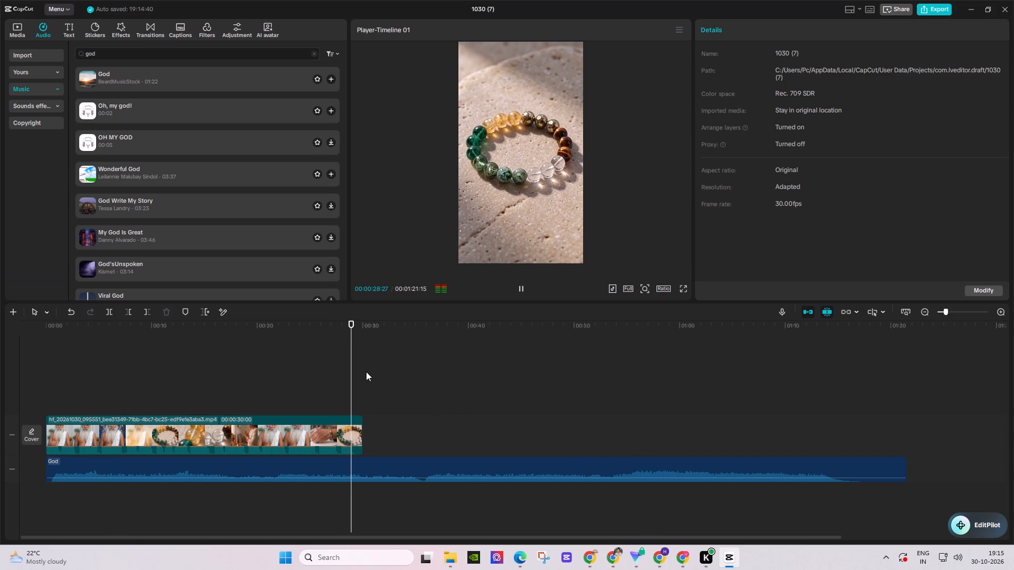
Find the cut point after the closing bracelet shot and trim both the video clip and God music track to end at 00:00:29:11.
key("space")
key("space")
key("space")
left_click(344, 330)
key("space")
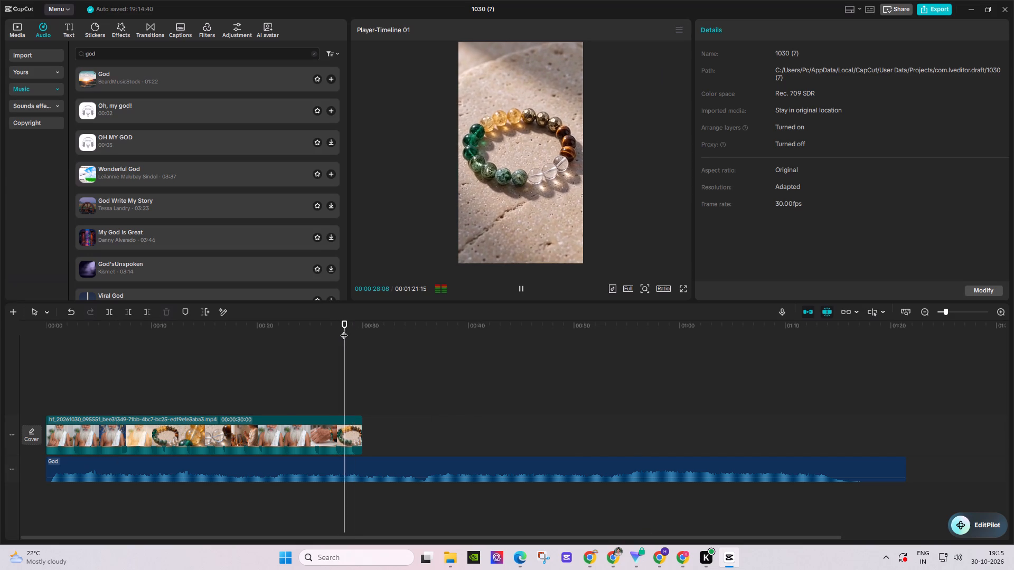
key("space")
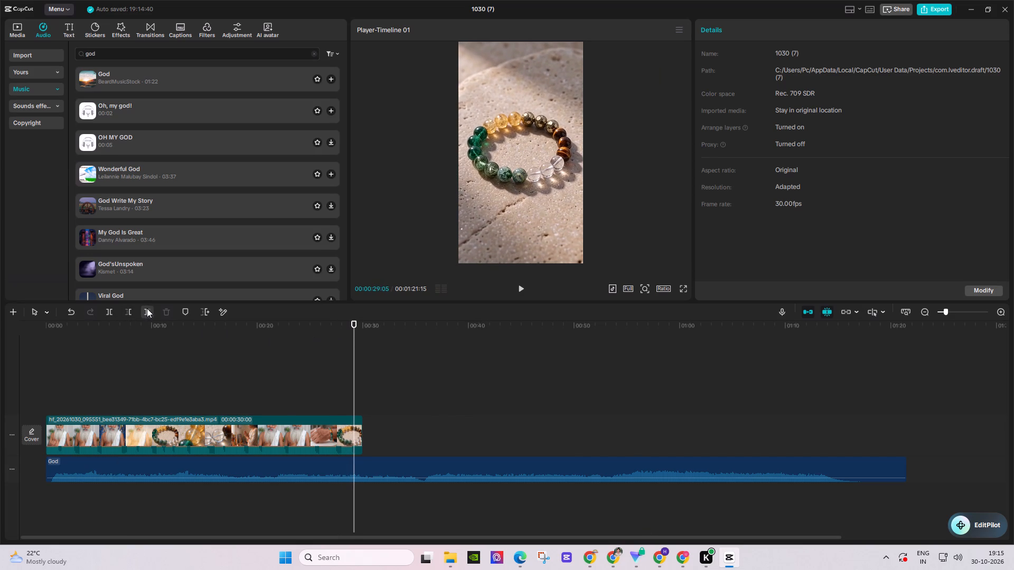
key("space")
key("space")
left_click(147, 308)
left_click(390, 469)
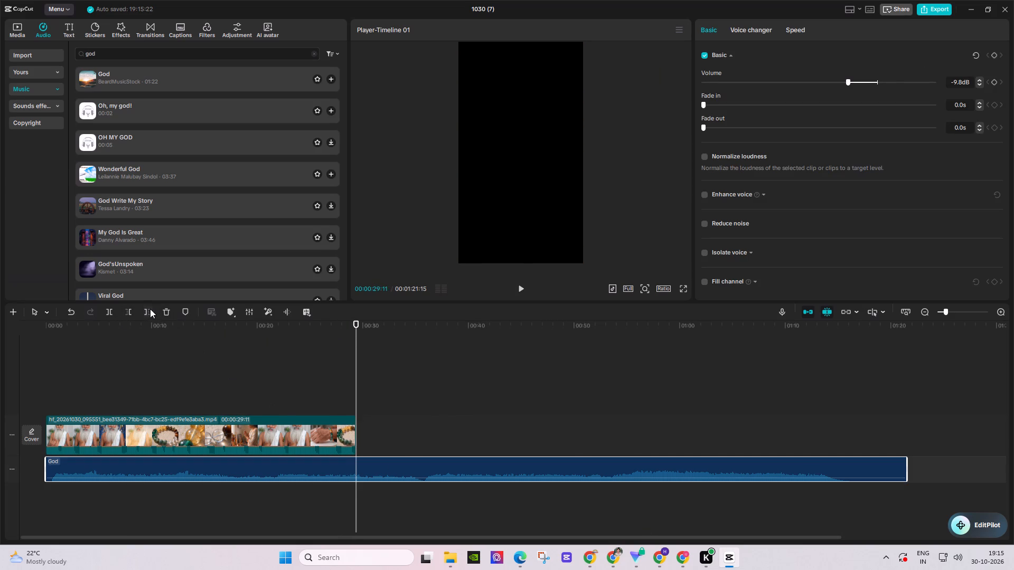
left_click(150, 309)
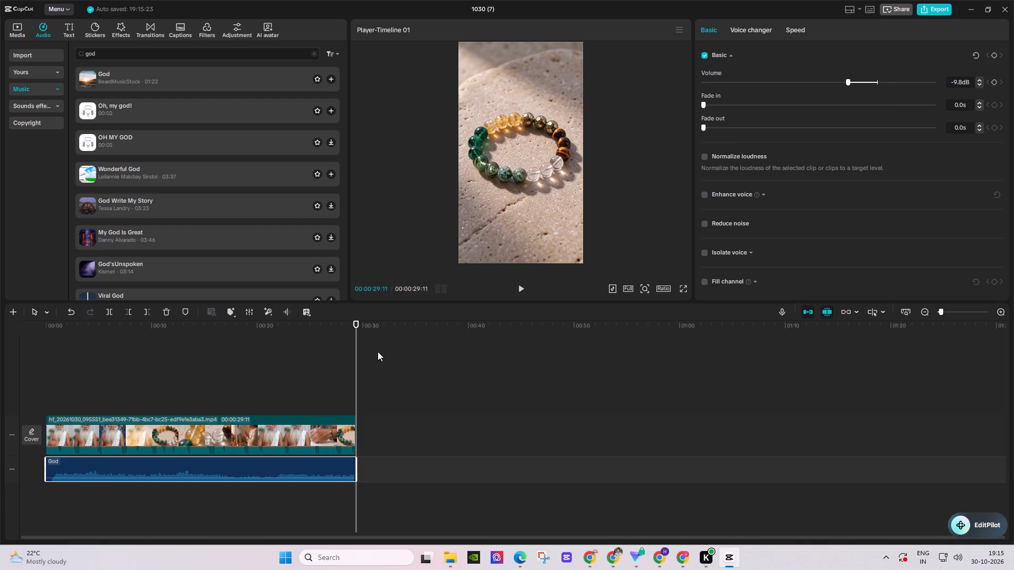
Play the trimmed edit from the start, then open its export settings and select the output name for replacement.
left_click_drag(286, 330, 0, 329)
key("space")
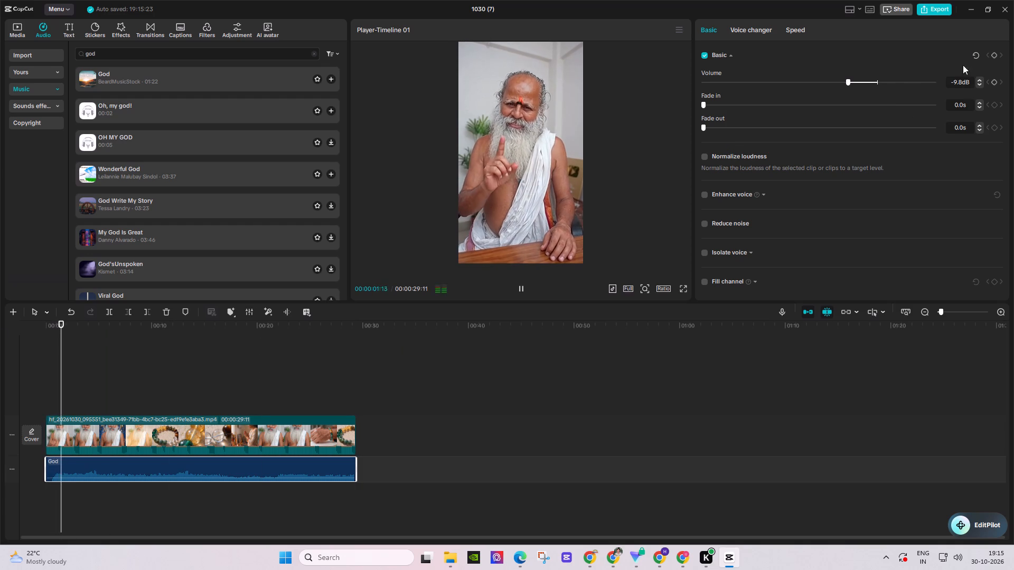
left_click(926, 9)
left_click_drag(603, 147, 520, 157)
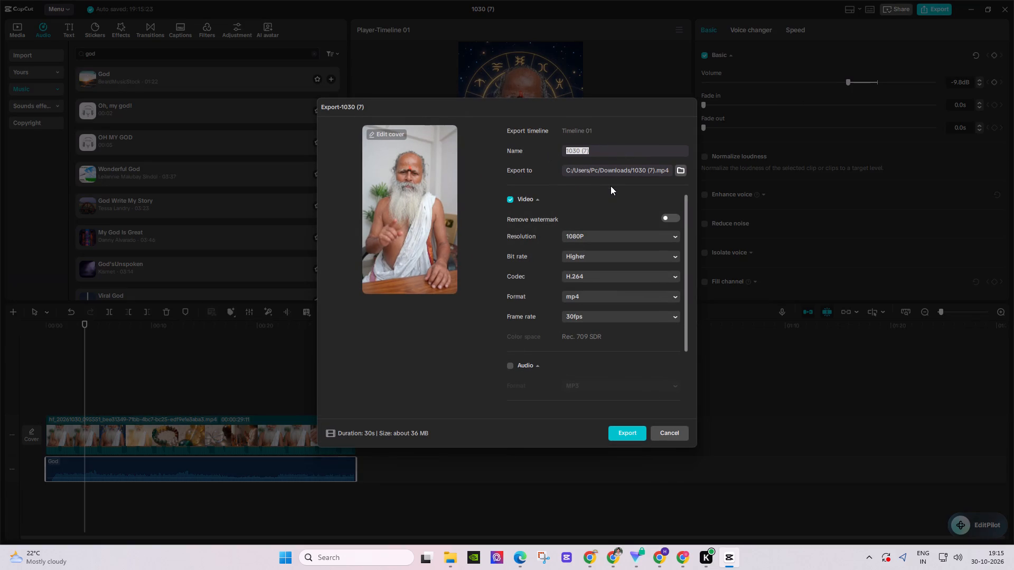
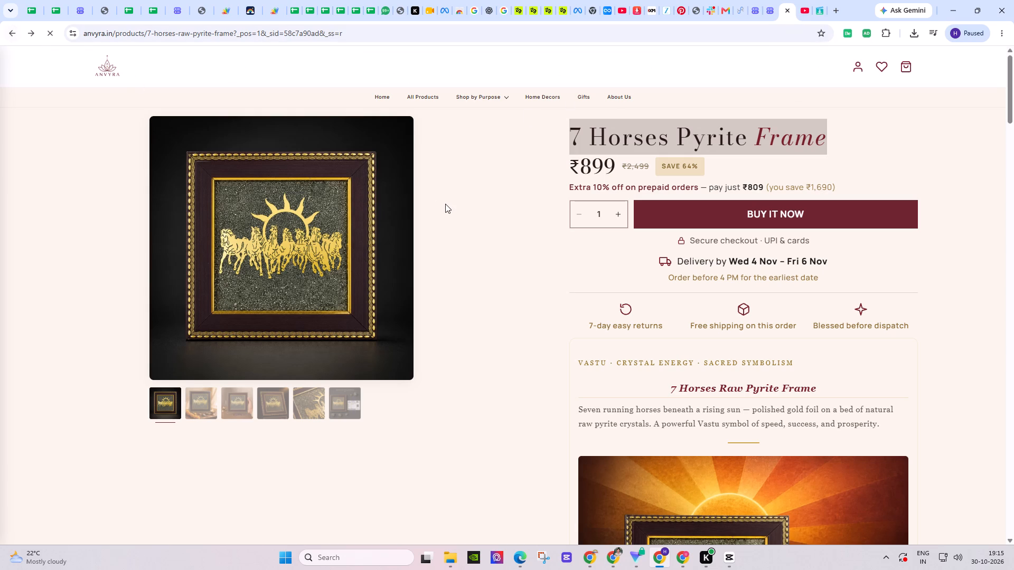
Open the Dhan Yog Bracelet | Money Magnet product page from the Anvyra store's FRAME search results.
left_click(642, 380)
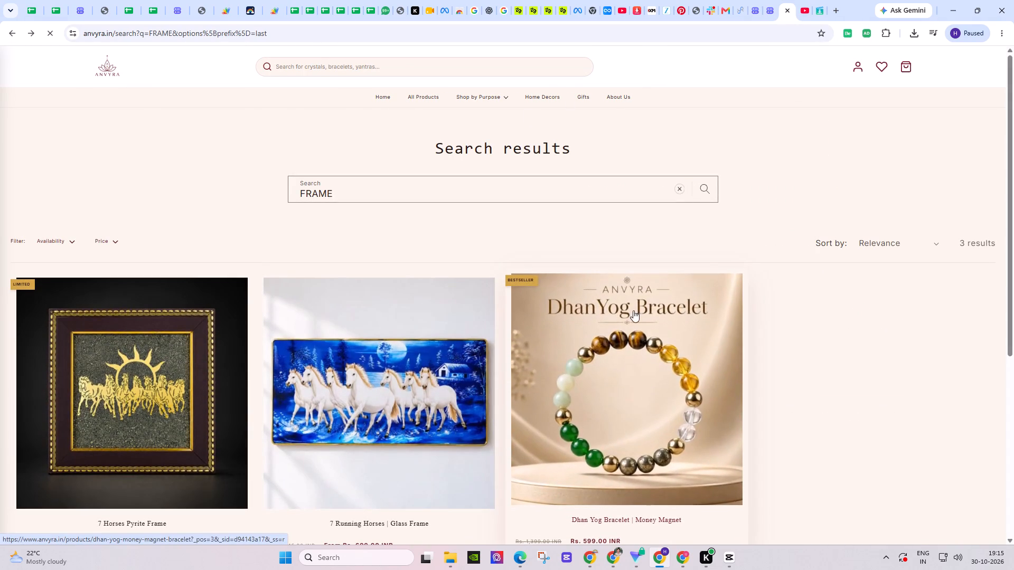
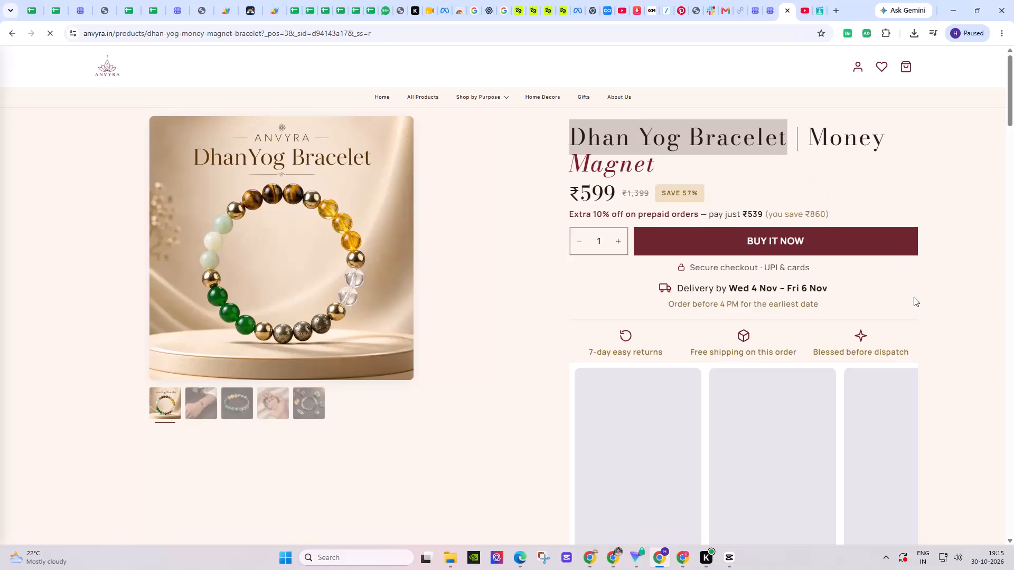
Switch to CapCut and export the timeline as an MP4 named "Dhan Yog Bracelet video edit 1 higgs by Him".
left_click(681, 564)
left_click(731, 563)
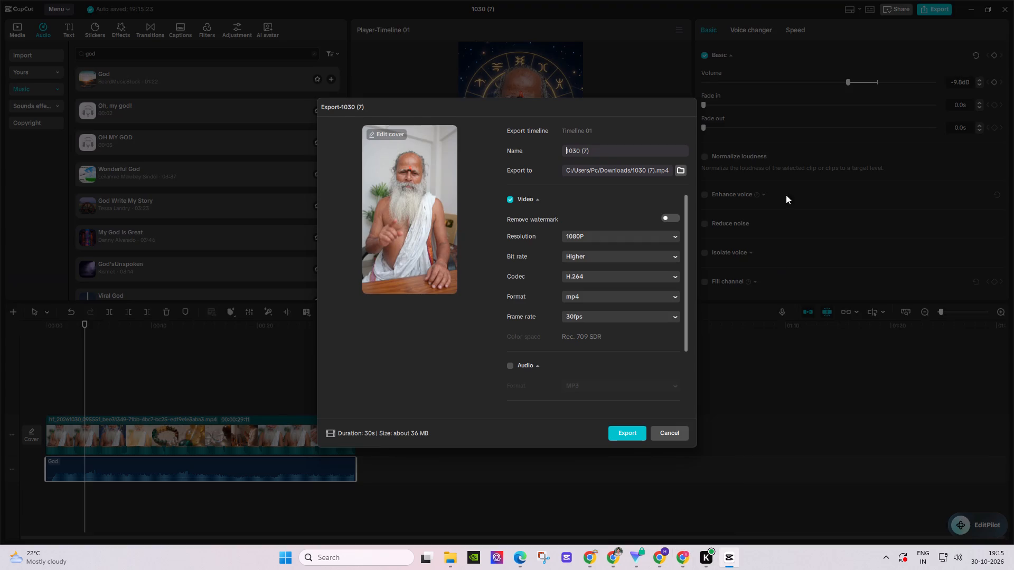
left_click_drag(606, 155, 531, 154)
key("ctrl+v")
key("space")
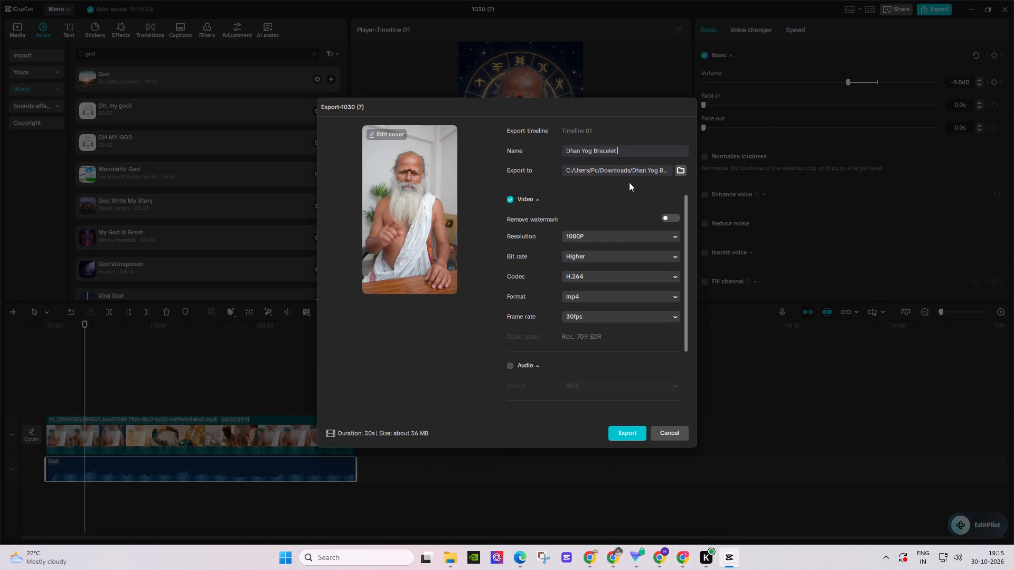
type("video edit")
key("space")
type("1 higgs by")
key("space")
type("Himn")
key("BackSpace")
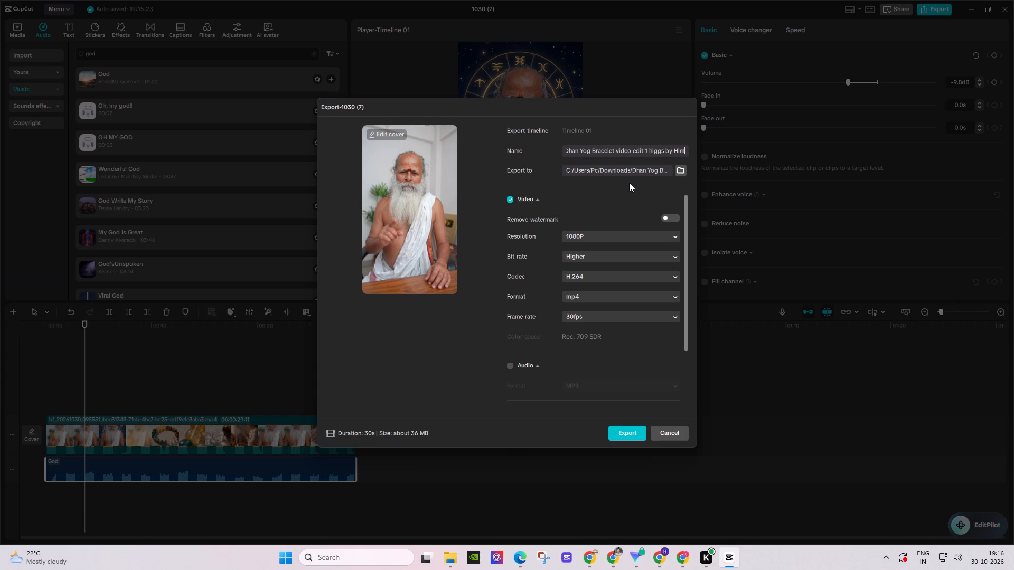
left_click(626, 436)
left_click(661, 429)
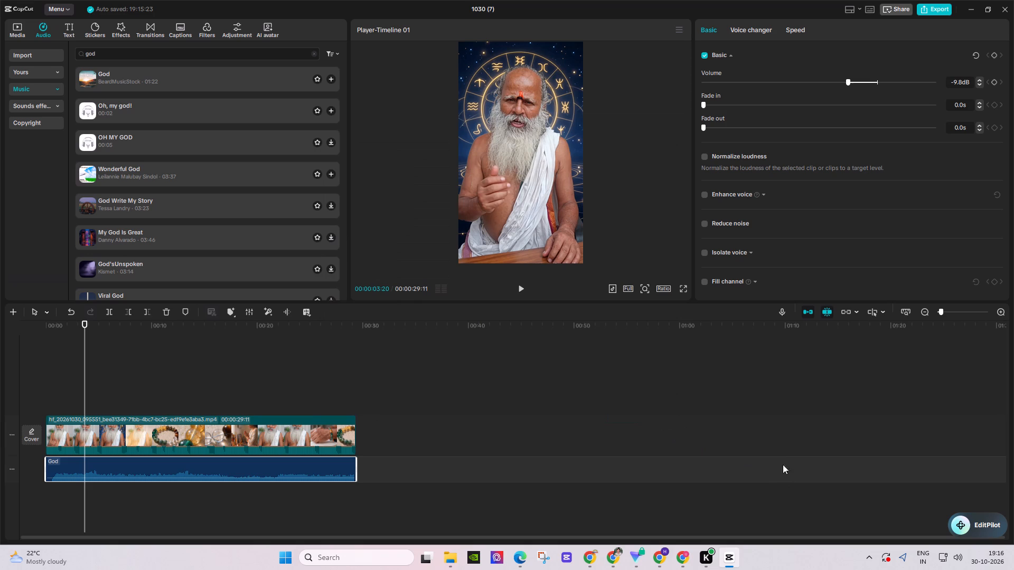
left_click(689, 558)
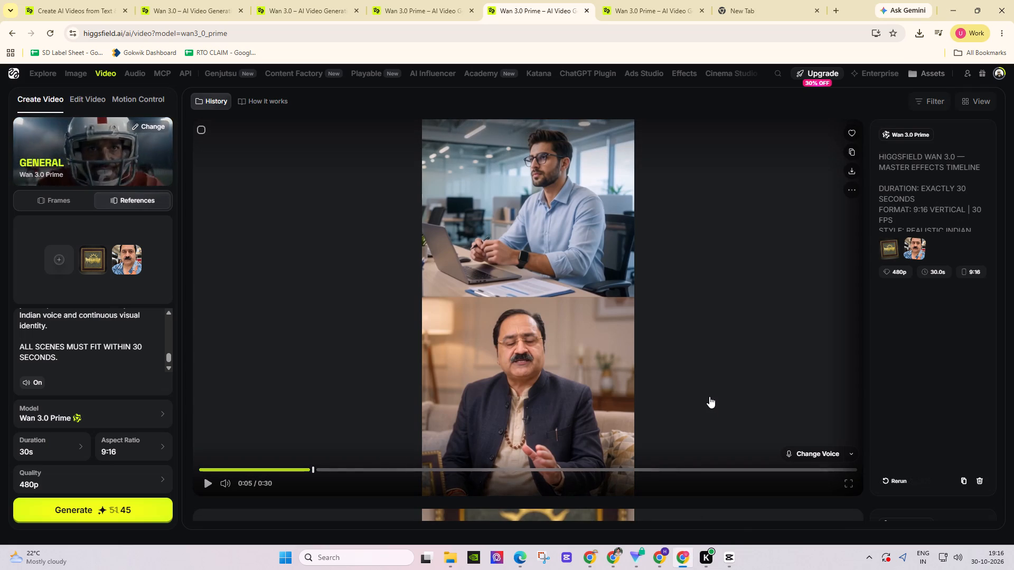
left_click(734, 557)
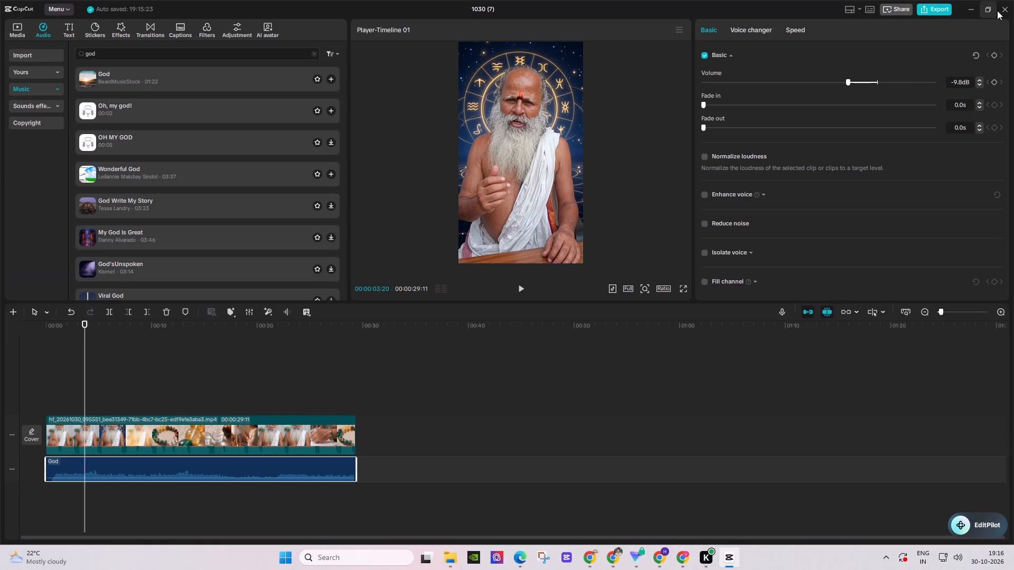
Reopen project 1030 (7) and clear its old video clip and God music track from the timeline.
left_click(1009, 9)
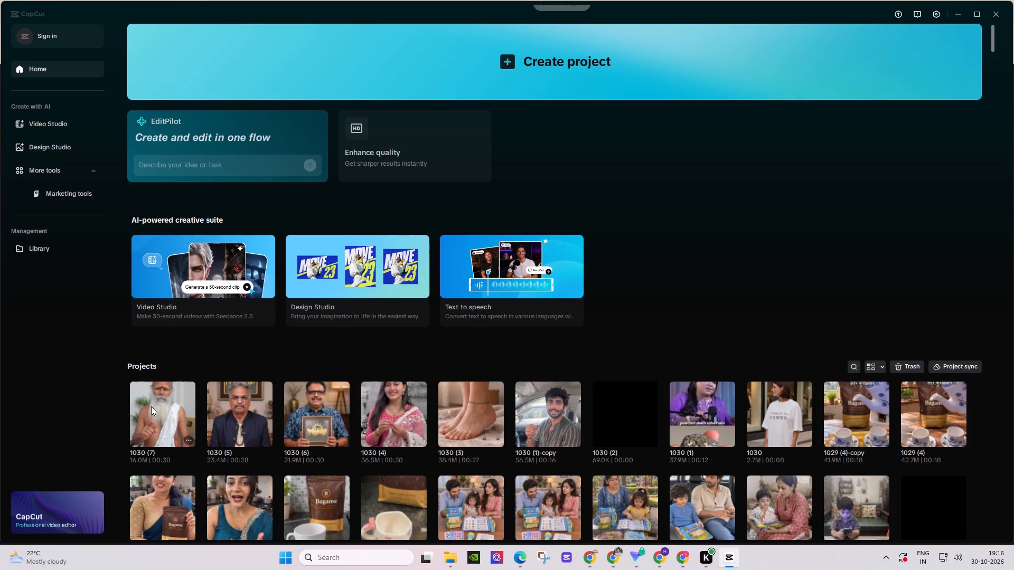
left_click(151, 406)
left_click_drag(264, 375, 176, 503)
right_click(168, 446)
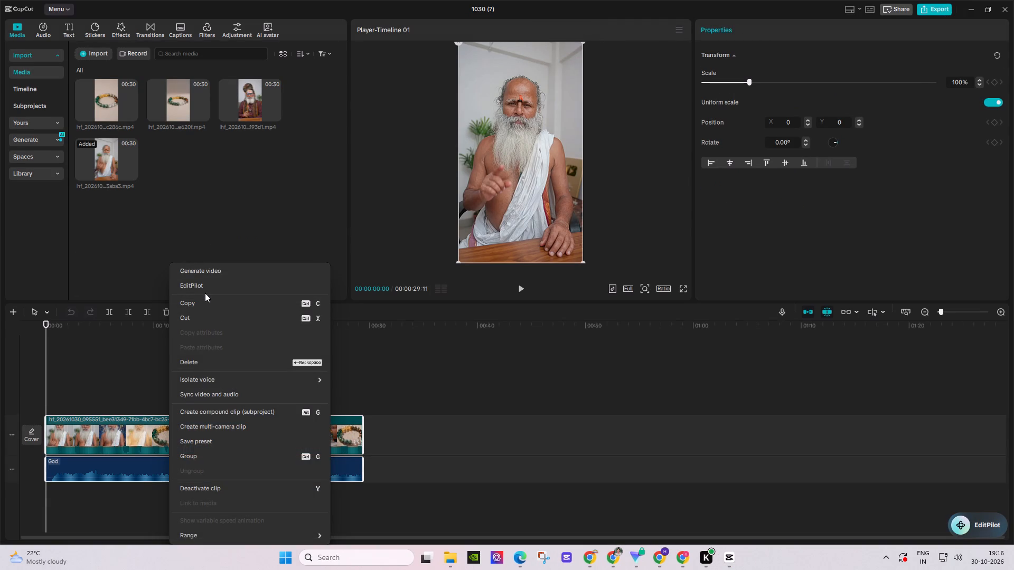
left_click(208, 363)
Place the media clip ending in 193d1.mp4 on the timeline and trim off its first 5 frames.
left_click_drag(259, 91, 96, 413)
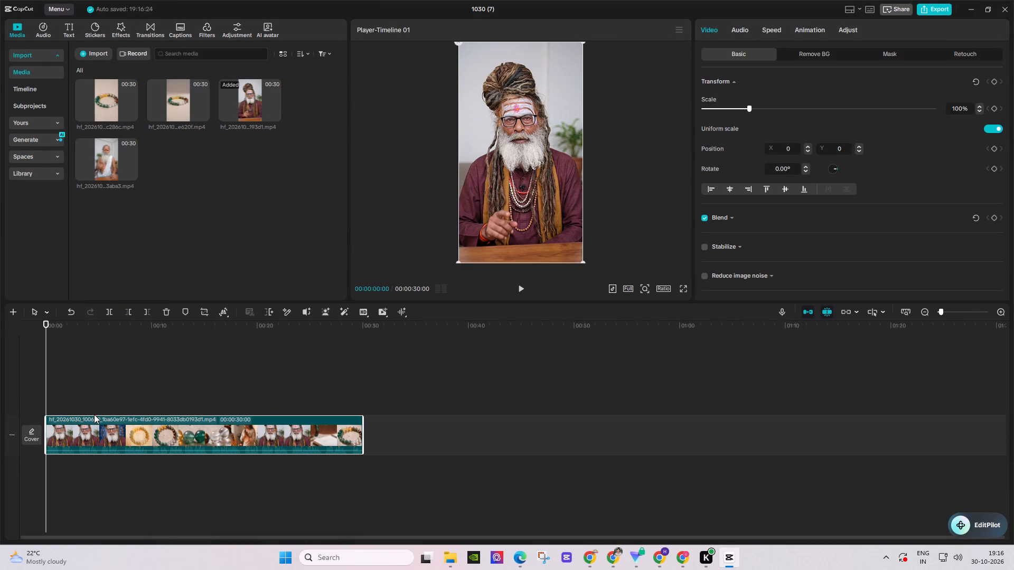
key("space")
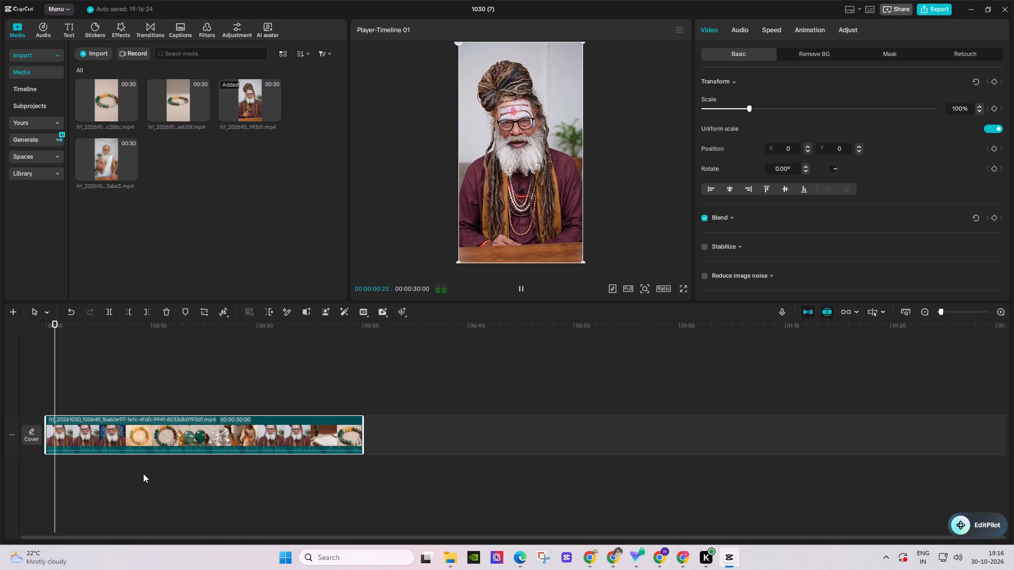
left_click(1005, 311)
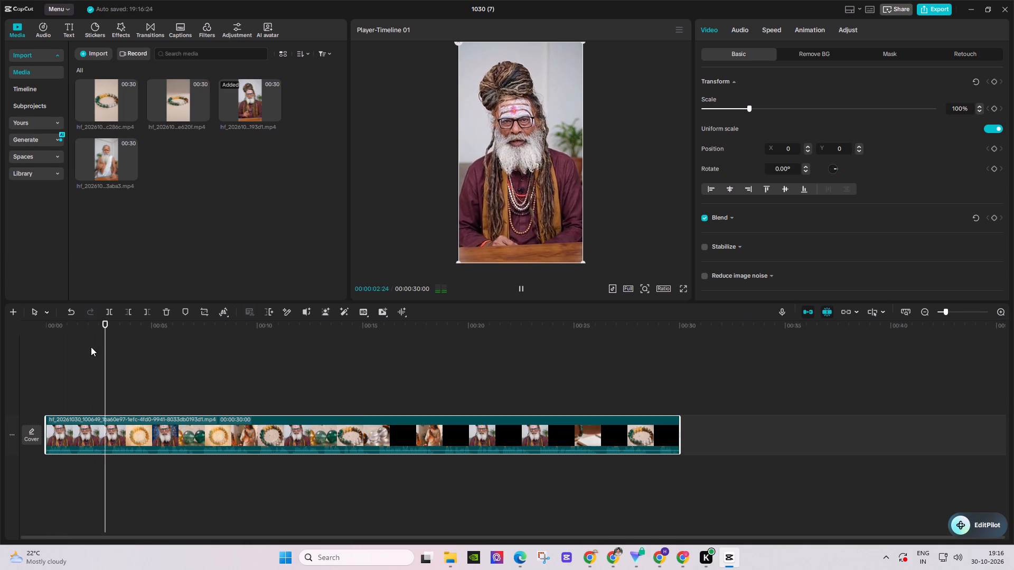
left_click_drag(82, 332, 0, 332)
key("space")
key("space")
key("space")
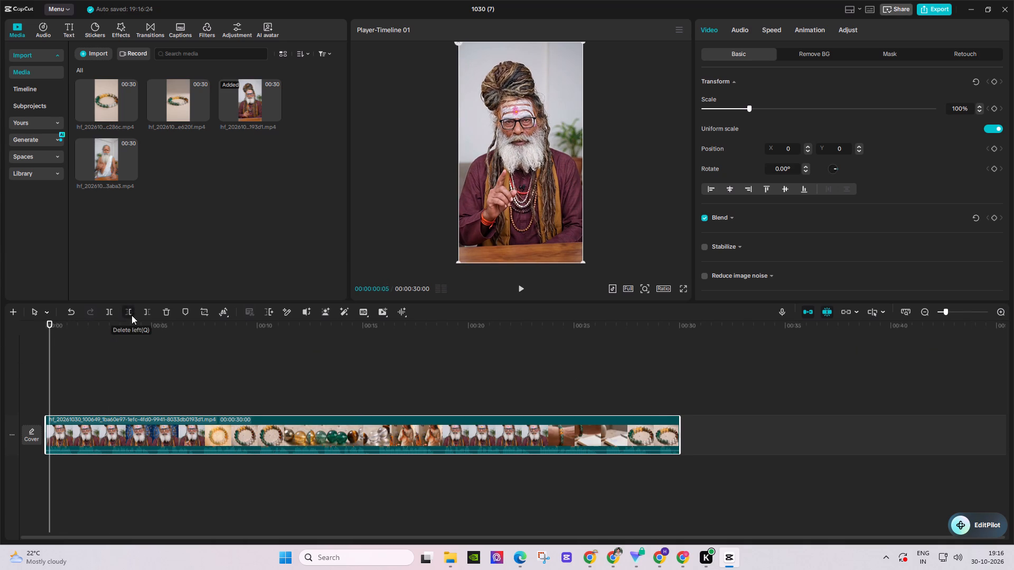
left_click(132, 315)
left_click_drag(184, 450, 180, 426)
key("space")
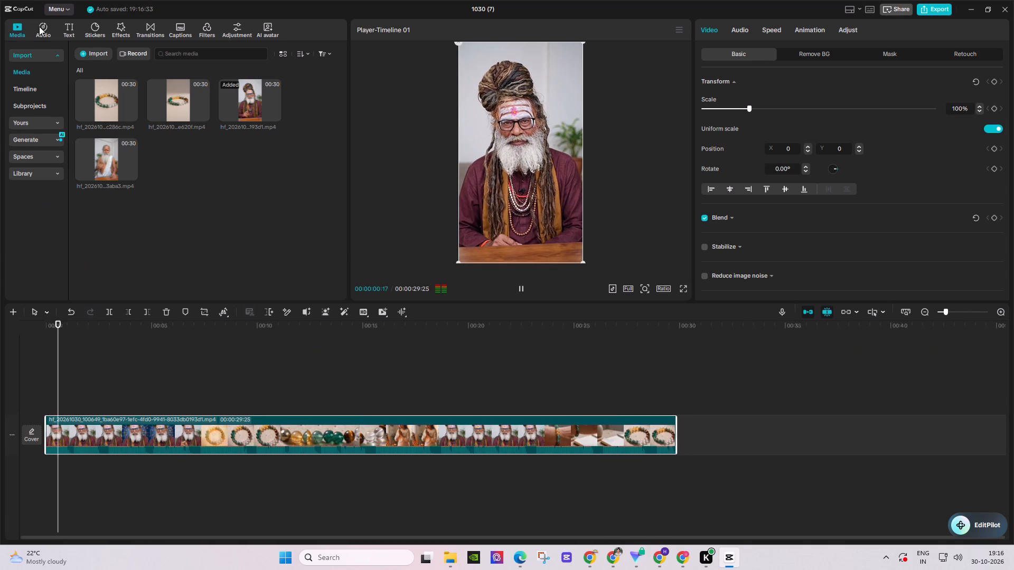
Search the music library for "god" and audition God Write My Story and My God Is Great.
left_click(40, 25)
left_click(82, 123)
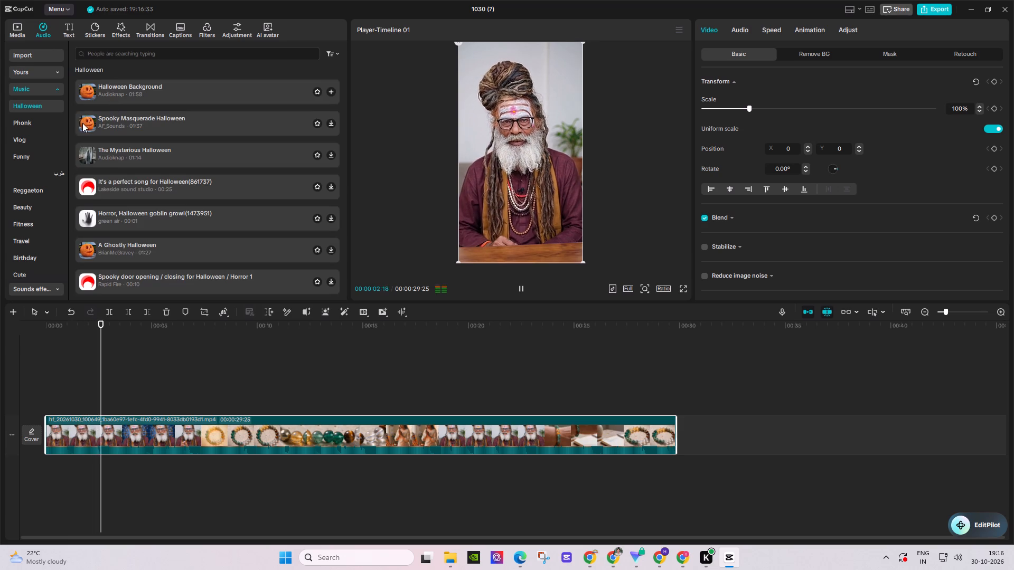
left_click(116, 49)
left_click(89, 75)
left_click(93, 83)
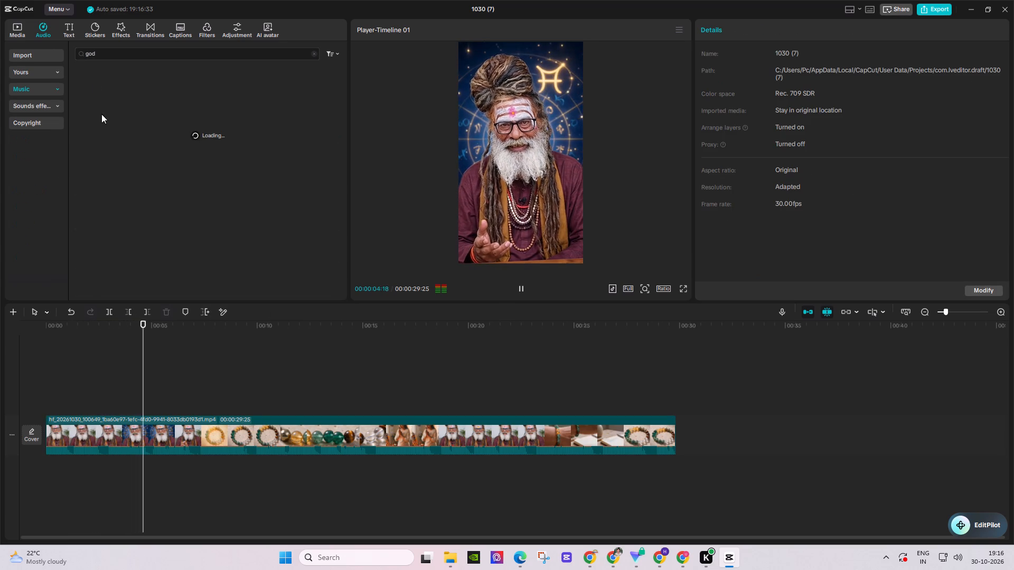
left_click(91, 109)
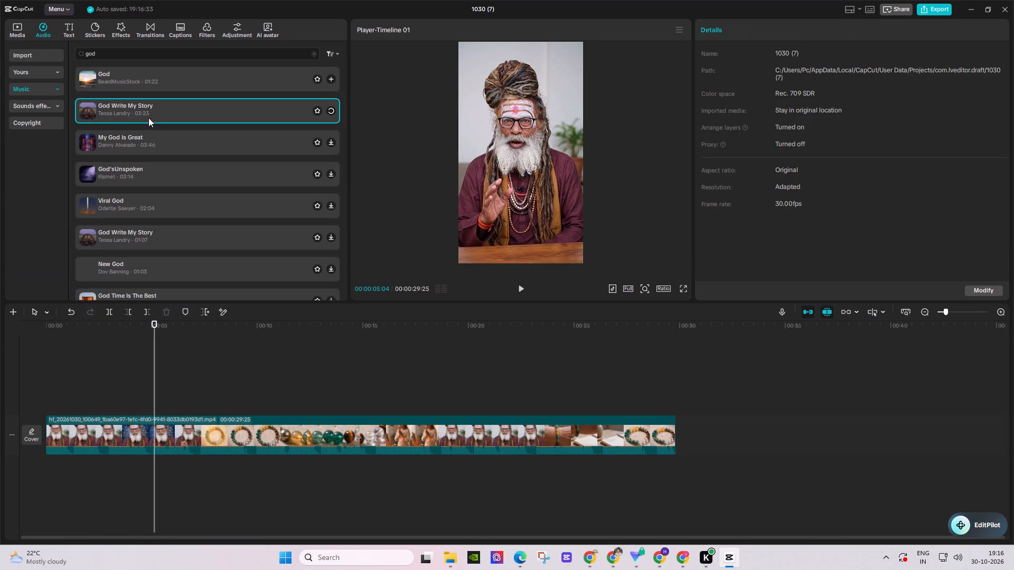
left_click(90, 139)
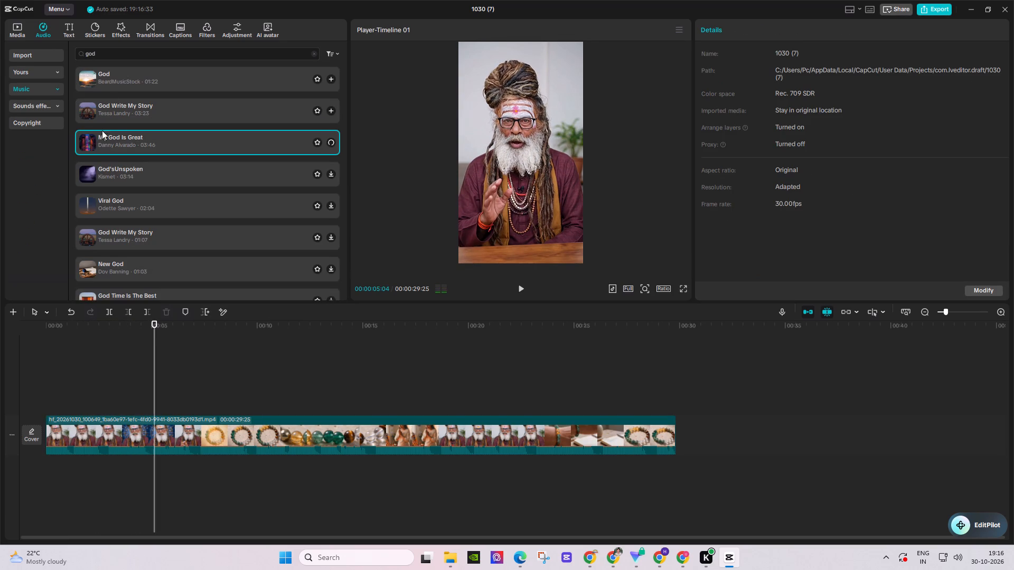
Search the music library for "religon", audition the top tracks, and place Warm Butter under the video from the timeline's start.
left_click_drag(109, 54, 82, 52)
type("religon")
key("Return")
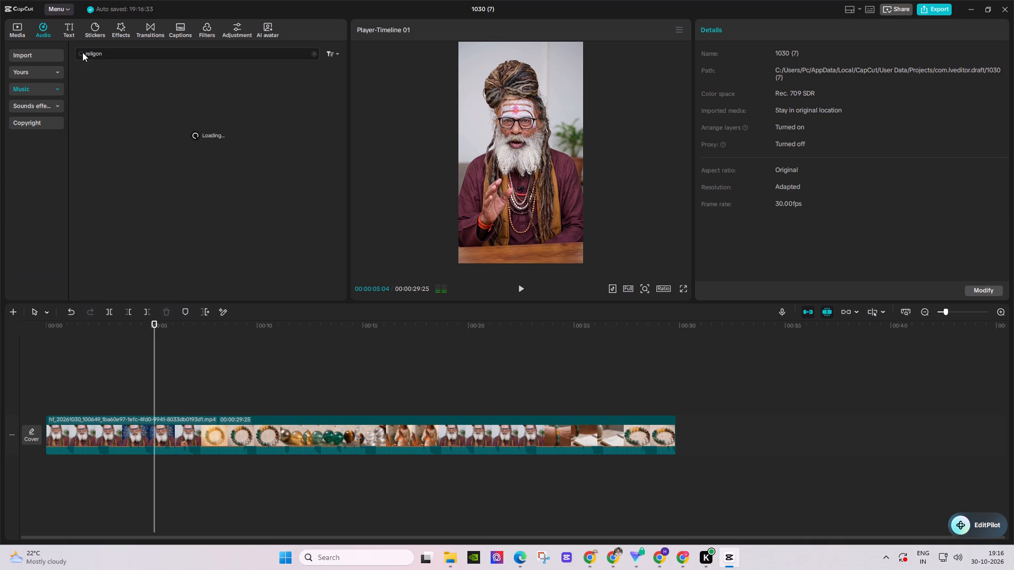
left_click(88, 82)
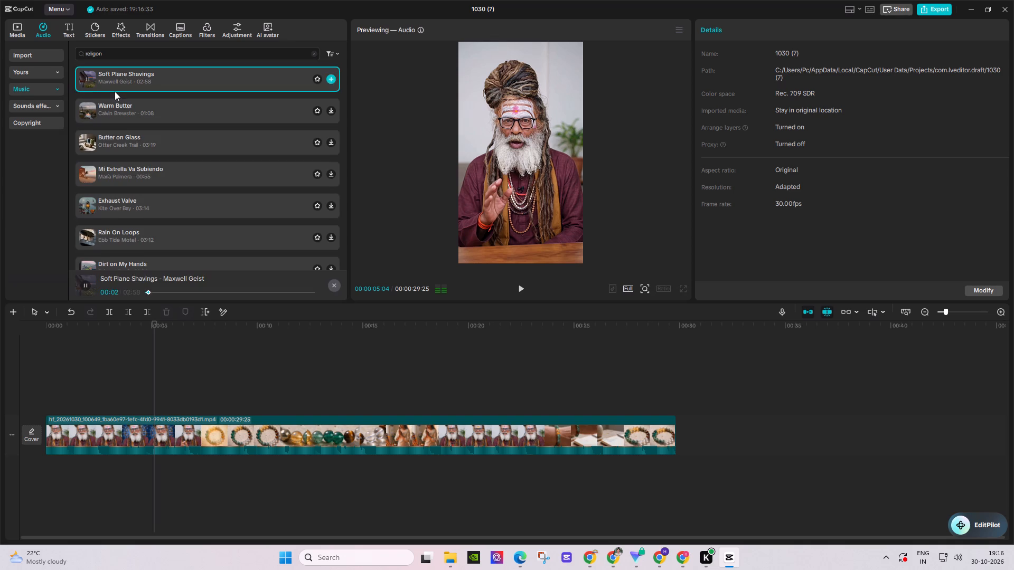
left_click(87, 114)
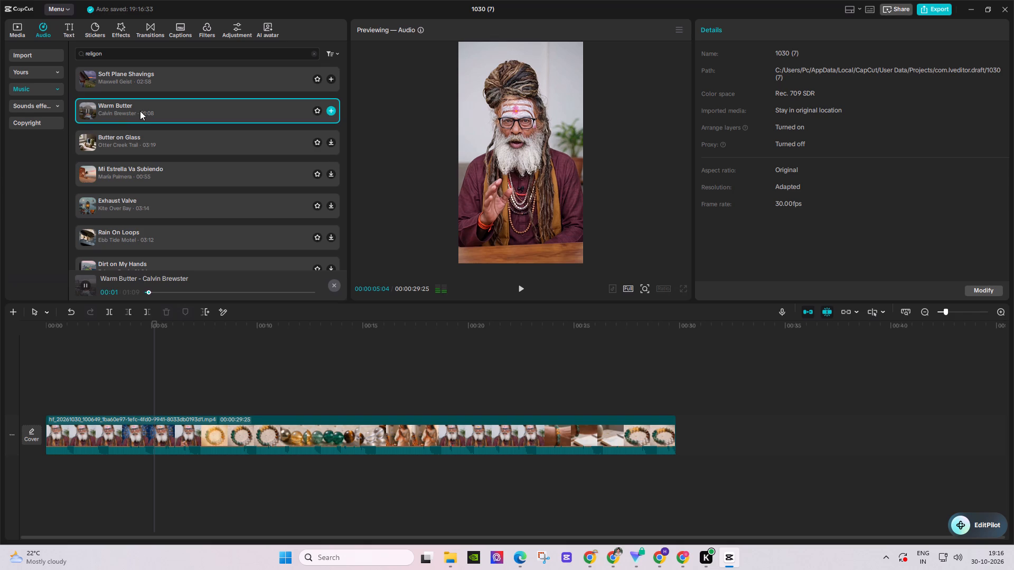
left_click_drag(143, 111, 13, 368)
Lower the Warm Butter track's volume to -8.4 dB while playing the timeline from the start.
left_click_drag(60, 330, 18, 328)
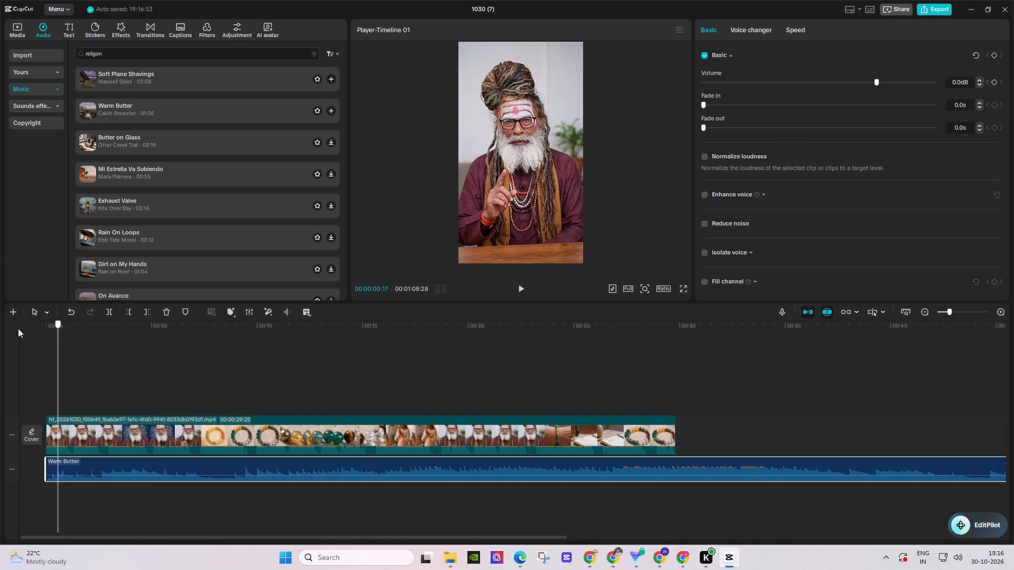
left_click_drag(18, 328, 0, 328)
key("space")
left_click_drag(876, 81, 850, 80)
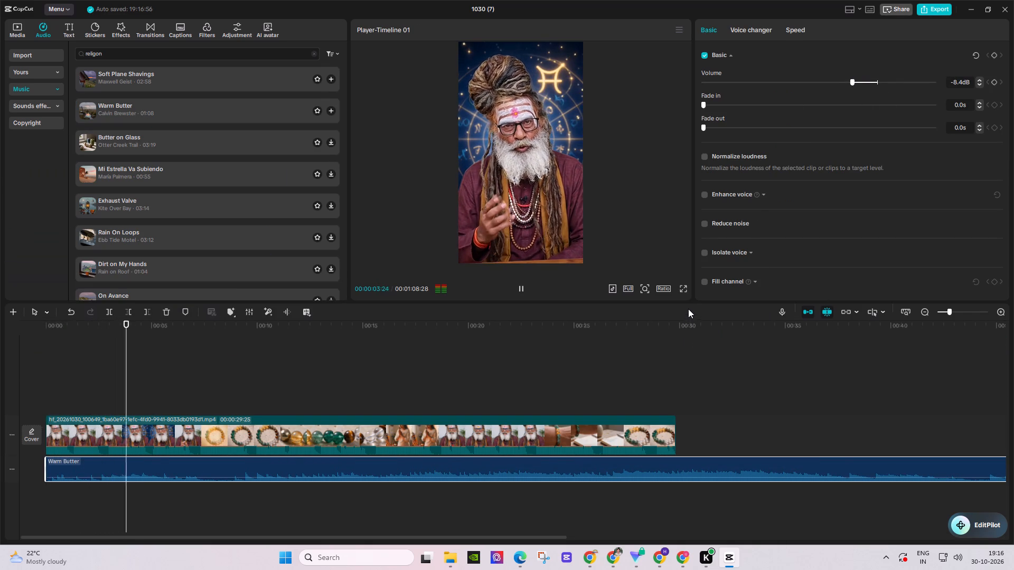
Watch the edit in full screen and trim the Warm Butter track to the video's end at 00:00:29:25.
left_click(684, 286)
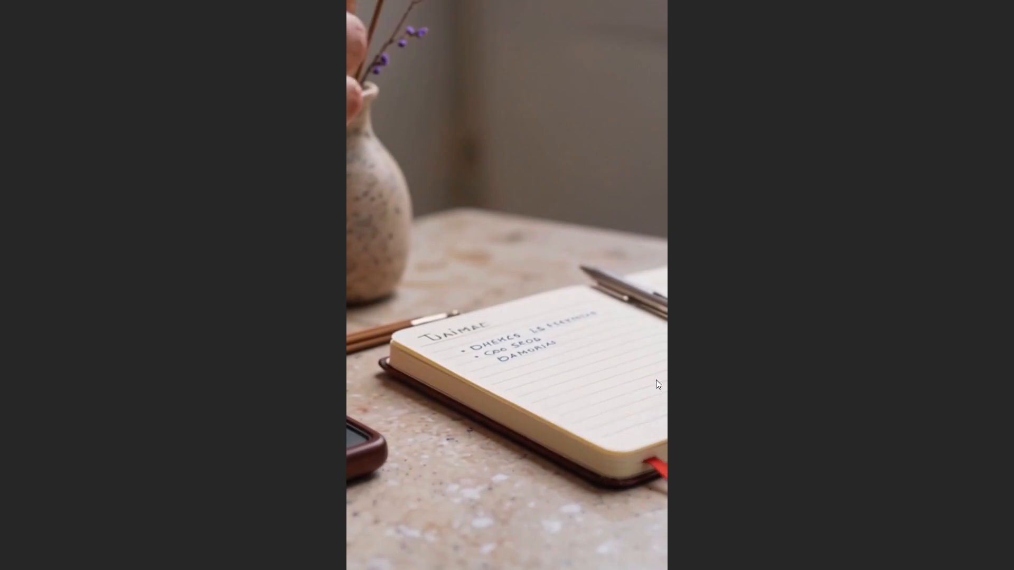
left_click(656, 379)
left_click(646, 523)
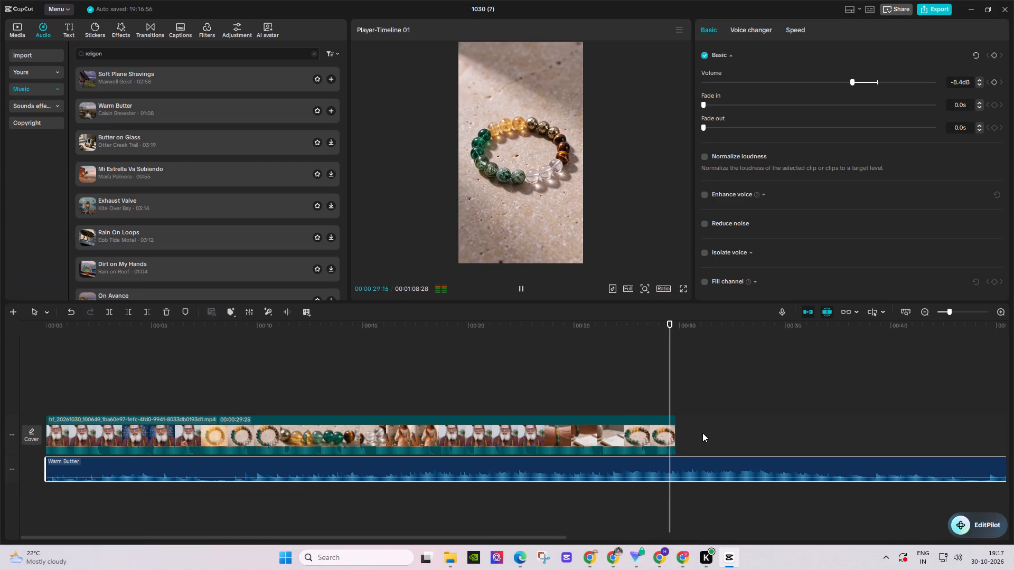
key("space")
left_click(677, 336)
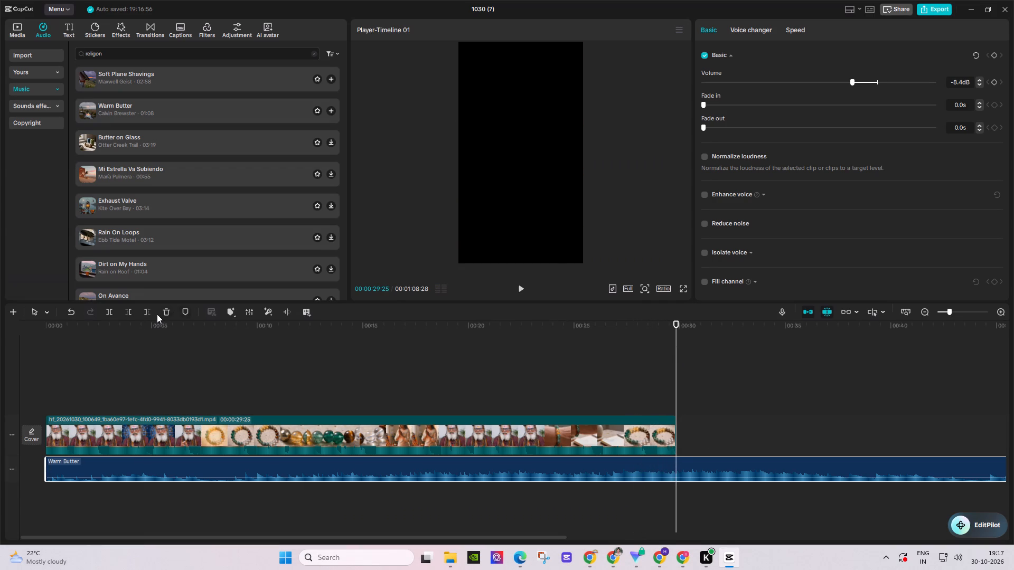
left_click(152, 312)
Export the timeline as an MP4 named "Dhan Yog Bracelet video edit 2 higgs by Him".
left_click(945, 6)
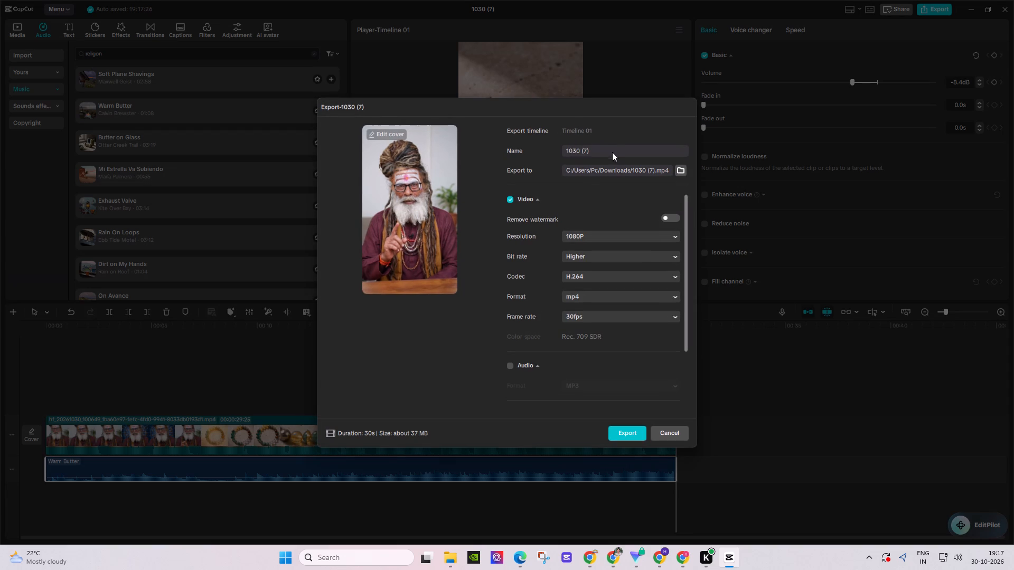
left_click_drag(610, 148, 543, 147)
key("ctrl+v")
key("space")
type("video edit higgs")
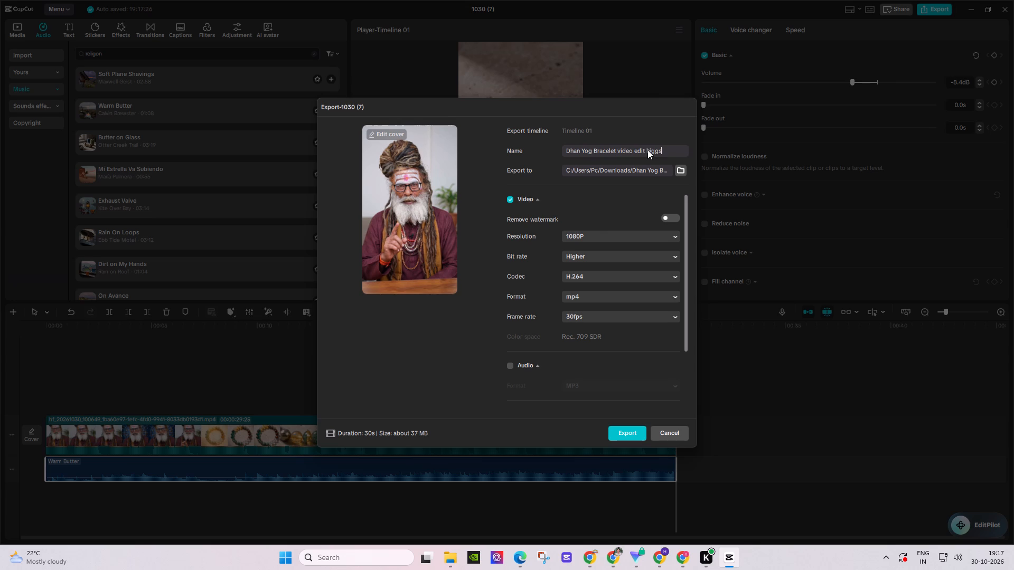
left_click(645, 150)
key("space")
type("2")
left_click(670, 152)
key("space")
type("by Him")
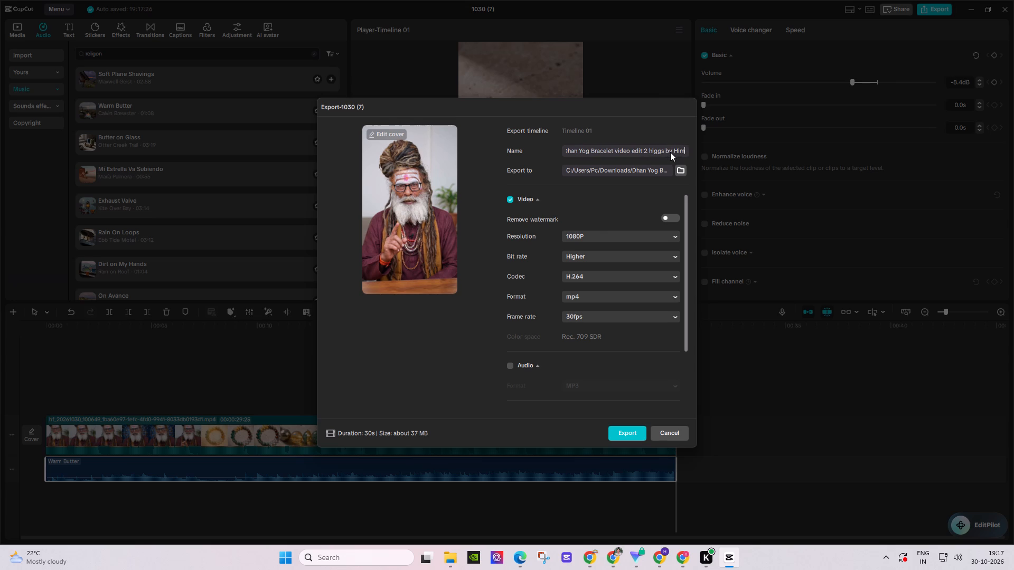
left_click(621, 440)
left_click(662, 424)
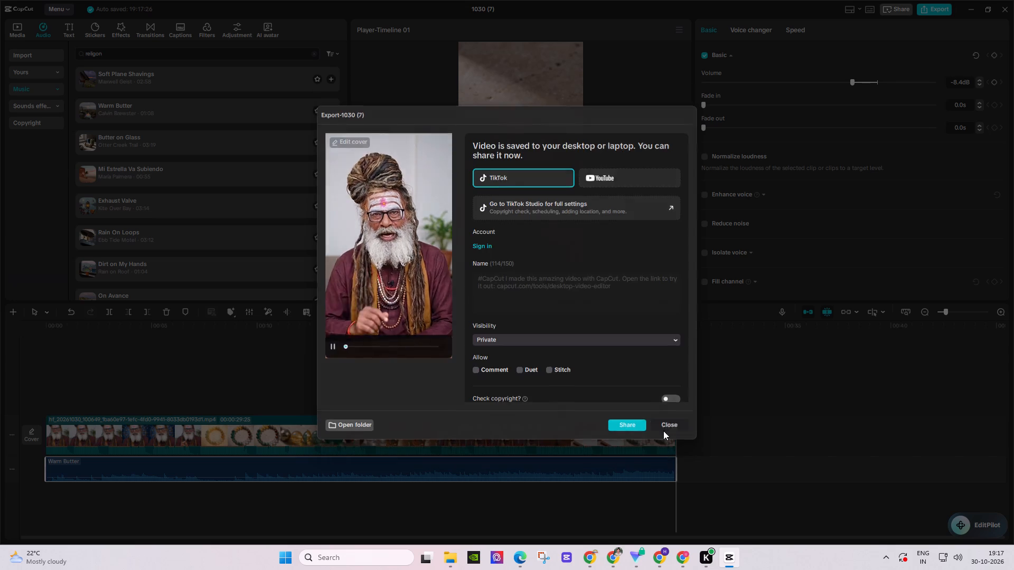
Delete the exported 193d1.mp4 video clip from the timeline's video track.
left_click(8, 31)
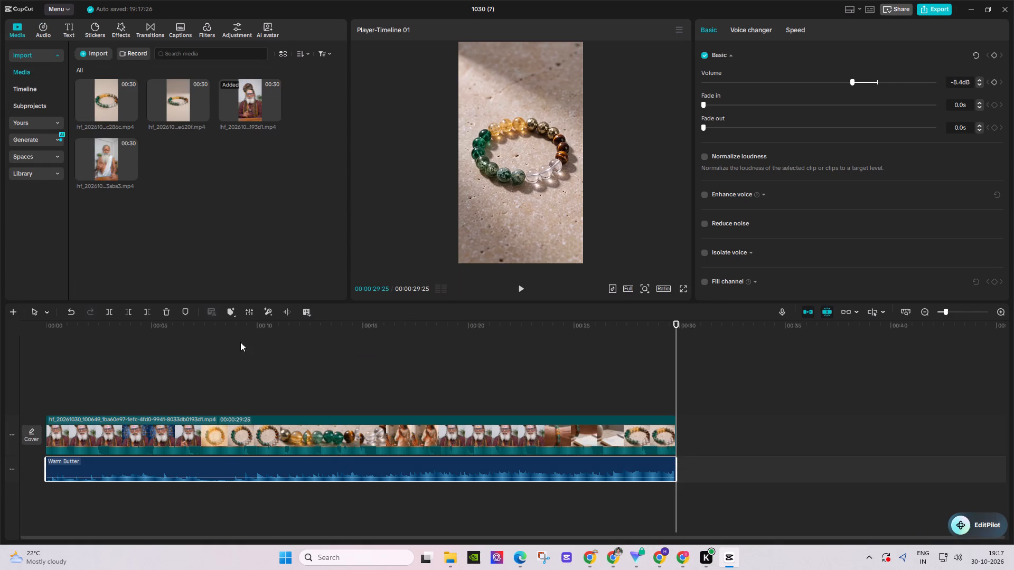
right_click(218, 451)
left_click(262, 166)
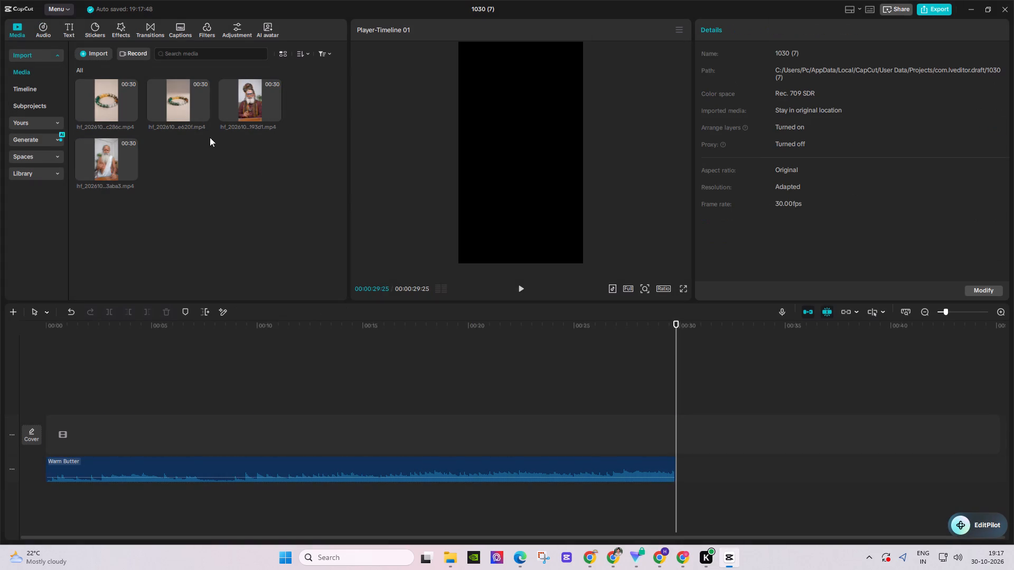
Place the e620f.mp4 bracelet clip on the main video track above Warm Butter and shorten it to 00:00:29:24.
left_click(180, 91)
left_click_drag(180, 91, 35, 445)
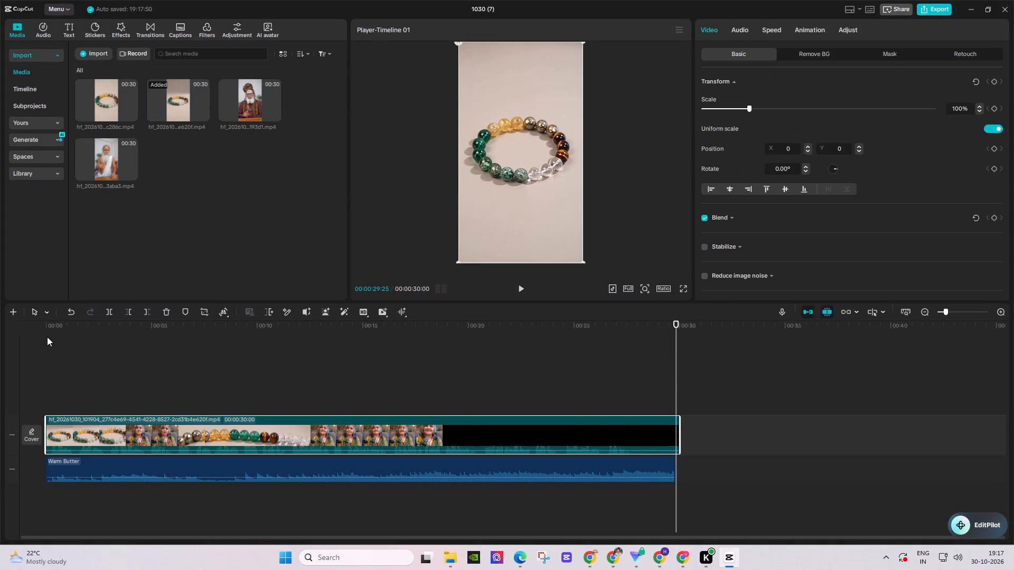
left_click_drag(45, 330, 18, 329)
left_click_drag(149, 450, 146, 431)
left_click(46, 427)
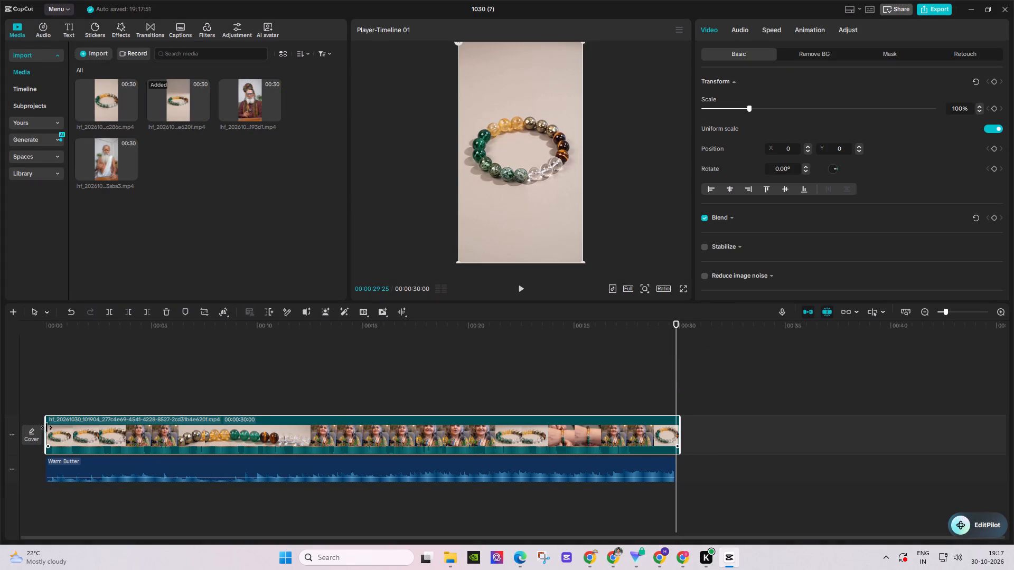
left_click_drag(59, 427, 52, 427)
left_click_drag(52, 334, 26, 328)
Play the edit from the start and trim the video clip and Warm Butter track together to end at 00:00:29:18.
key("space")
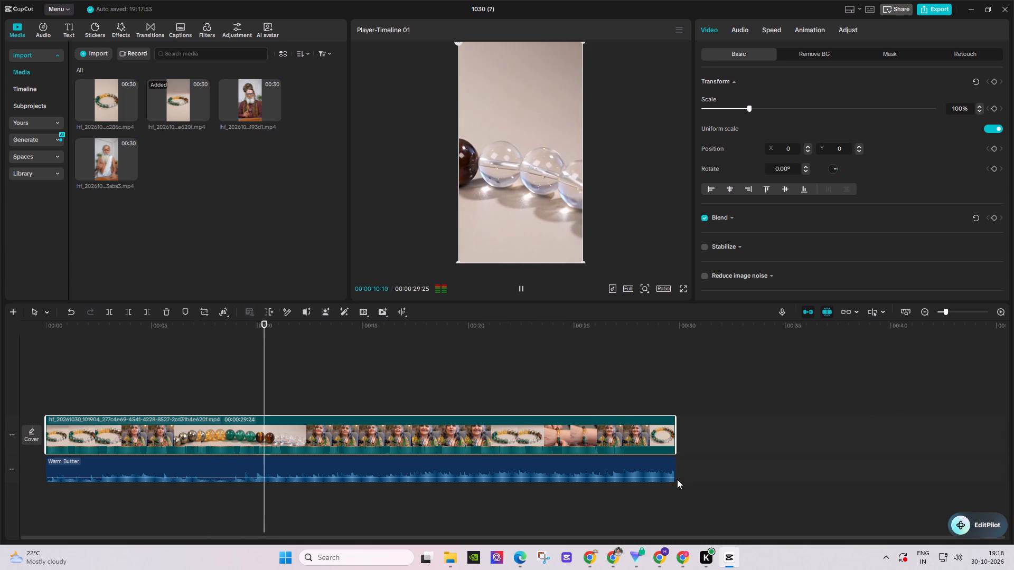
left_click(665, 468)
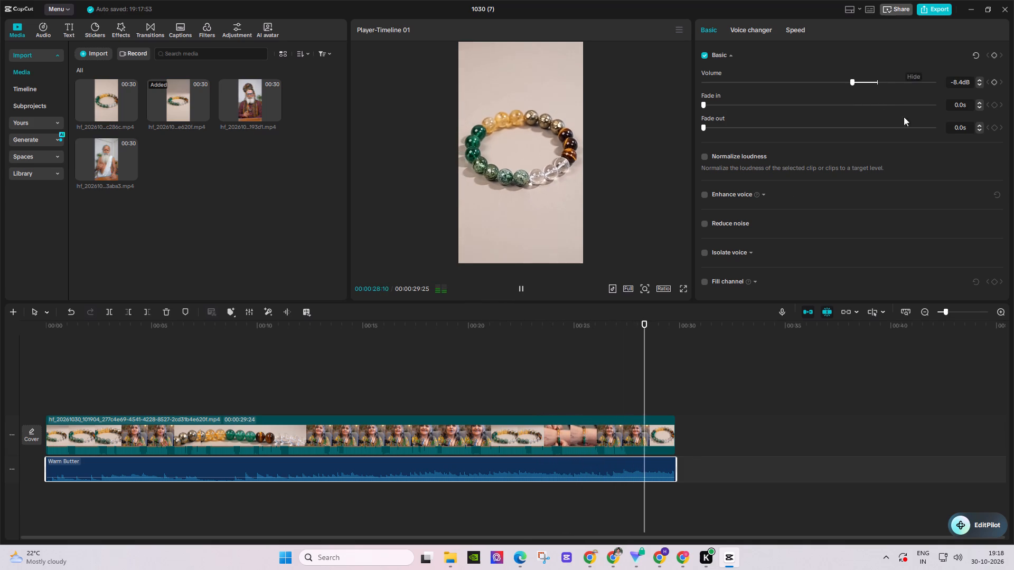
key("space")
key("space")
key("space")
left_click_drag(714, 381, 662, 451)
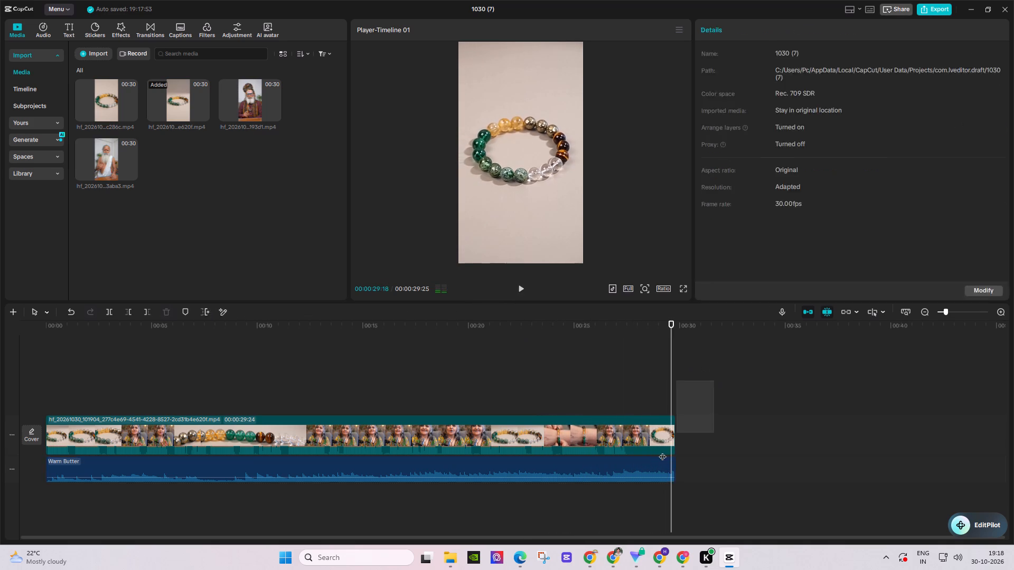
left_click_drag(662, 451, 643, 479)
left_click(145, 308)
Export the timeline as a 1080P MP4 named "4rrc".
left_click(941, 9)
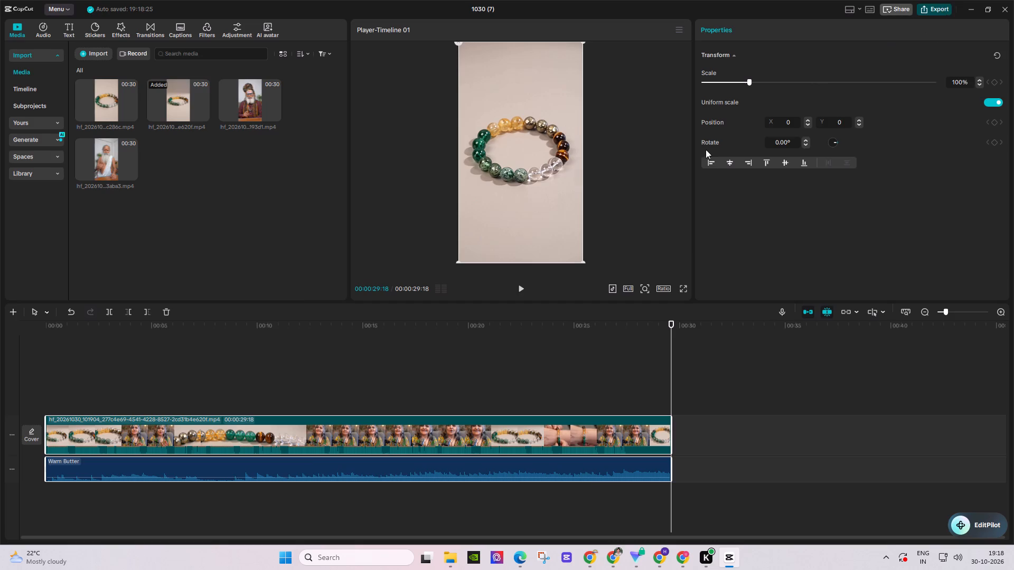
left_click_drag(608, 150, 510, 149)
key("4")
key("r")
key("r")
key("c")
left_click(631, 439)
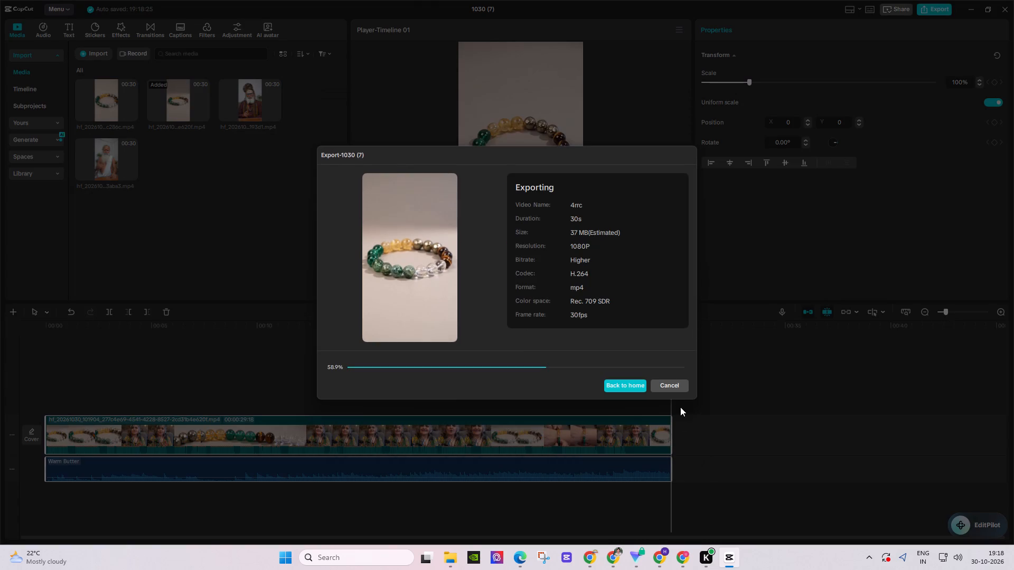
left_click(672, 425)
Replace the exported e620f.mp4 clip on the main video track with the c286c.mp4 bracelet clip.
left_click_drag(115, 96, 31, 375)
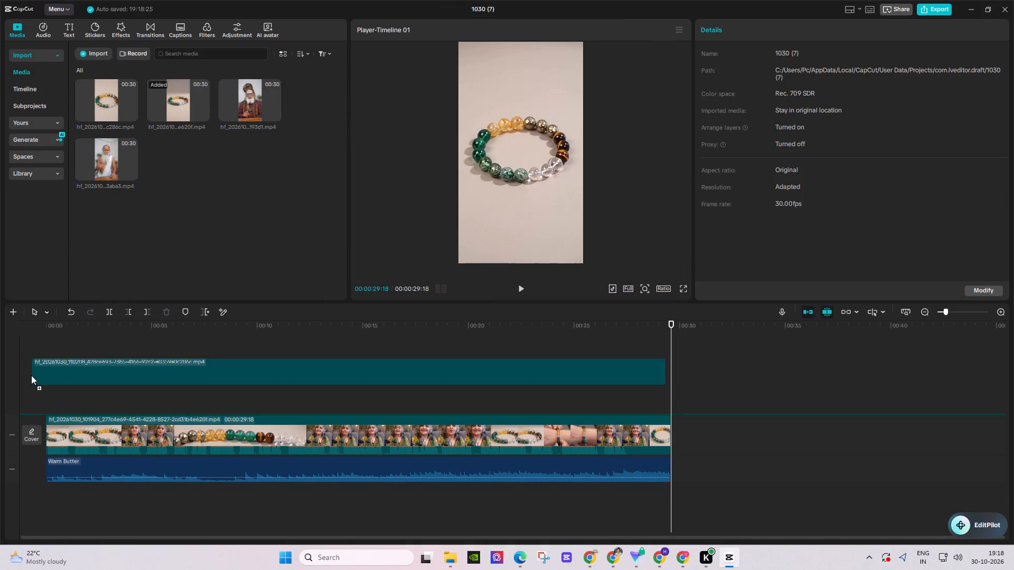
left_click_drag(31, 375, 30, 377)
right_click(82, 441)
left_click(115, 172)
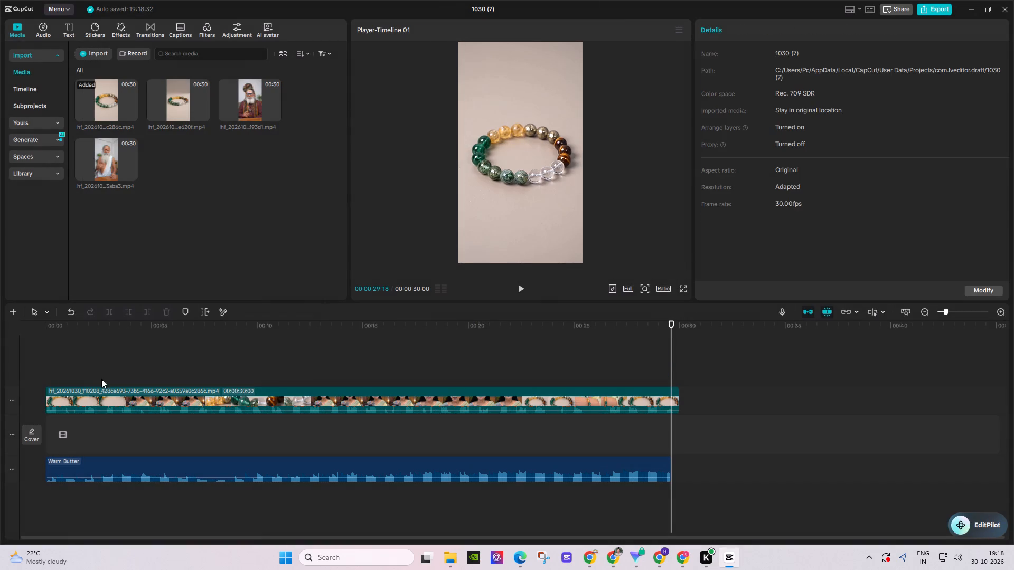
left_click_drag(98, 394, 97, 432)
Play the opening seconds of the c286c.mp4 clip with the Warm Butter music from the timeline's start.
left_click_drag(58, 334, 25, 330)
key("space")
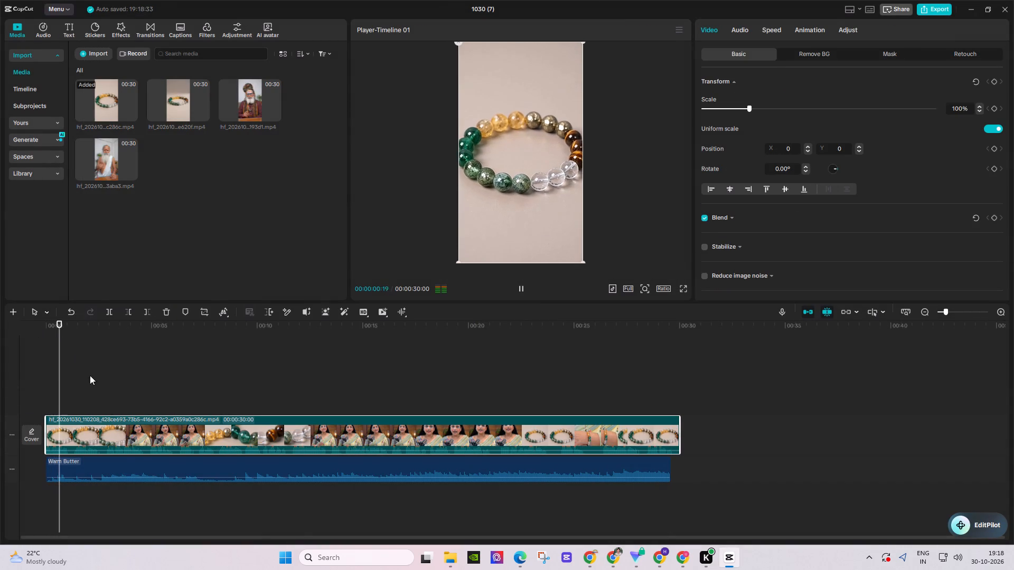
key("space")
left_click_drag(137, 450, 134, 419)
key("space")
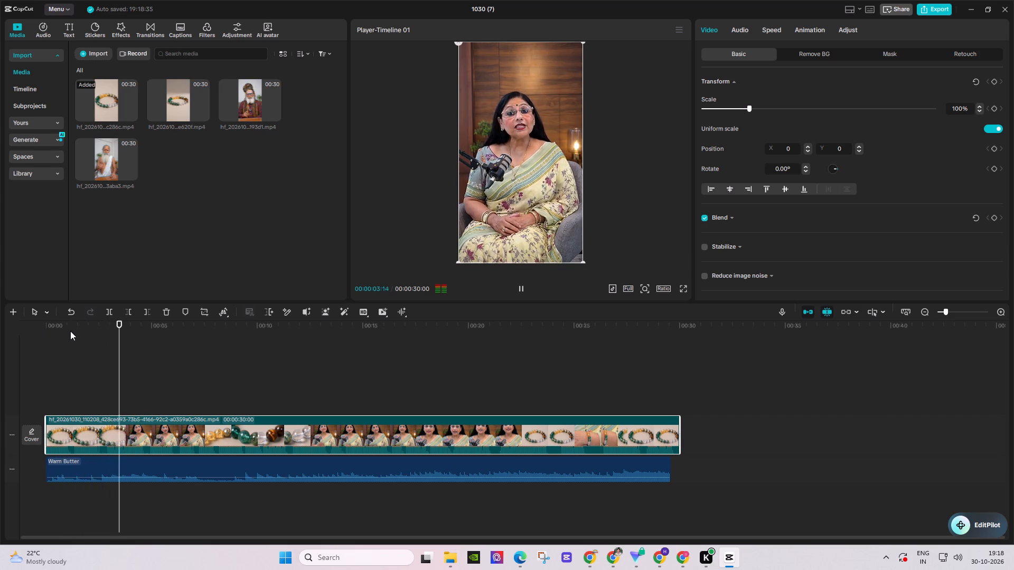
left_click_drag(68, 328, 1, 323)
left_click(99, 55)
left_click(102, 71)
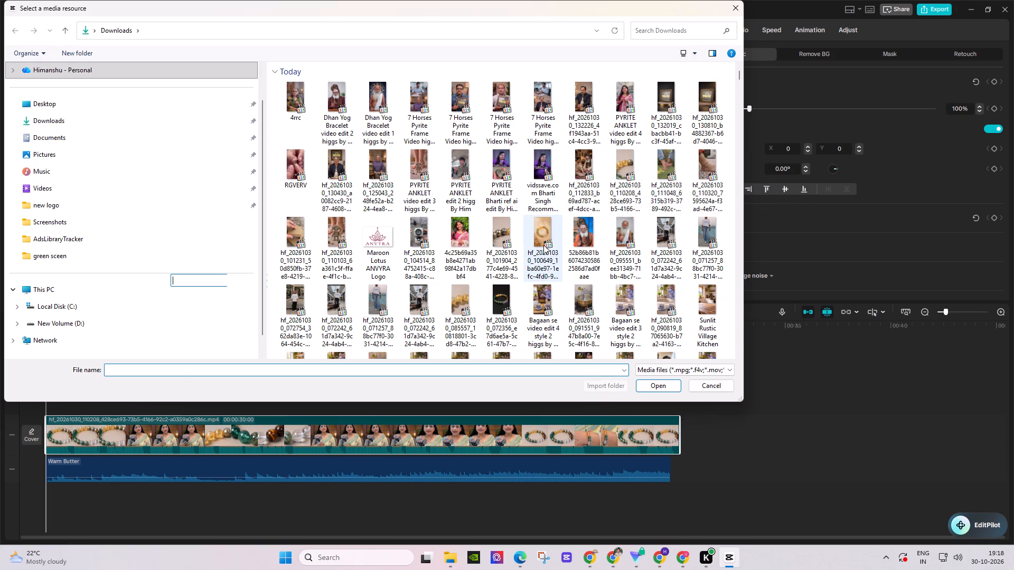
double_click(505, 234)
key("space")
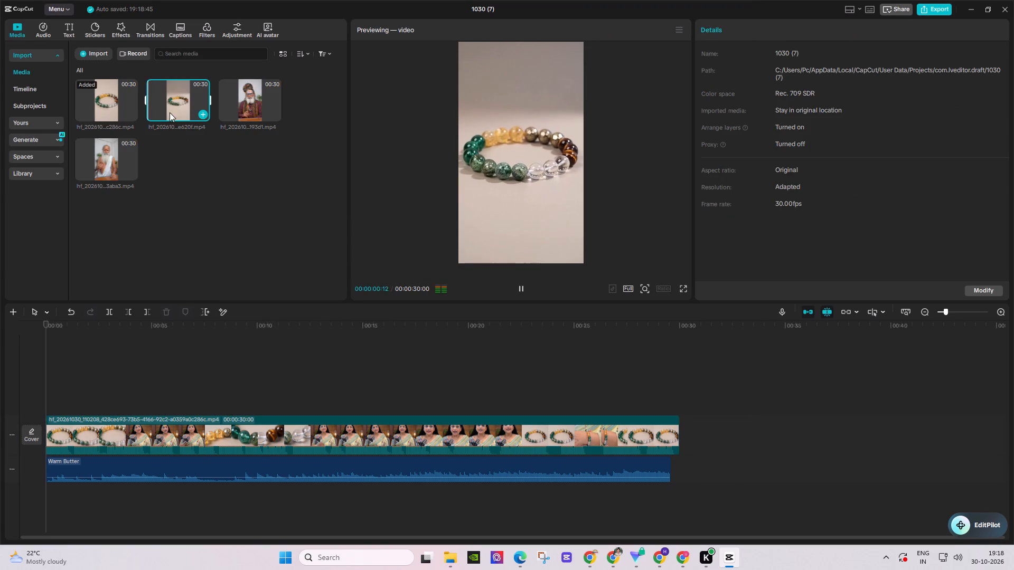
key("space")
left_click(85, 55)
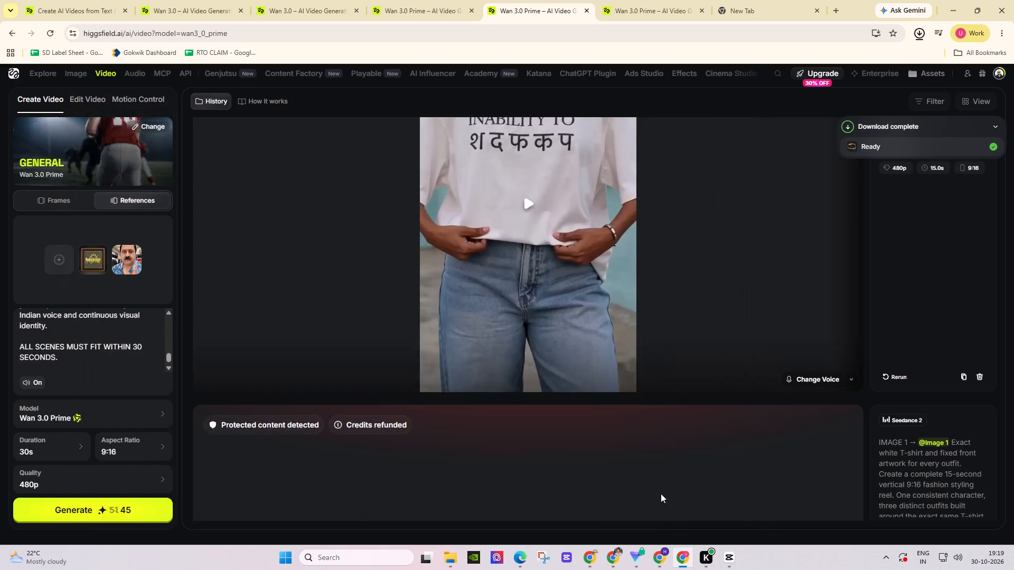
Look further through the video generation history for other usable bracelet footage.
scroll(672, 440, "up", 7)
scroll(672, 440, "down", 10)
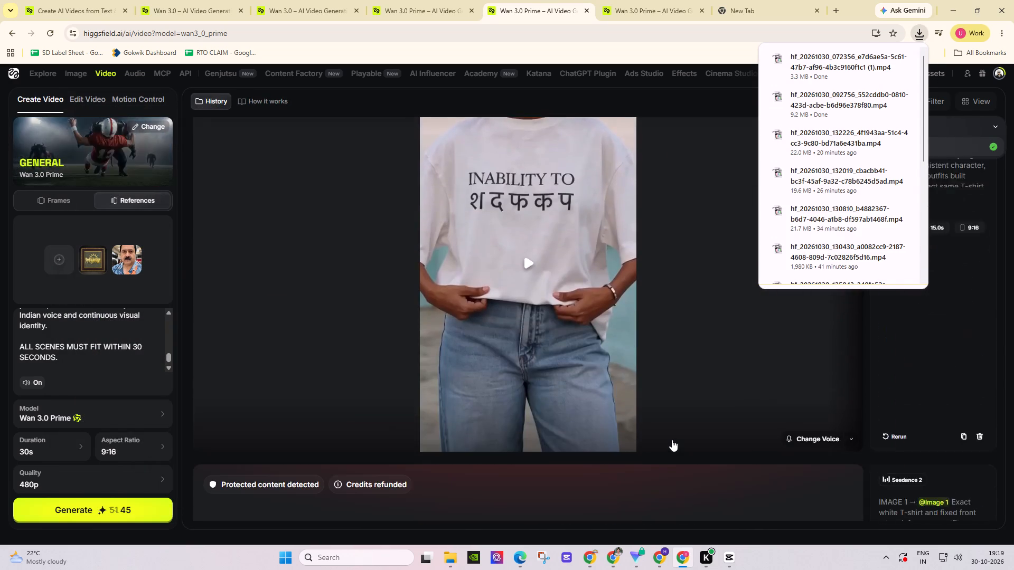
scroll(671, 440, "down", 10)
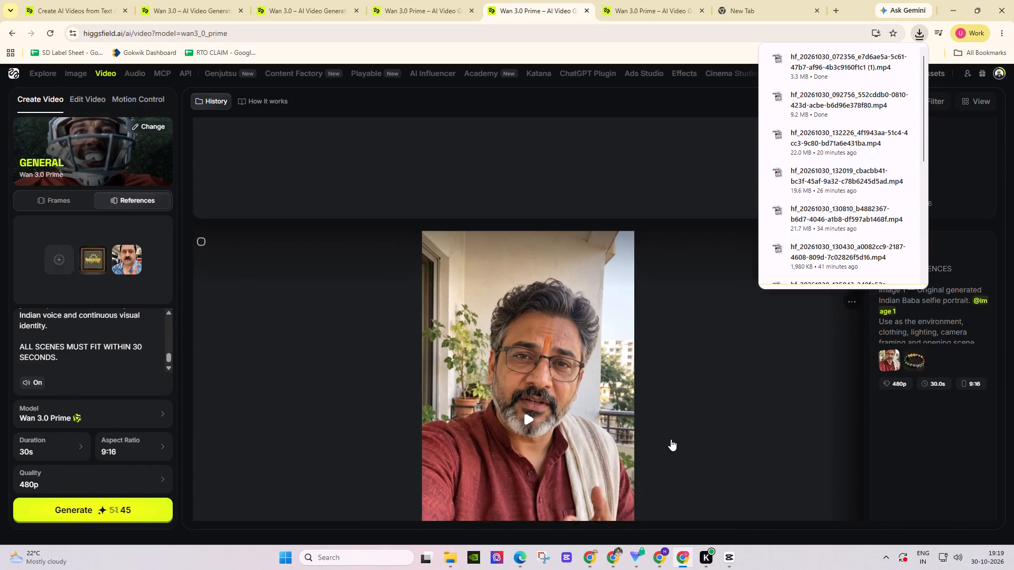
scroll(670, 439, "down", 7)
scroll(670, 439, "up", 9)
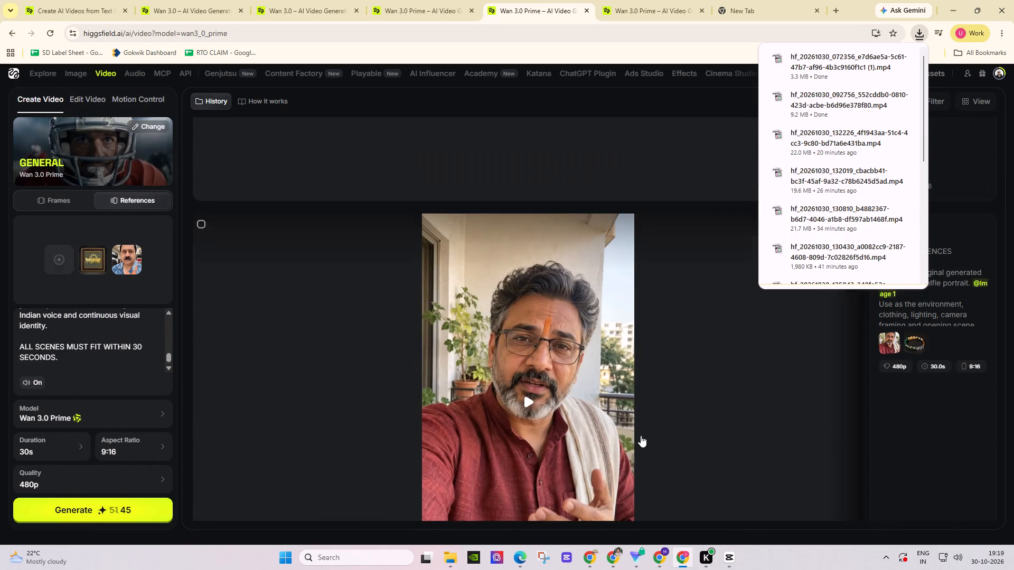
scroll(641, 435, "up", 2)
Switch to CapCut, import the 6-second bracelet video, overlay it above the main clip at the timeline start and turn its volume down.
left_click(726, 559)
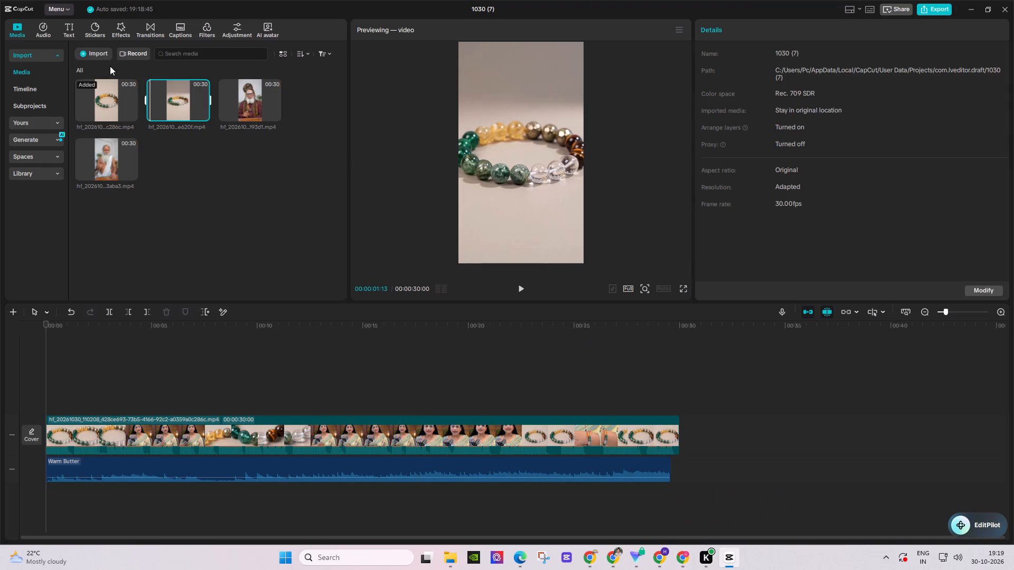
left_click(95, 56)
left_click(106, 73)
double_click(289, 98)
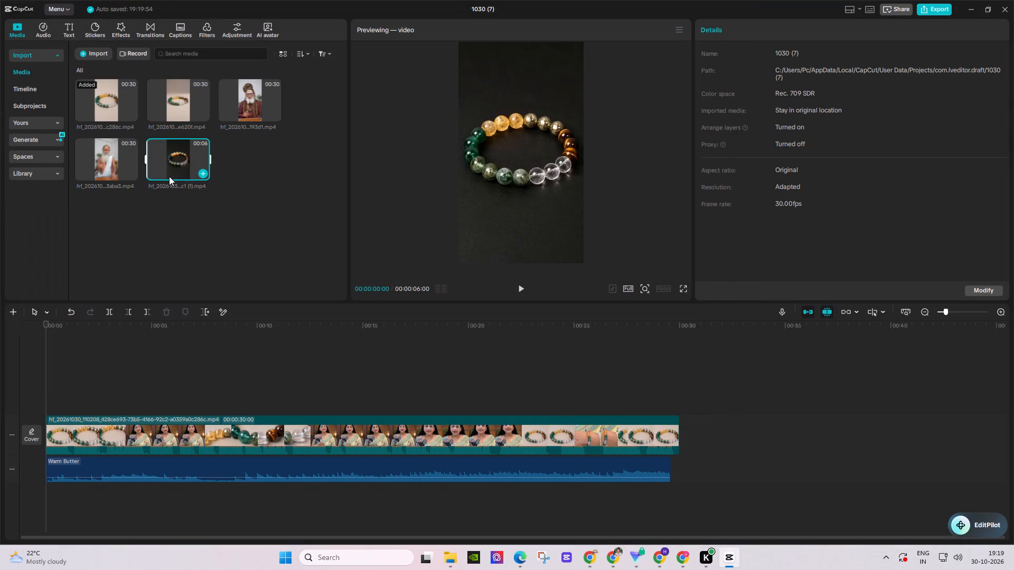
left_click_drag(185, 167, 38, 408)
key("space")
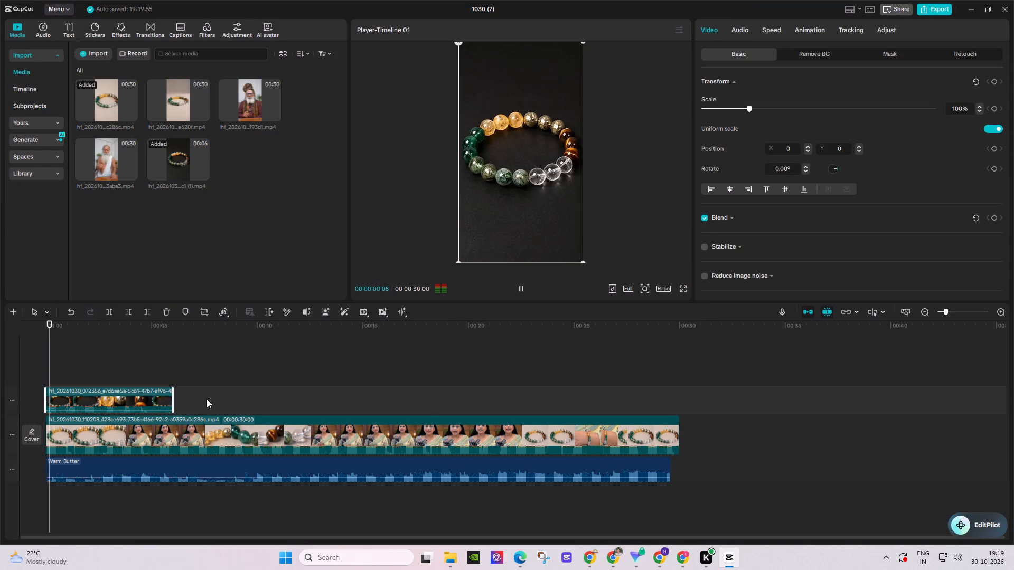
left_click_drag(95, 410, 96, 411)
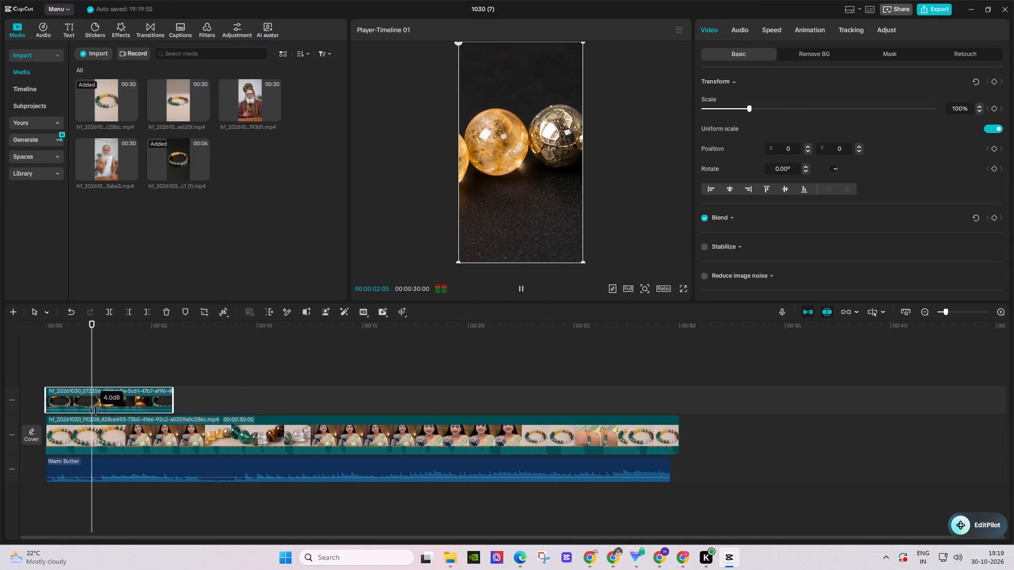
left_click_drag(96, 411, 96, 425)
Play and scrub through the opening seconds to review the overlaid bracelet clip.
left_click_drag(98, 331, 9, 325)
key("space")
key("space")
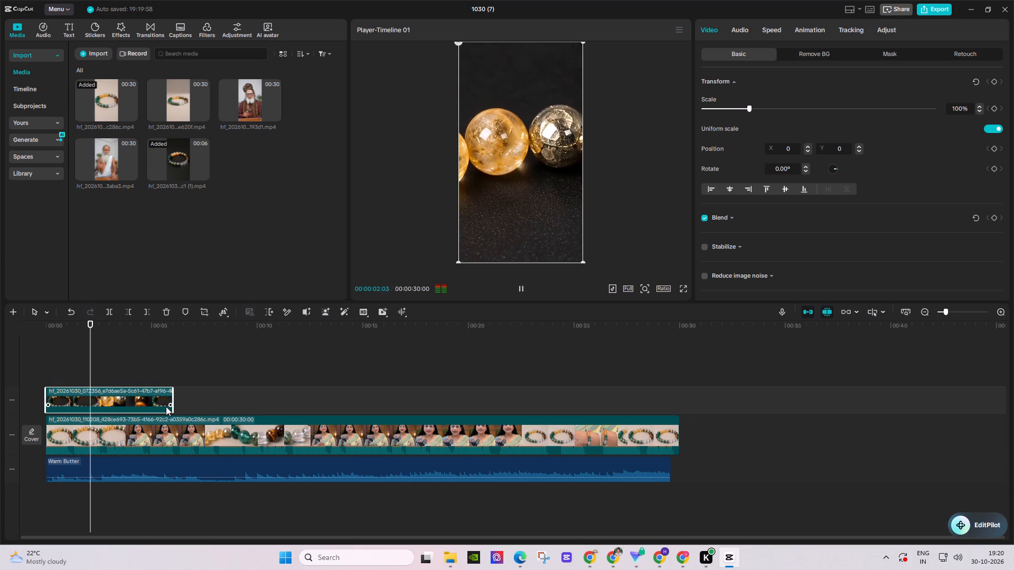
key("space")
key("space")
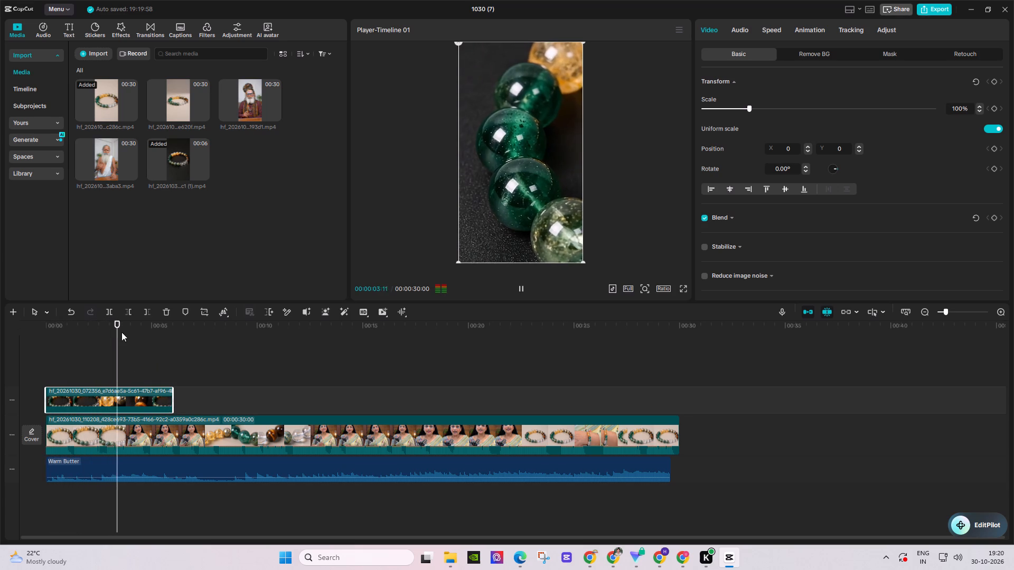
left_click_drag(121, 330, 145, 339)
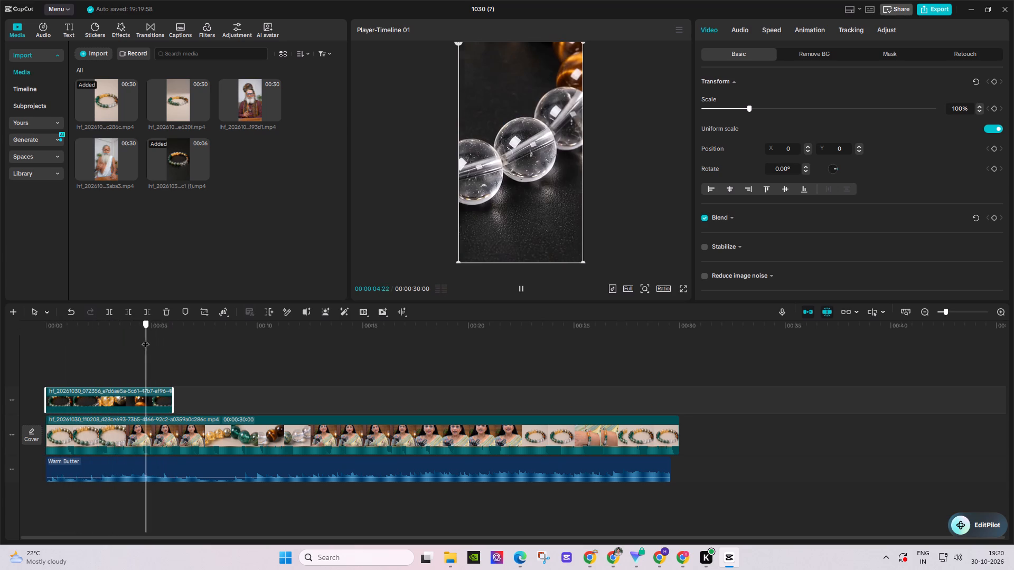
left_click_drag(145, 339, 148, 341)
left_click_drag(60, 330, 22, 324)
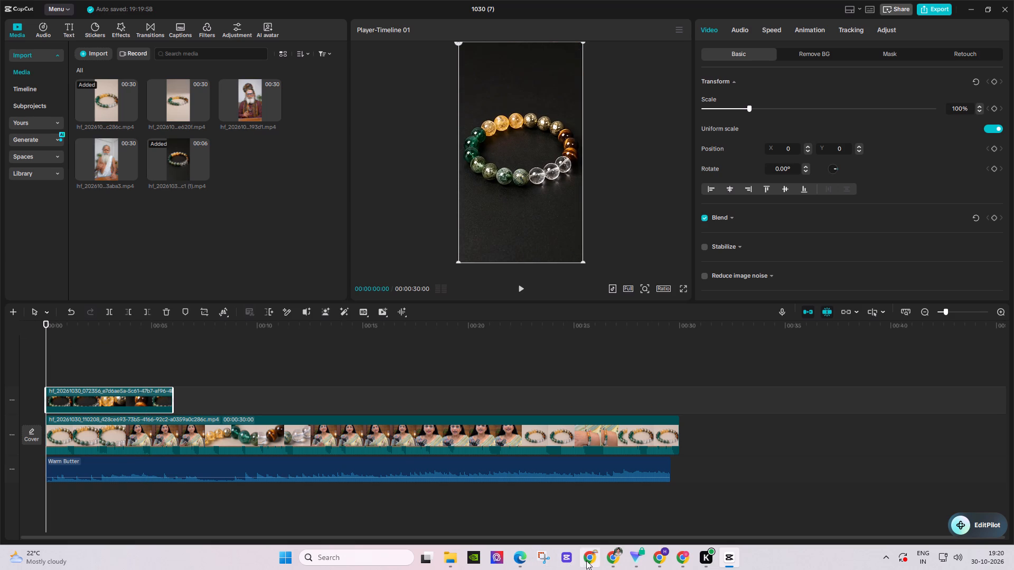
Import the 20-second lifestyle creator video, trim about 3 seconds off its start and overlay it at the beginning of the timeline.
left_click(104, 57)
left_click(112, 78)
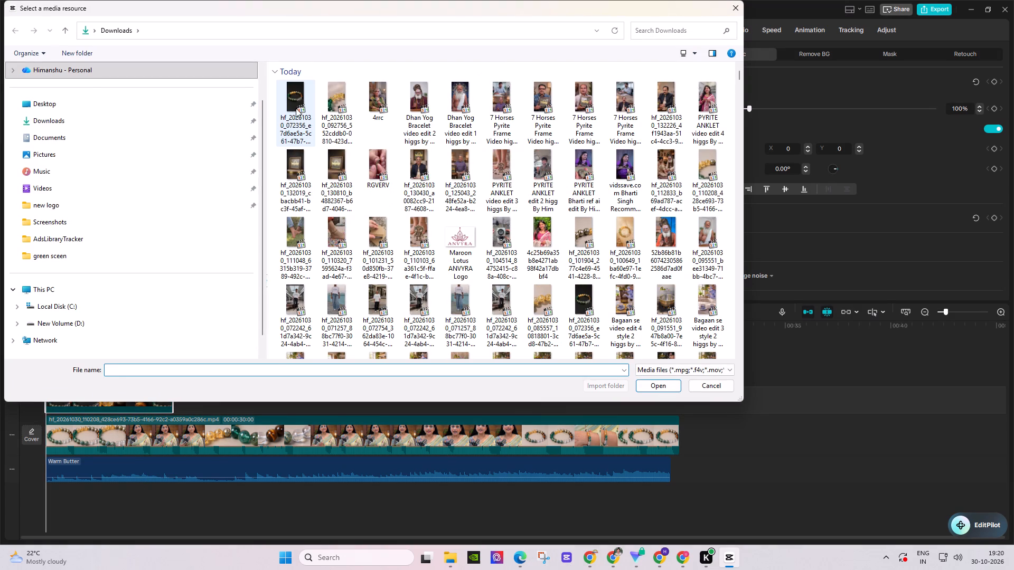
double_click(343, 108)
key("space")
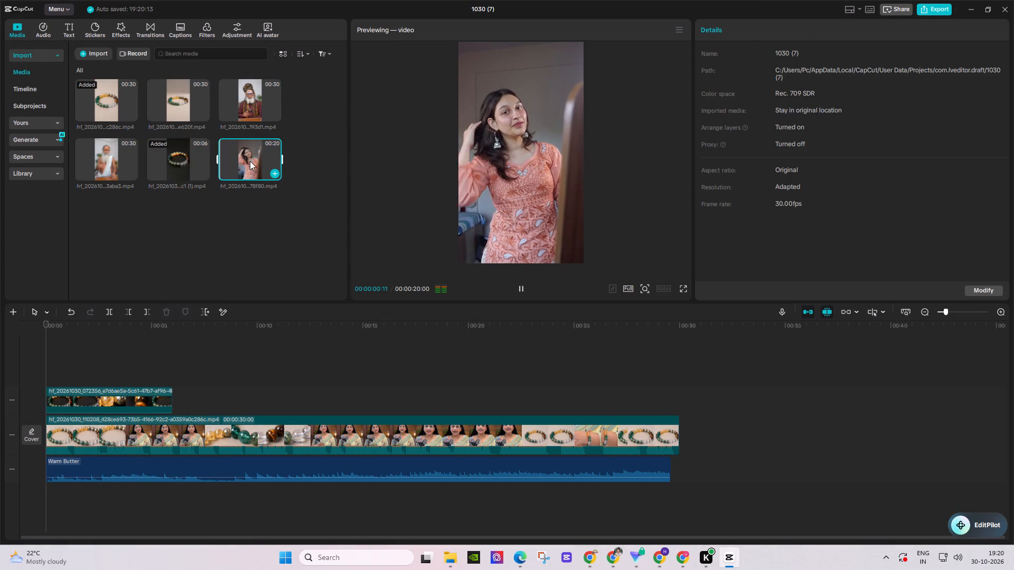
left_click_drag(218, 156, 234, 160)
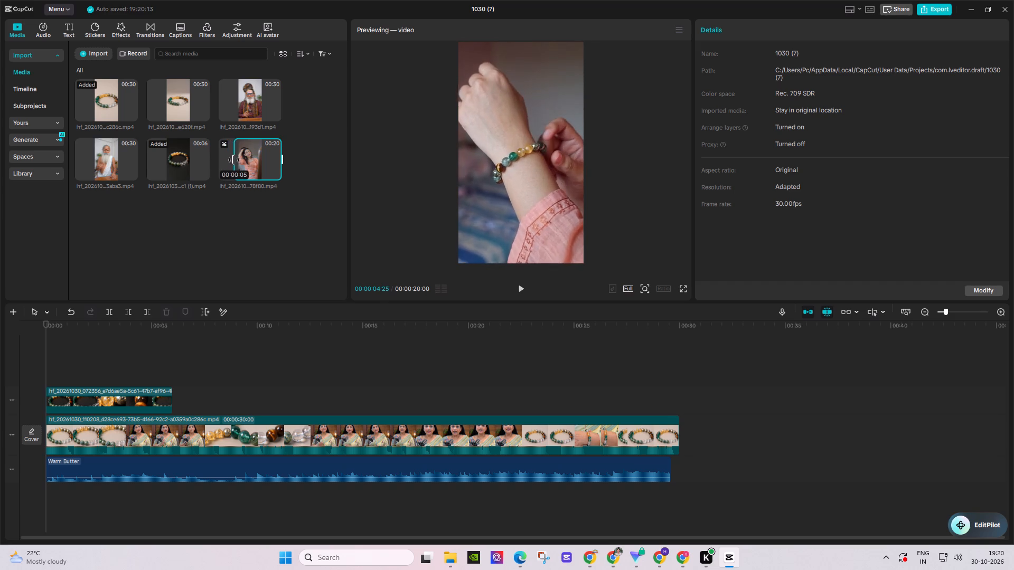
left_click_drag(234, 160, 229, 161)
left_click_drag(238, 161, 240, 172)
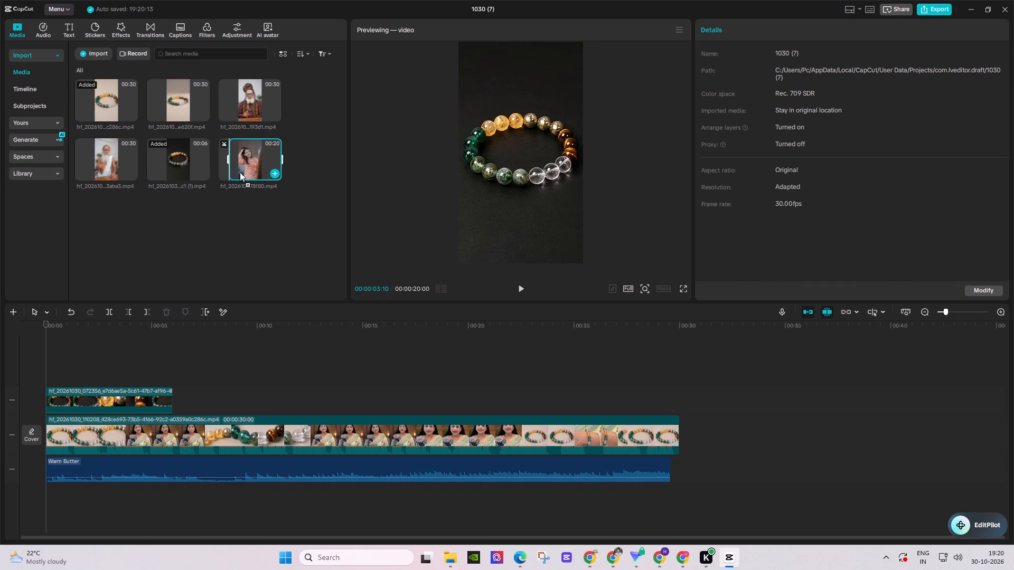
left_click_drag(240, 172, 40, 381)
Delete the 6-second black-background bracelet clip from the timeline.
right_click(73, 411)
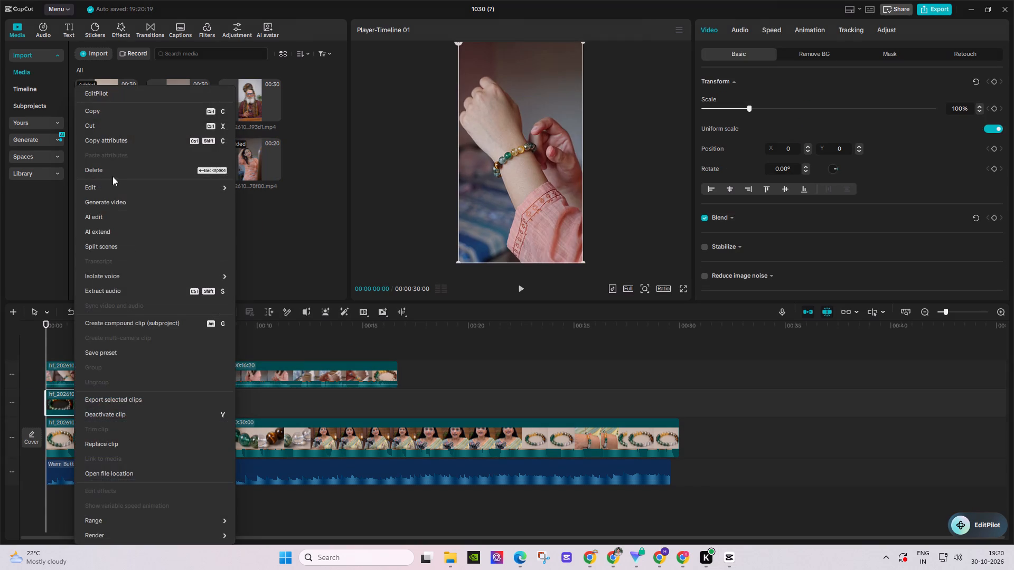
left_click(112, 174)
Turn down the volume of the lifestyle creator overlay clip.
key("space")
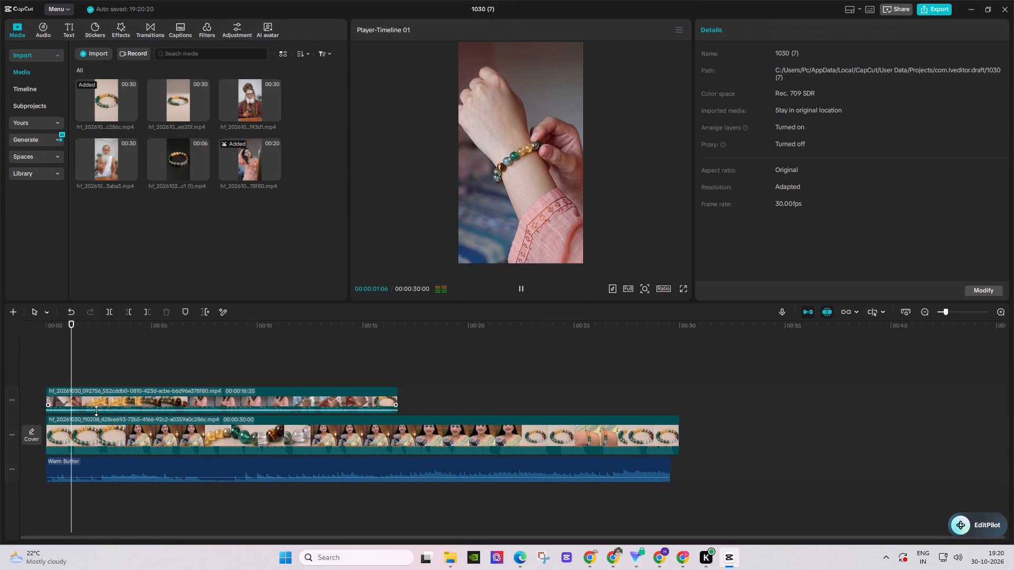
left_click_drag(97, 410, 97, 423)
Play the lifestyle overlay to find the cut point and trim off everything after about 2.8 seconds.
left_click_drag(57, 325, 14, 322)
key("space")
key("space")
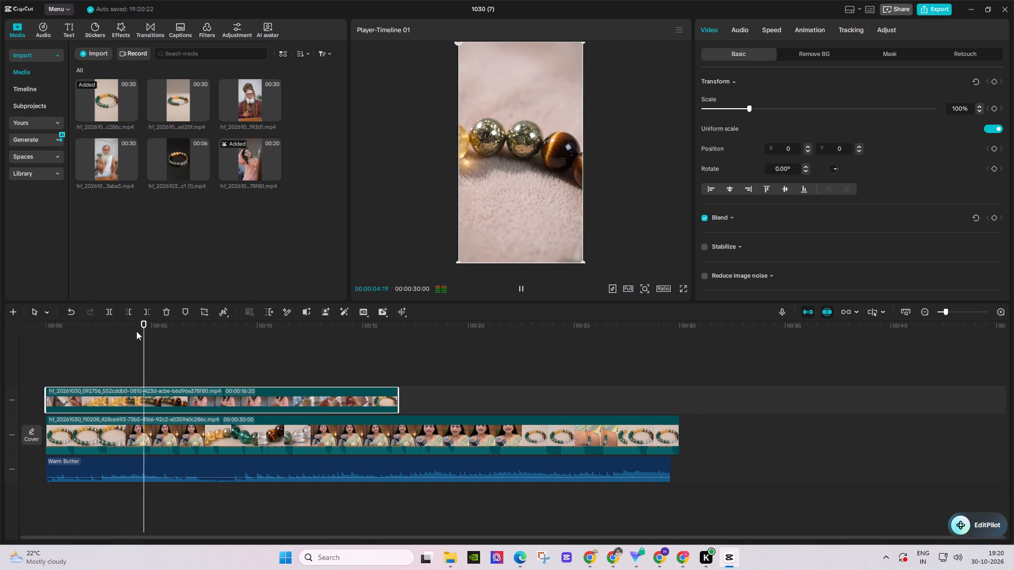
key("space")
left_click(92, 327)
key("space")
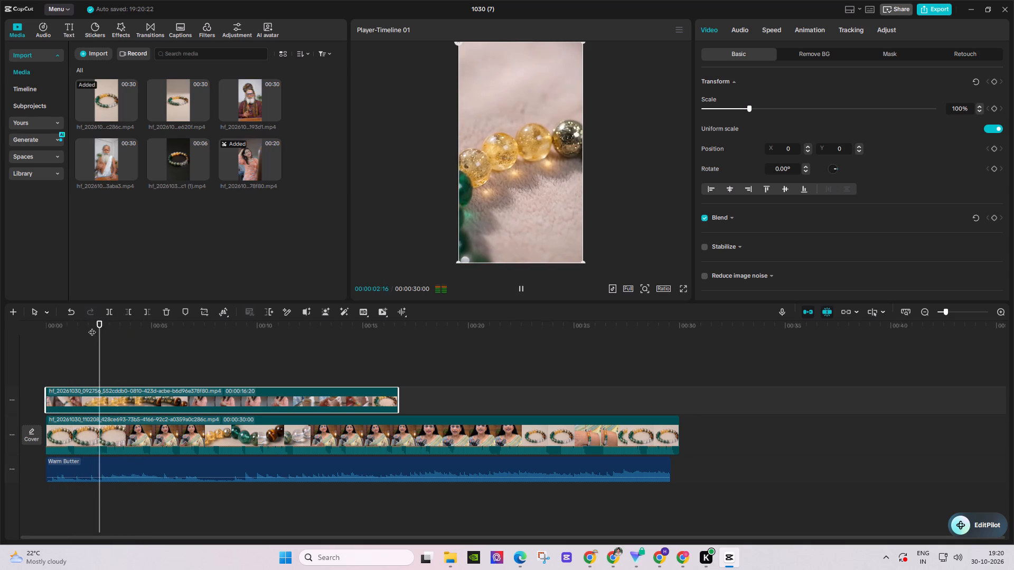
key("space")
left_click(145, 310)
key("space")
Enlarge the lifestyle overlay clip to 135% scale and replay the opening of the edit.
left_click_drag(90, 334, 14, 329)
key("space")
key("space")
key("space")
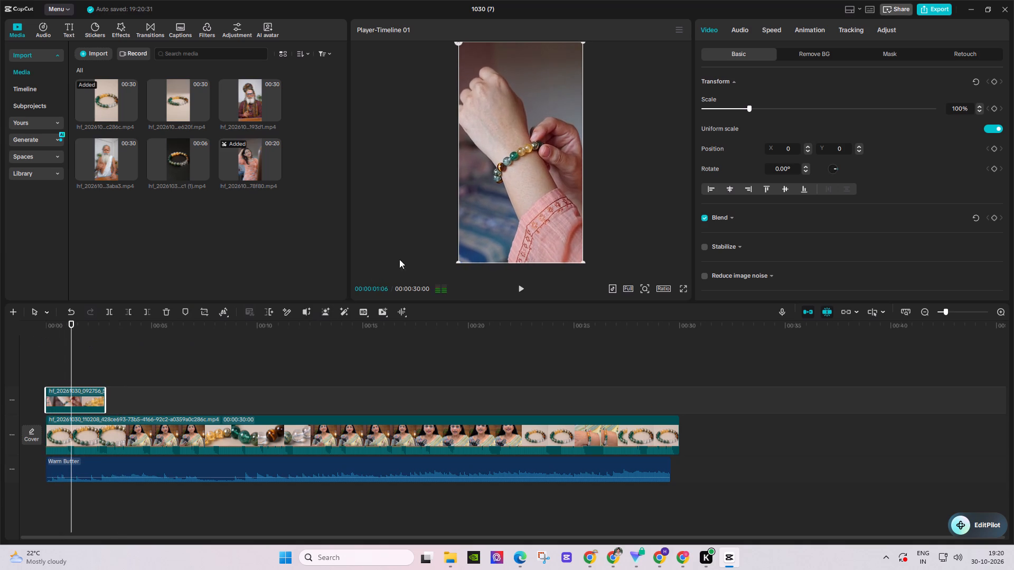
left_click_drag(457, 262, 420, 316)
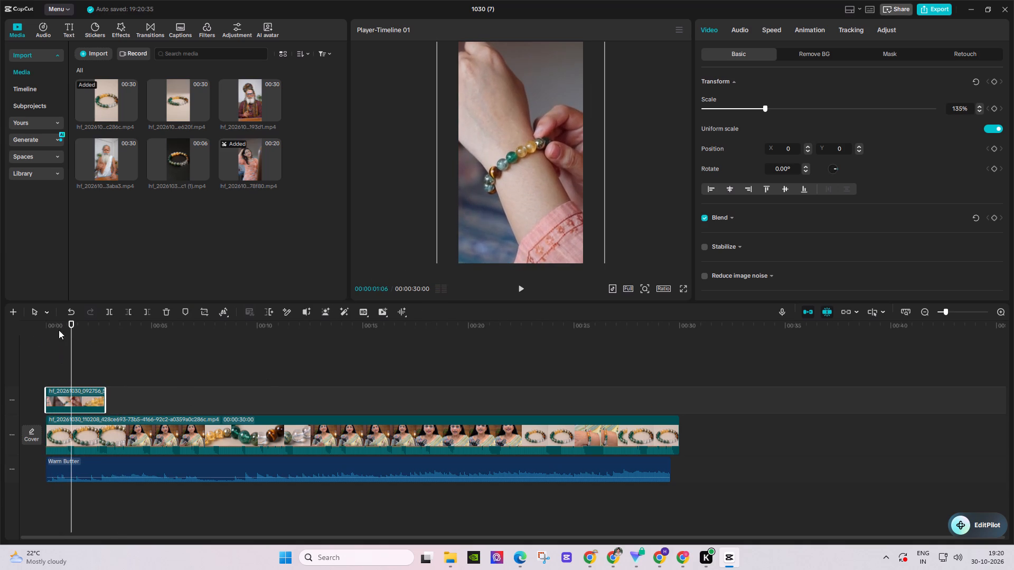
left_click_drag(58, 328, 12, 327)
key("space")
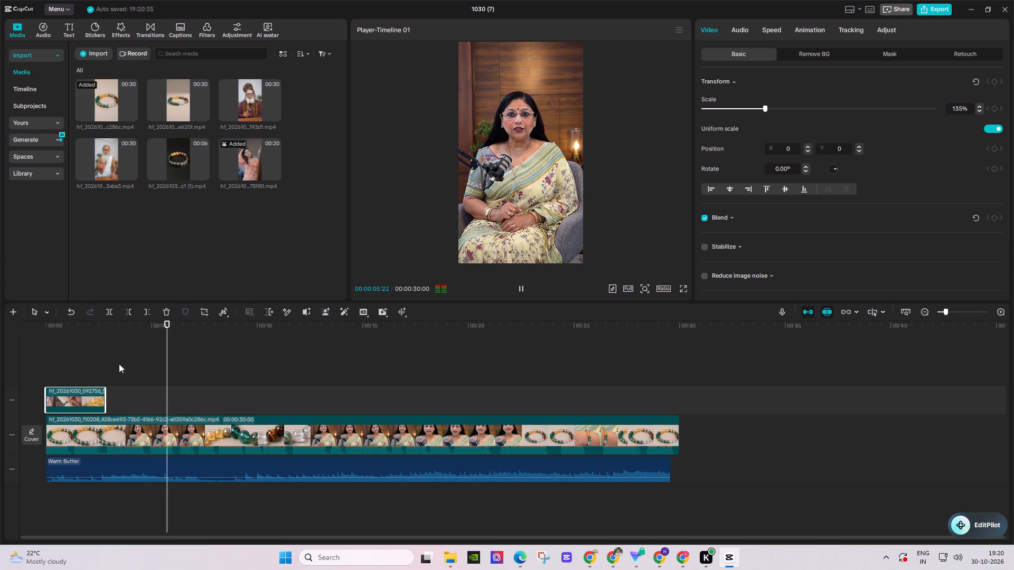
left_click_drag(108, 335, 116, 337)
key("space")
key("space")
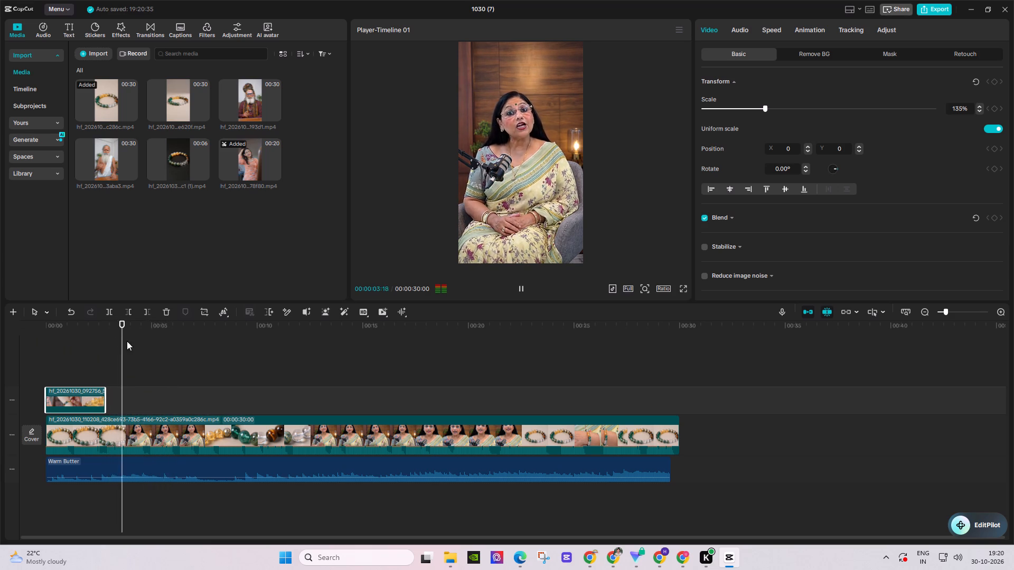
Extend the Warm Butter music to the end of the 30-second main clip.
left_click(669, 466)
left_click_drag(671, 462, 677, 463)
Review the ending, and trim the main bracelet clip and the Warm Butter music together to end at 00:00:28:07.
key("space")
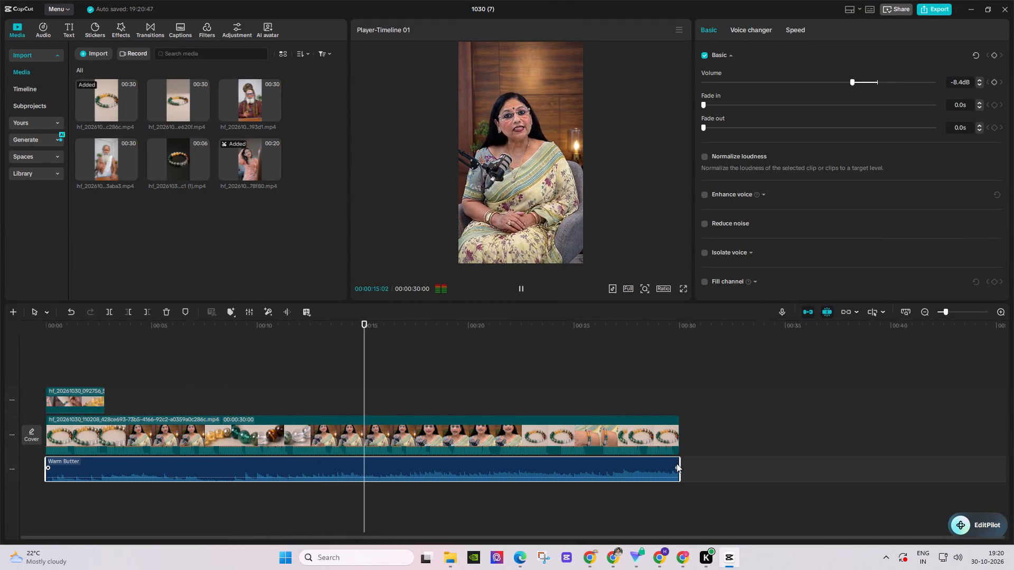
left_click(572, 335)
key("space")
key("space")
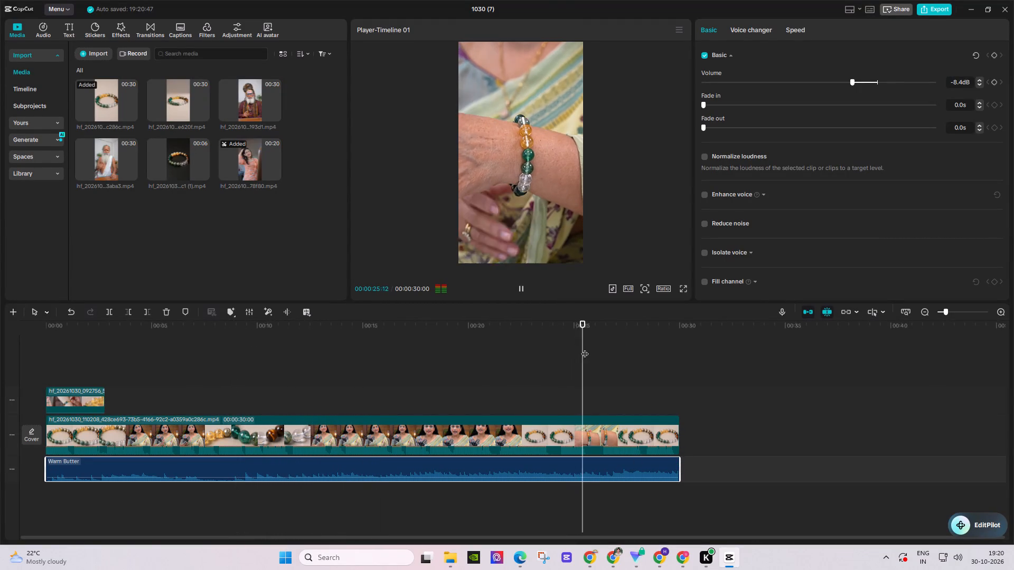
left_click(548, 343)
key("space")
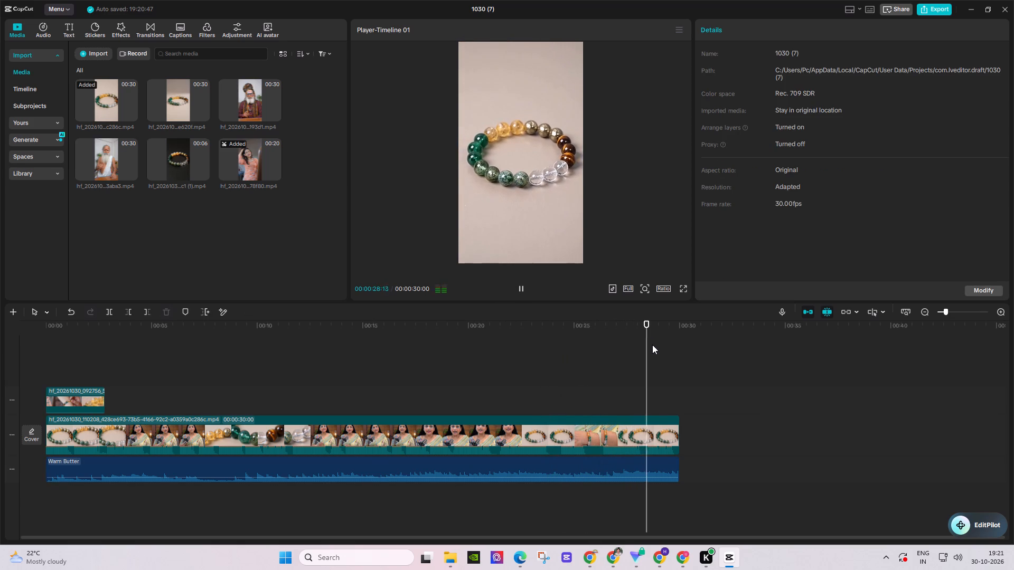
key("space")
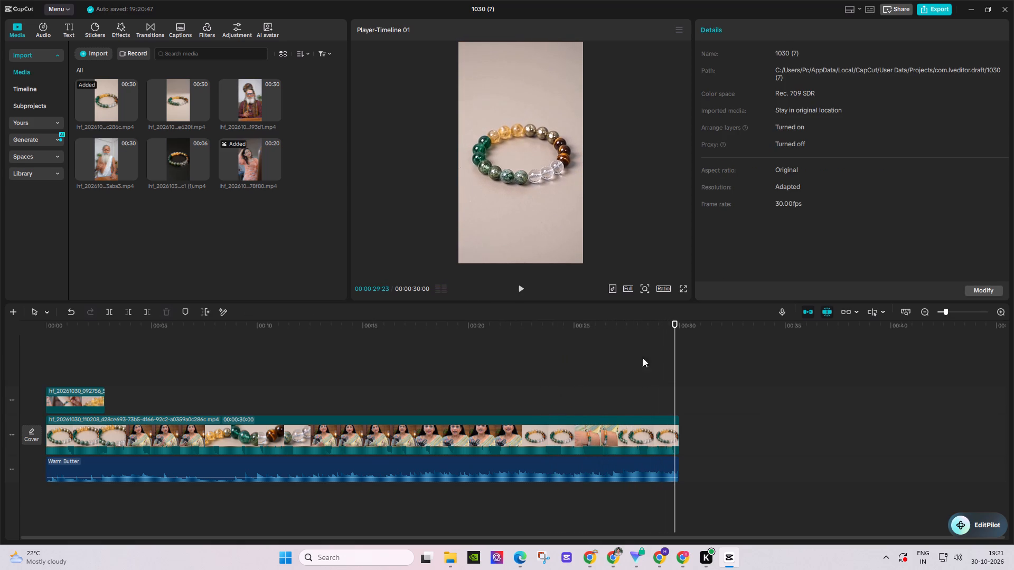
left_click(623, 334)
key("space")
key("space")
left_click_drag(663, 394, 641, 504)
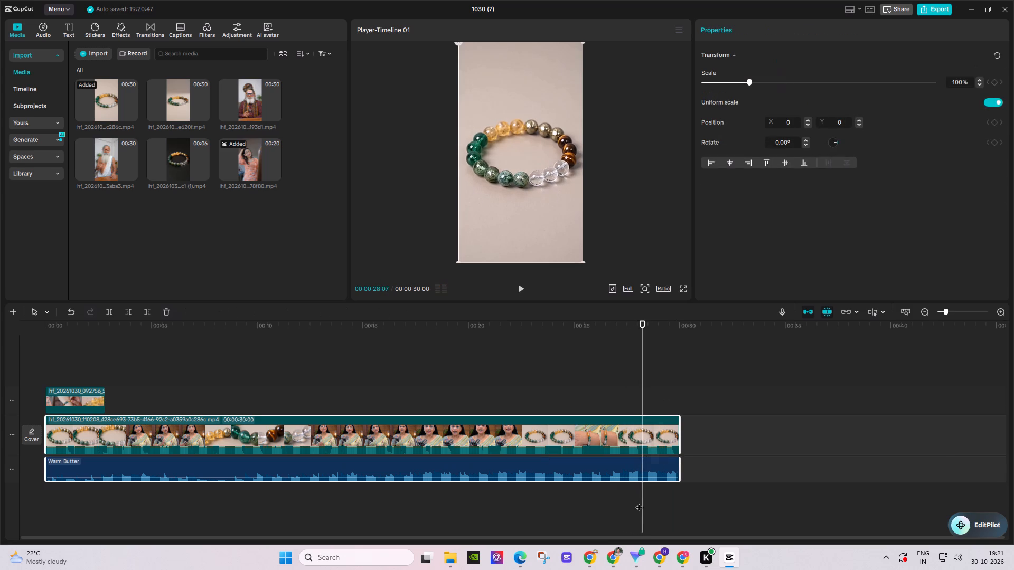
left_click(154, 312)
left_click(146, 311)
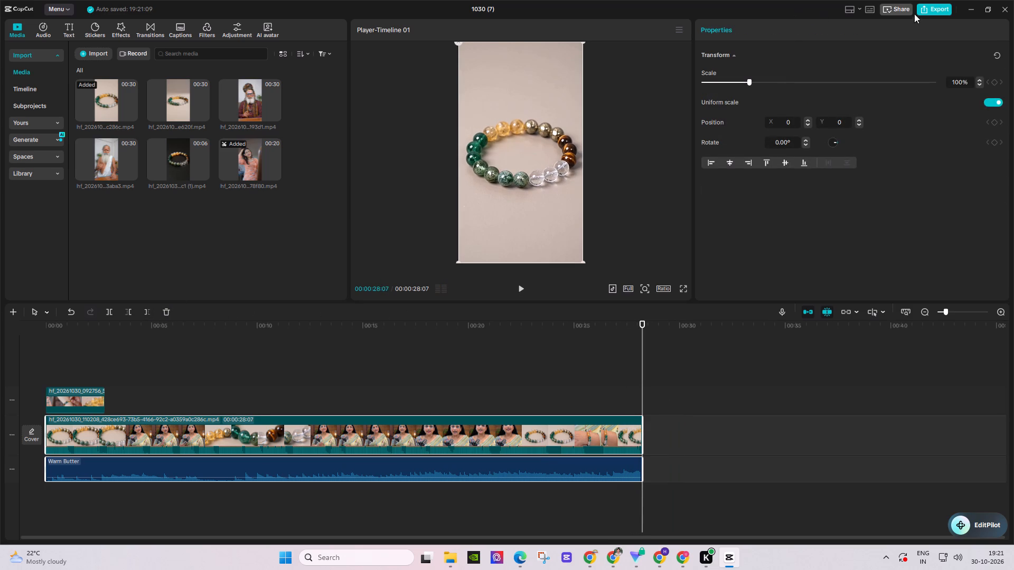
Export the edited bracelet timeline to Downloads as a 1080P MP4 named trre, and close the export window.
left_click(924, 10)
left_click_drag(595, 154, 521, 154)
key("t")
key("r")
key("r")
key("e")
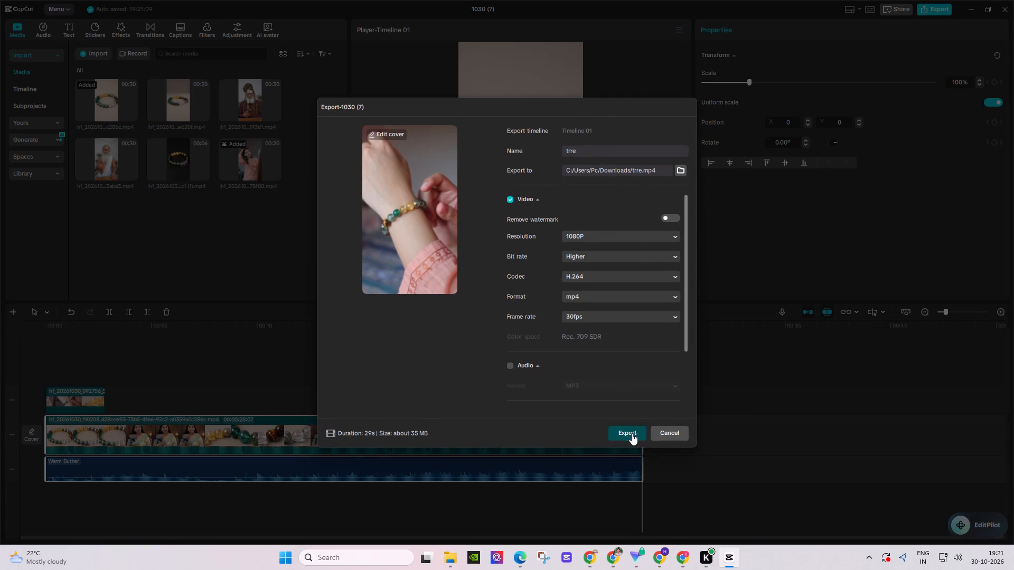
left_click(632, 433)
left_click(673, 425)
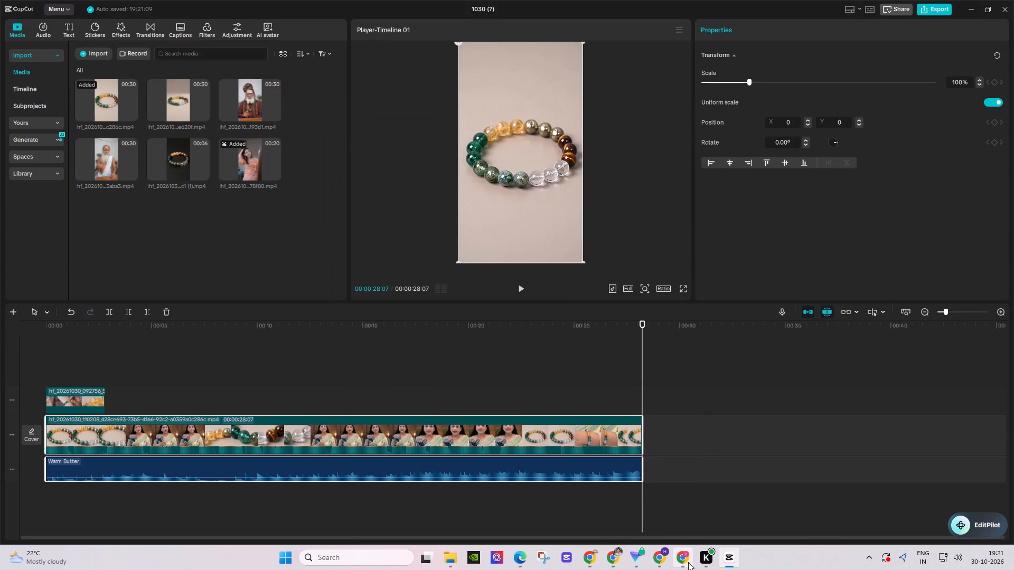
Switch to VEED in Chrome, start a new video edit and upload trre.mp4 from Downloads.
left_click(661, 558)
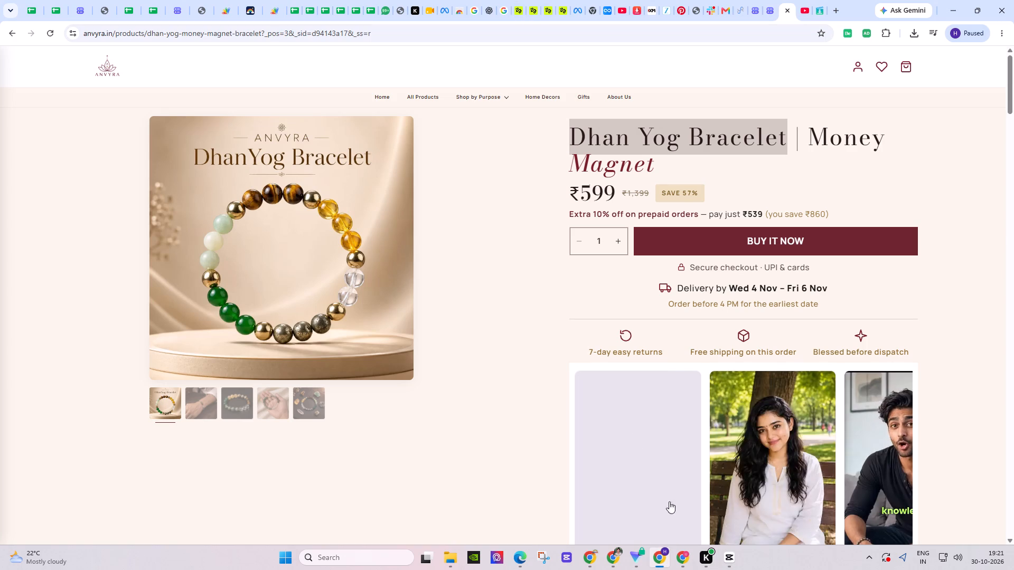
left_click(593, 558)
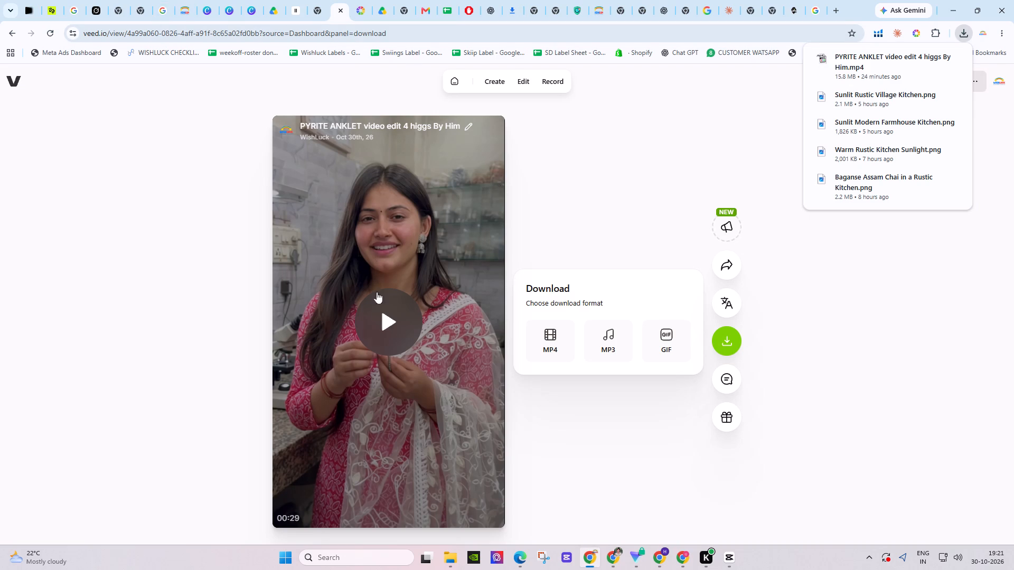
left_click(11, 85)
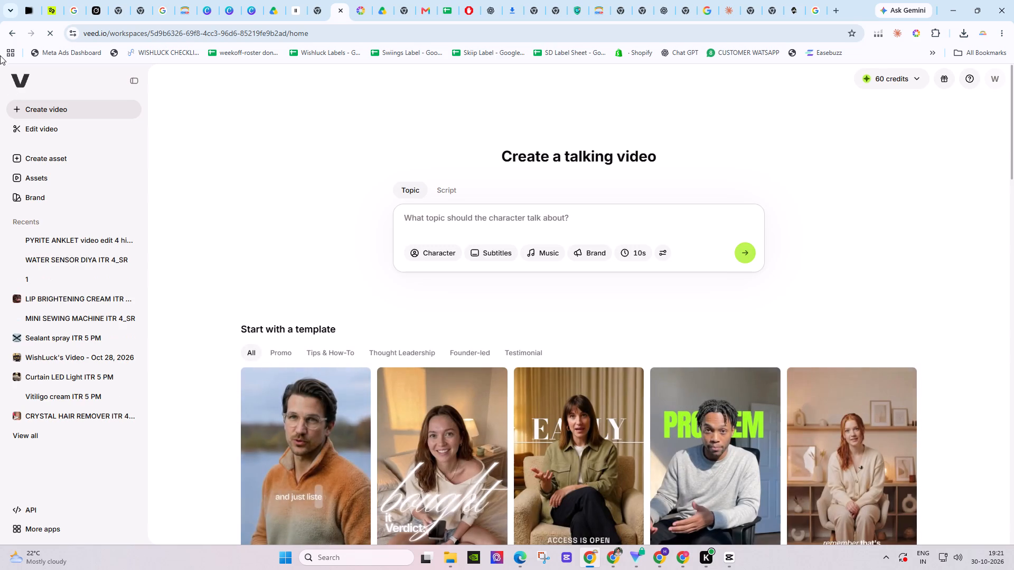
left_click(94, 130)
left_click(69, 133)
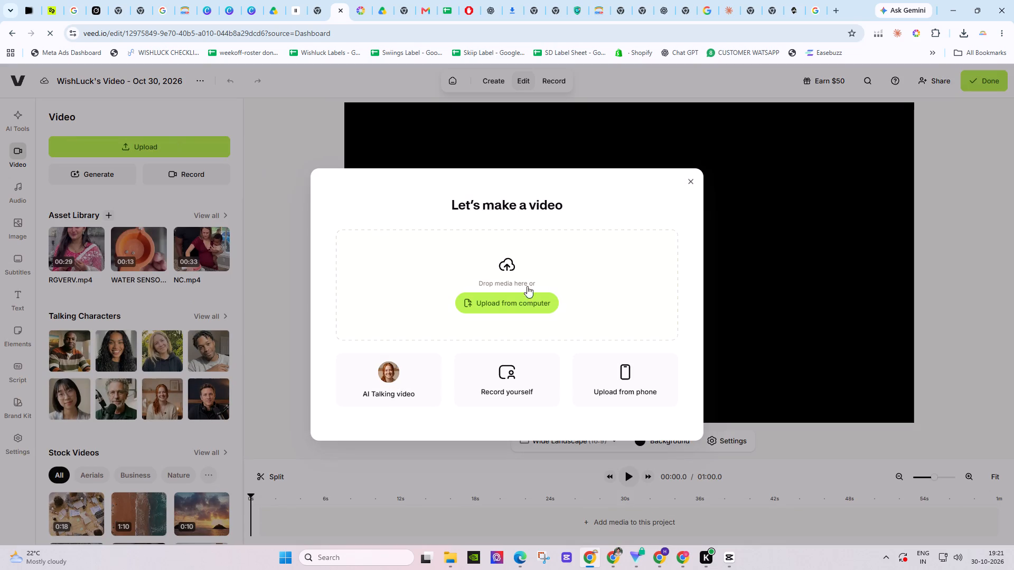
left_click(550, 274)
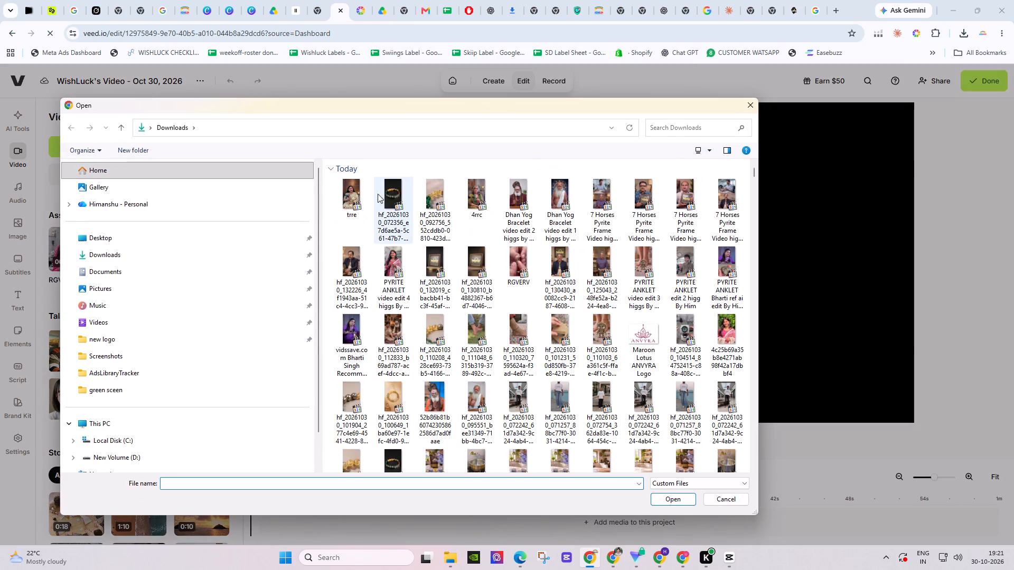
double_click(359, 194)
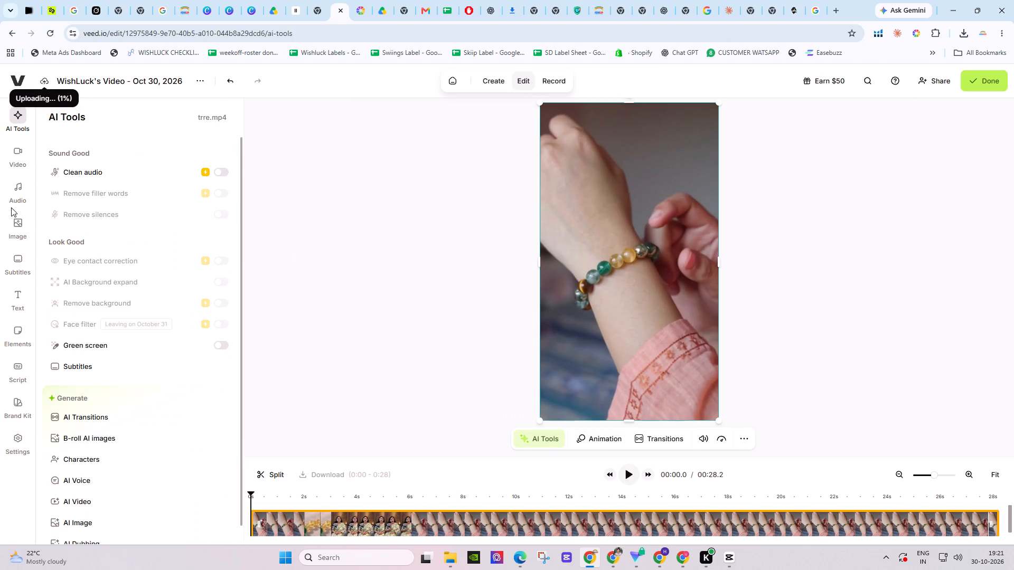
Generate automatic Hindi (Hinglish) subtitles for the trre video.
left_click(20, 274)
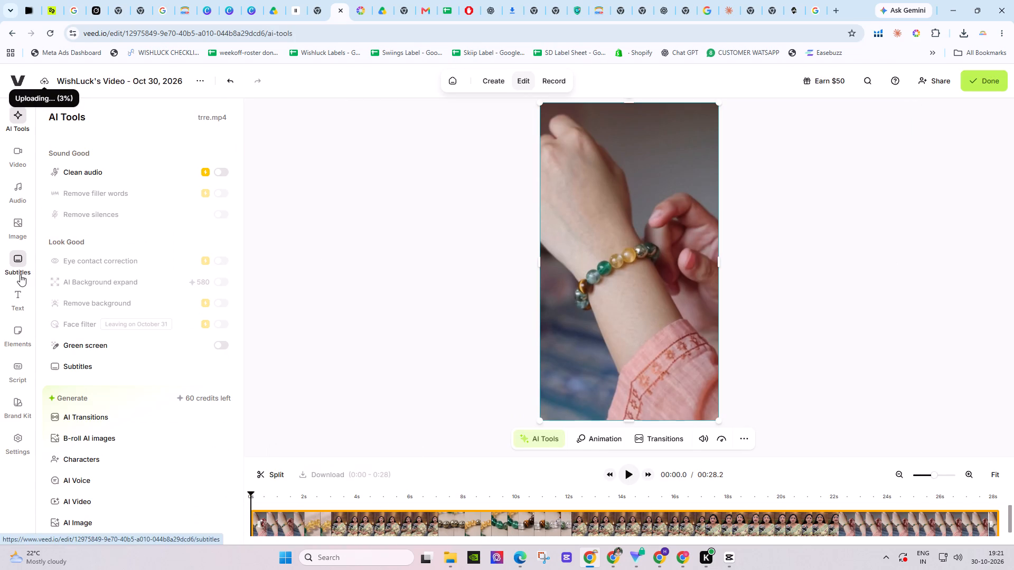
left_click(147, 259)
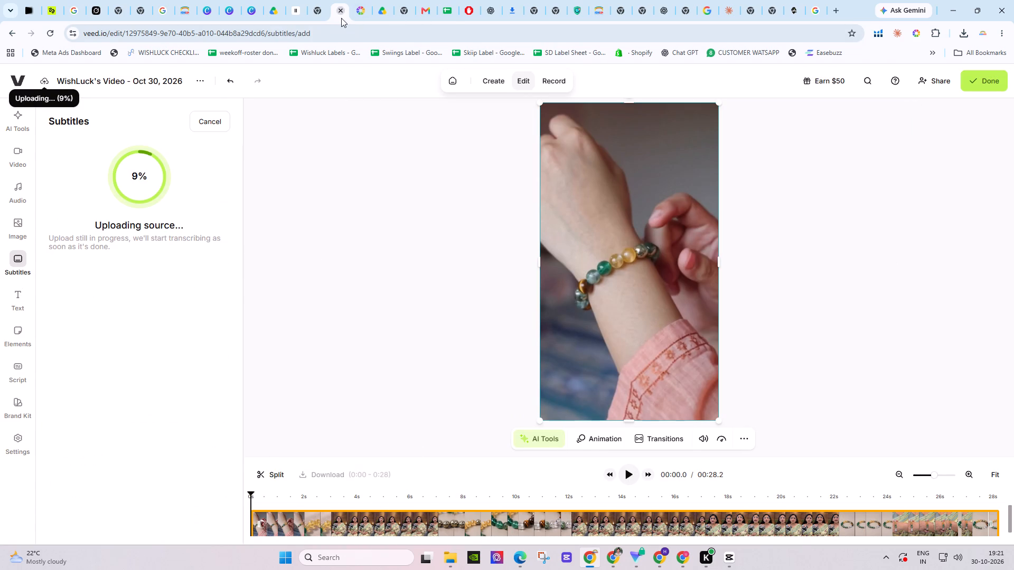
Duplicate the VEED project's browser tab and start a second blank video edit there, checking the trre upload in the original tab.
right_click(339, 20)
left_click(378, 112)
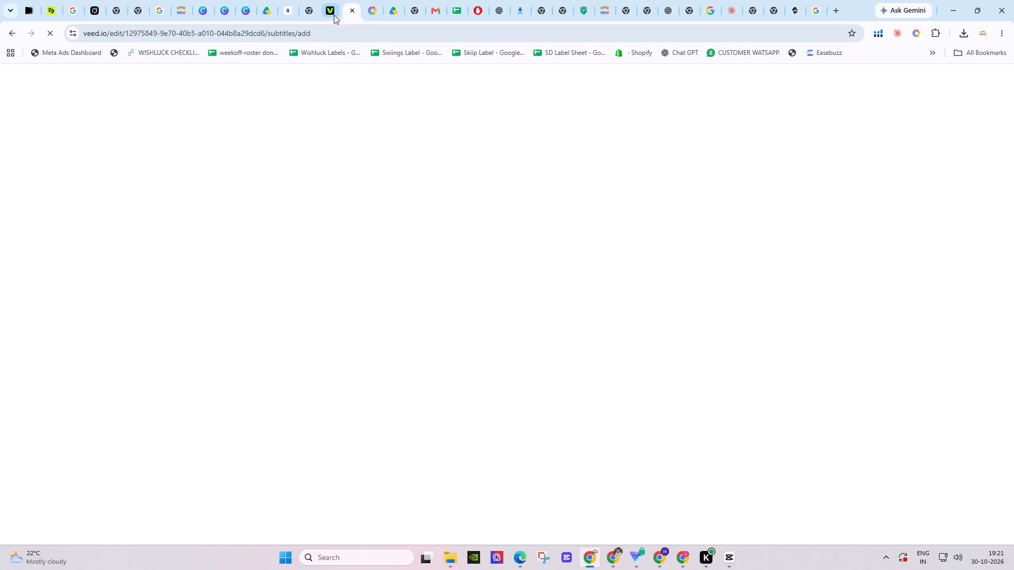
left_click(334, 15)
left_click(348, 17)
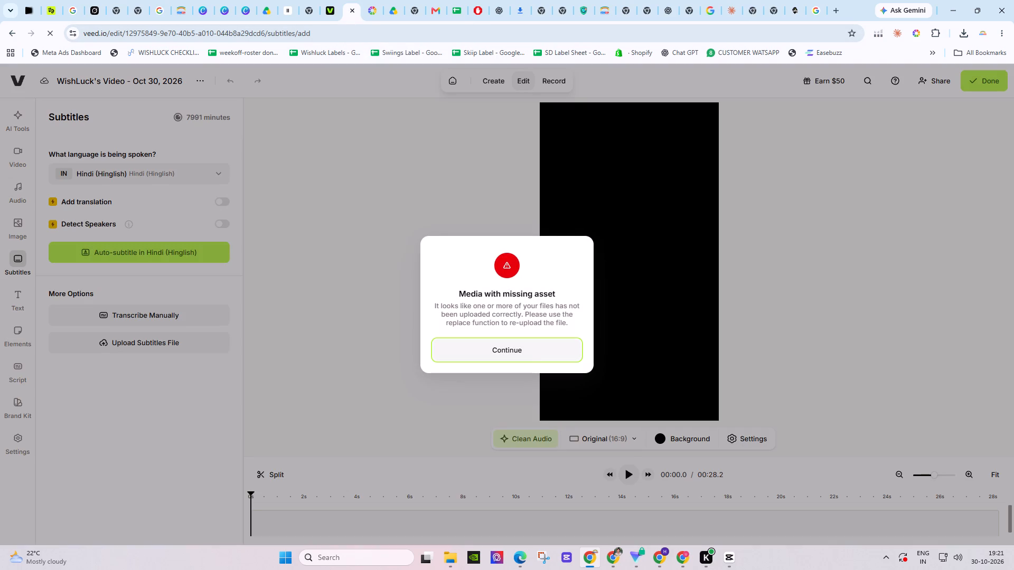
left_click(525, 357)
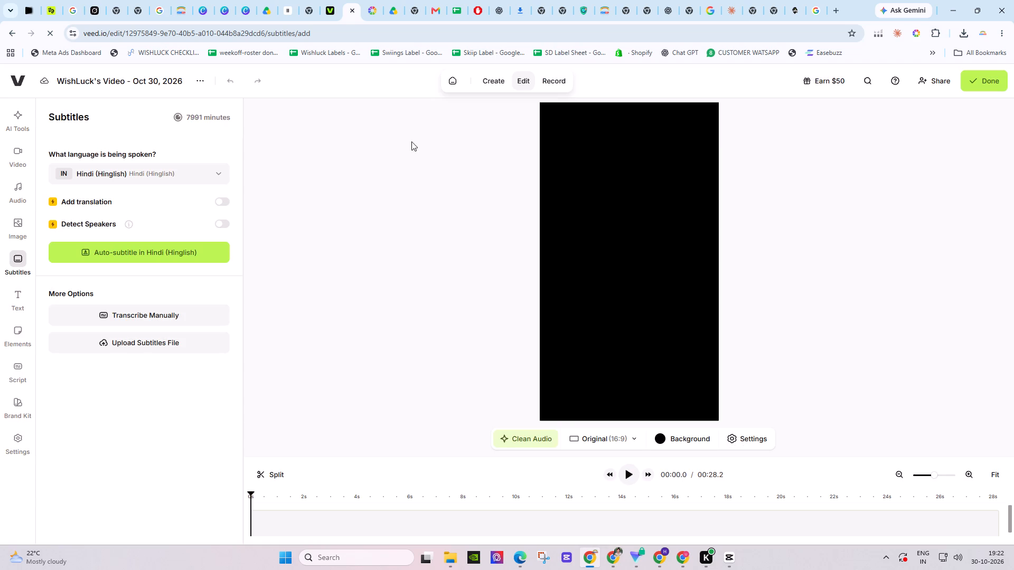
left_click(327, 9)
left_click(352, 14)
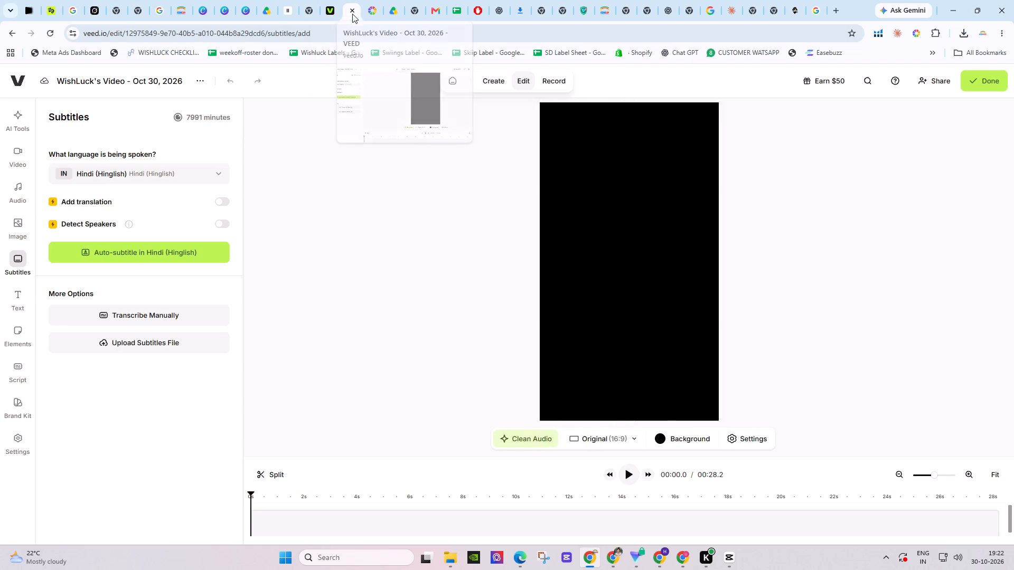
left_click(17, 79)
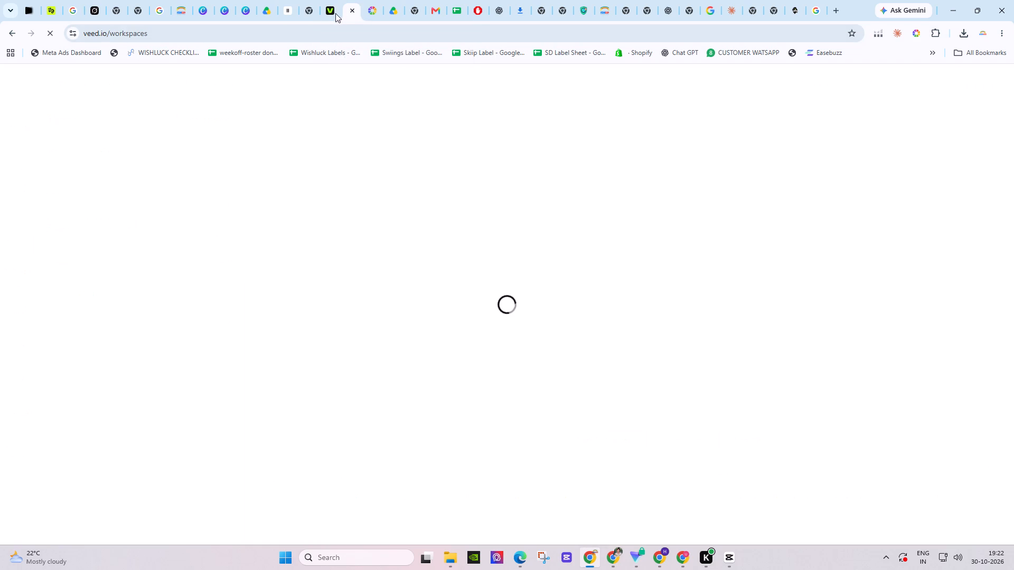
left_click(333, 15)
left_click(349, 16)
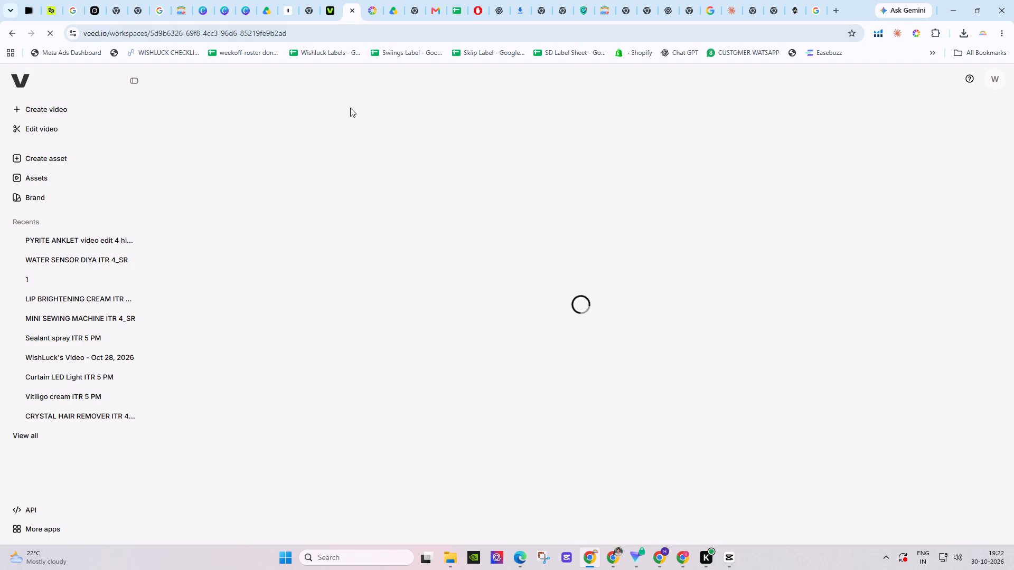
left_click(90, 129)
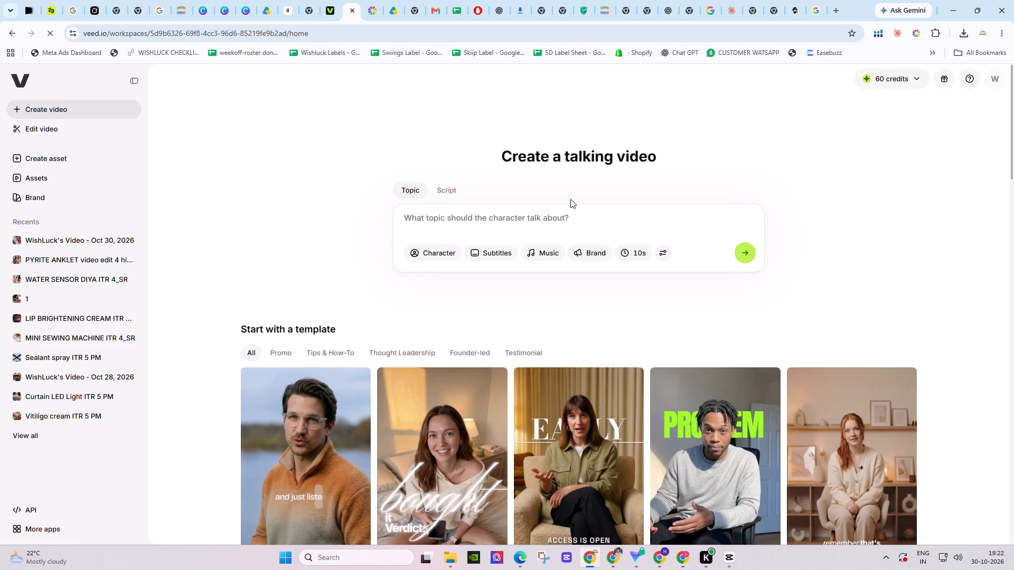
left_click(330, 17)
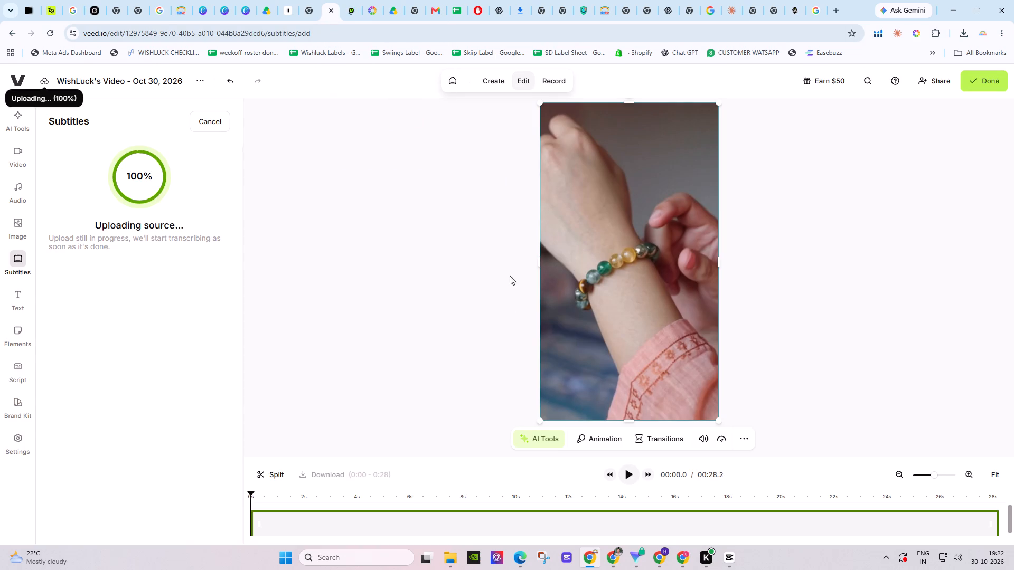
left_click(352, 17)
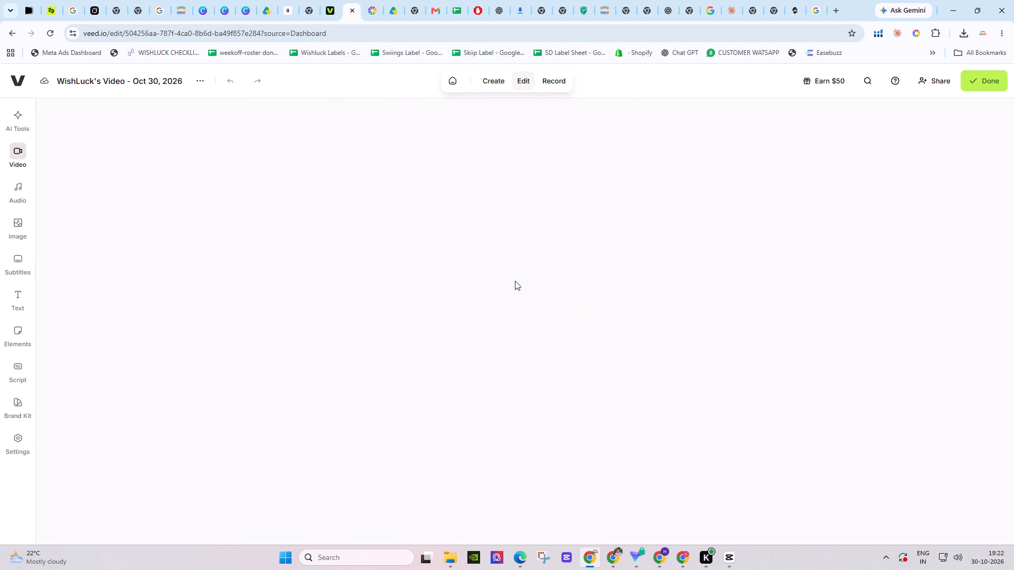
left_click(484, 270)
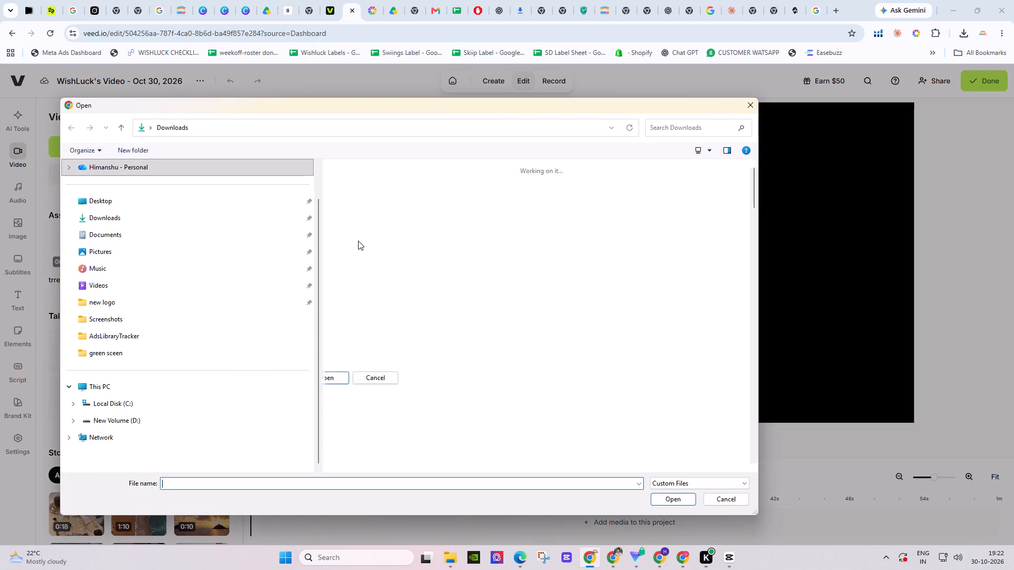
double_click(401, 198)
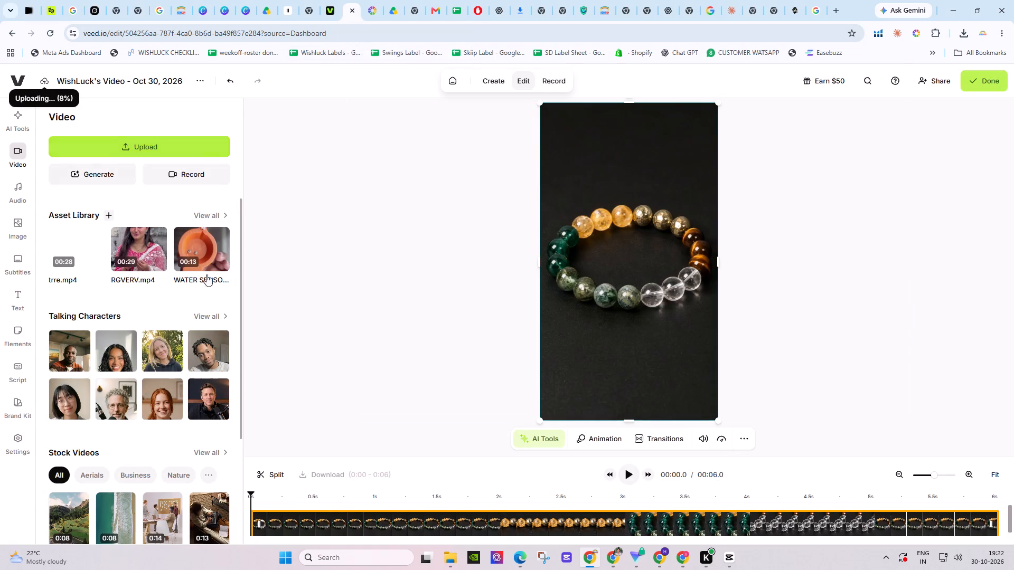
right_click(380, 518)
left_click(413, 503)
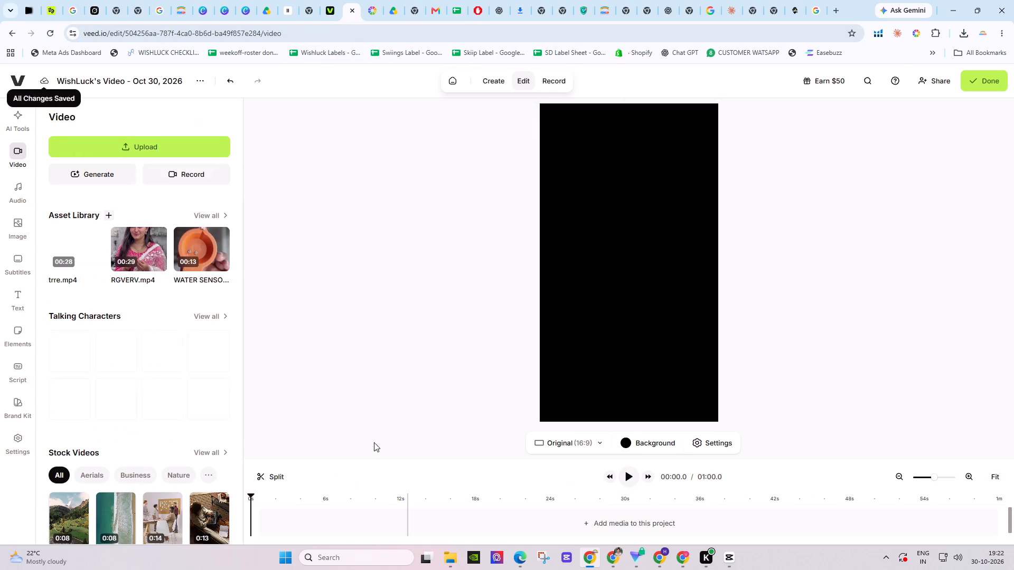
Upload 4rrc.mp4 from Downloads into the second VEED project.
left_click(165, 153)
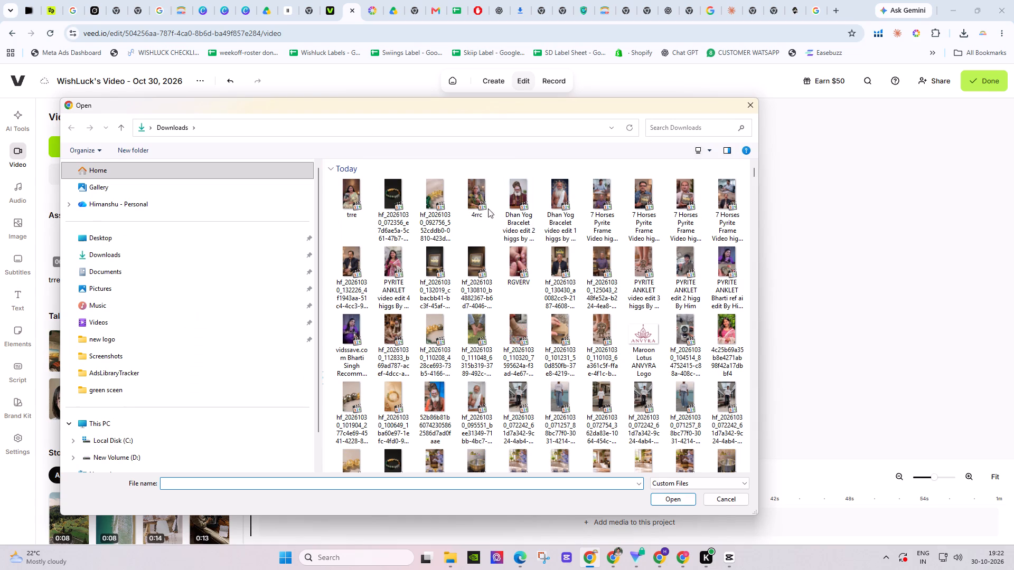
double_click(477, 200)
Play the opening of the trre project to check its Hinglish subtitles, looking in on the 4rrc upload in between.
left_click(331, 17)
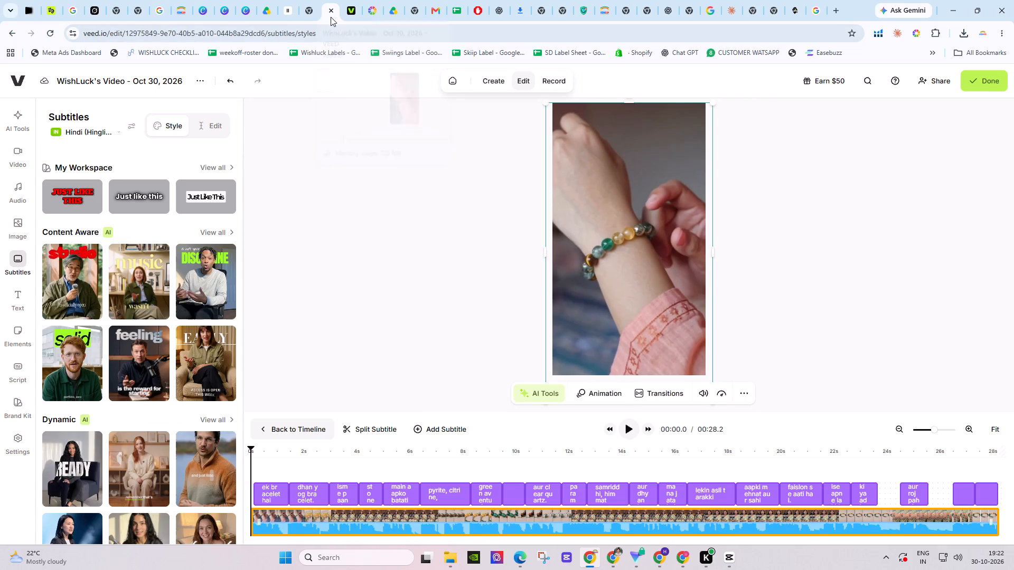
left_click(277, 496)
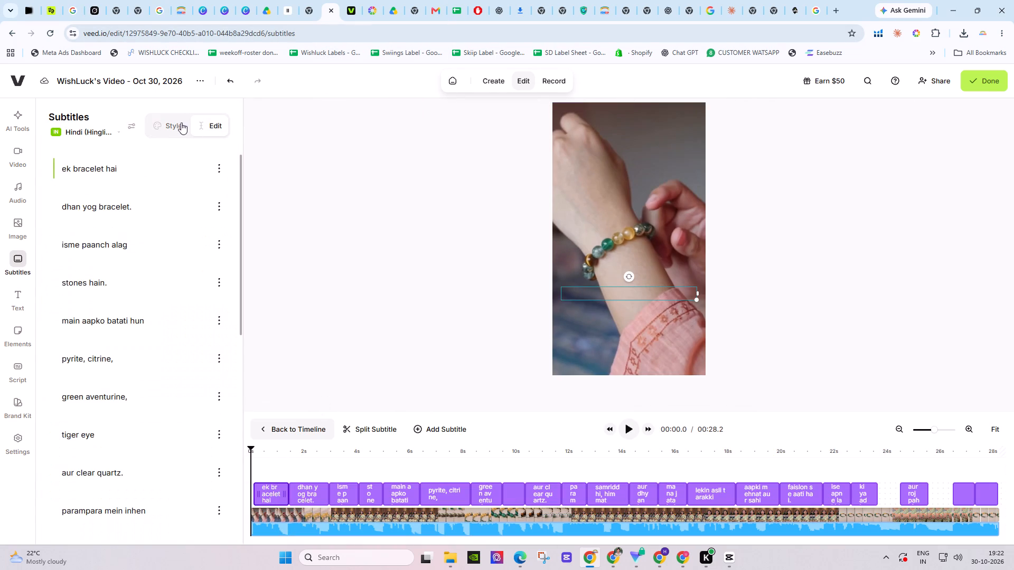
key("space")
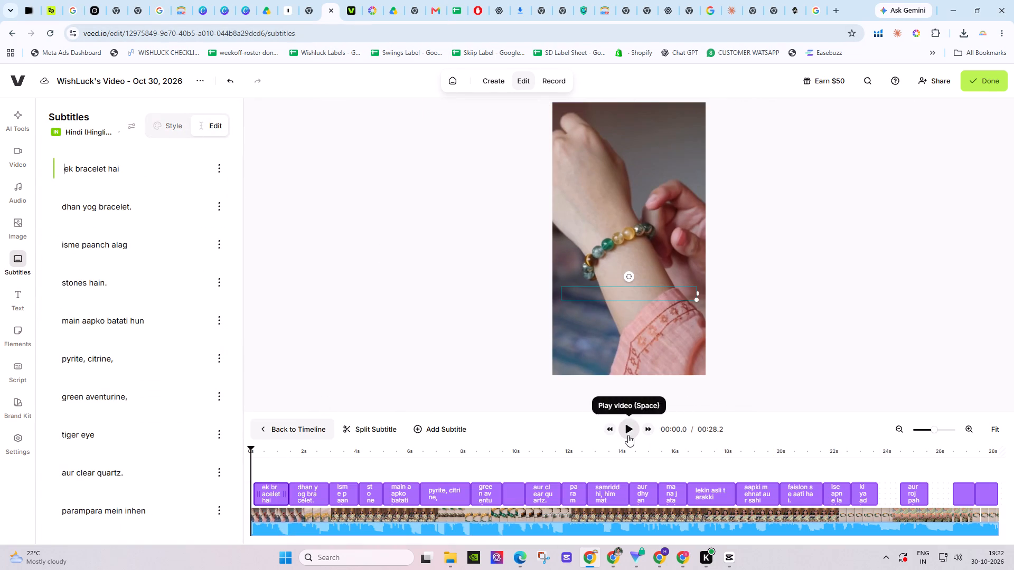
left_click(628, 435)
left_click(628, 434)
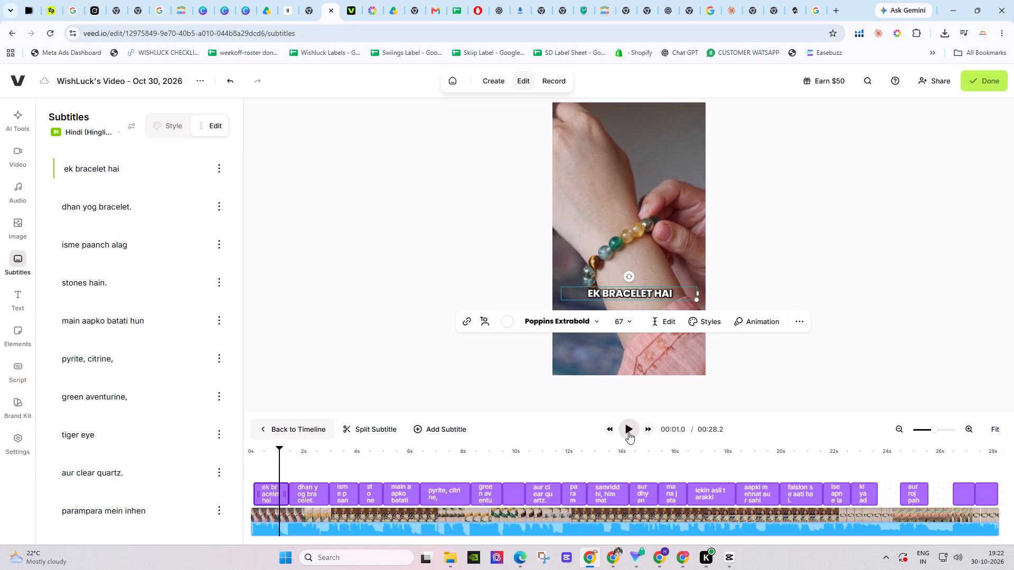
left_click(354, 17)
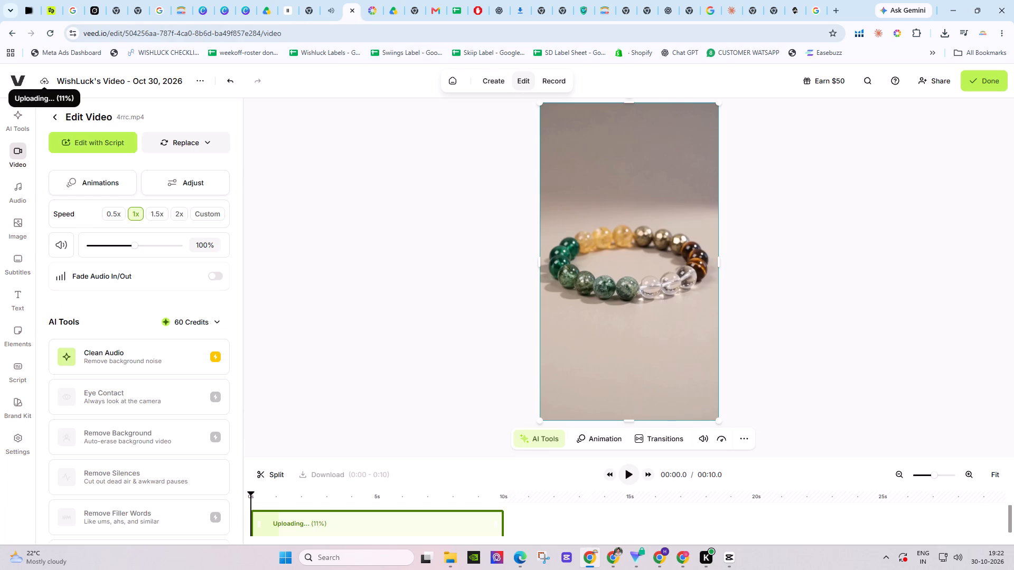
scroll(499, 487, "down", 2)
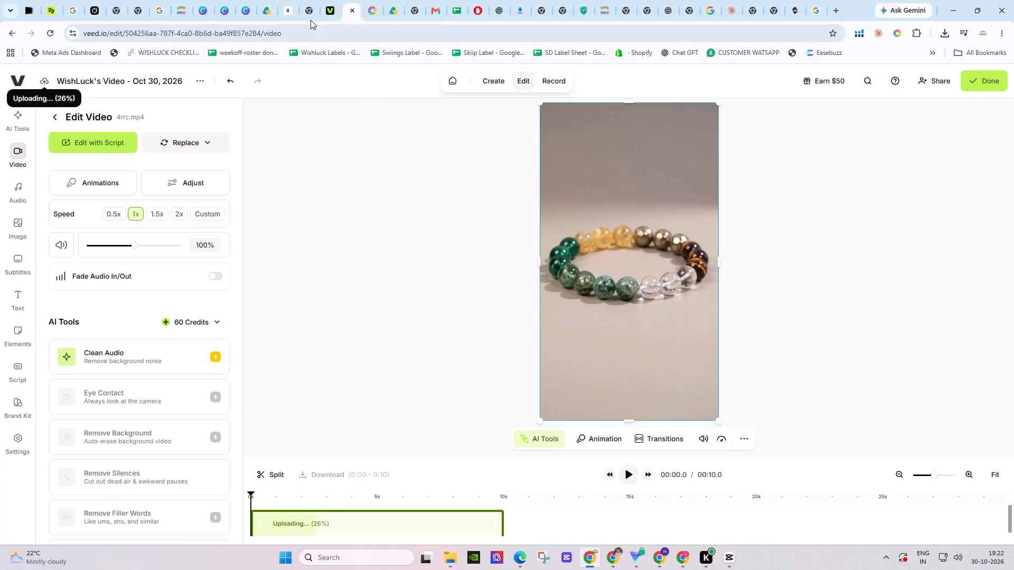
left_click(332, 15)
key("space")
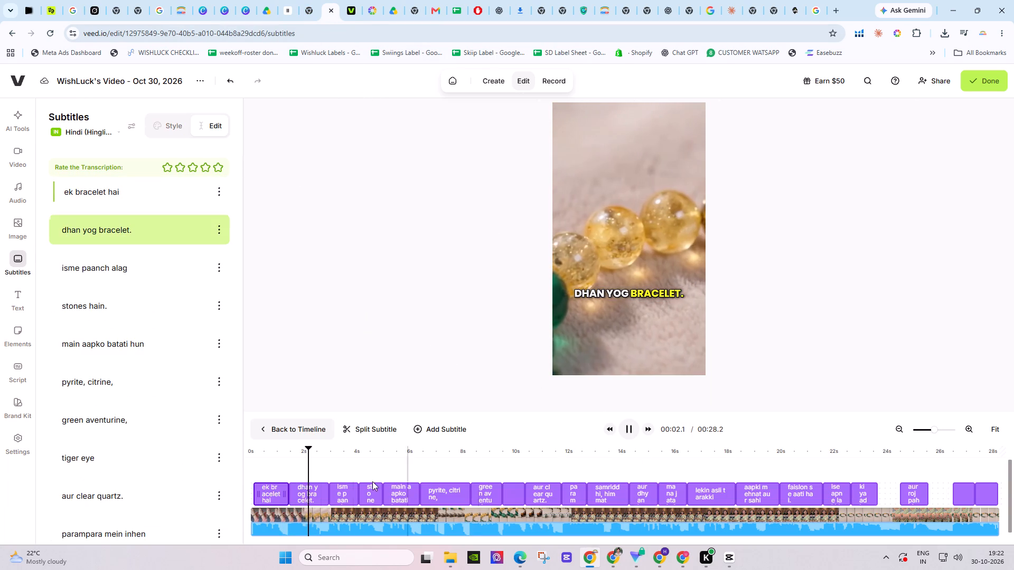
key("space")
left_click_drag(264, 451, 243, 446)
key("space")
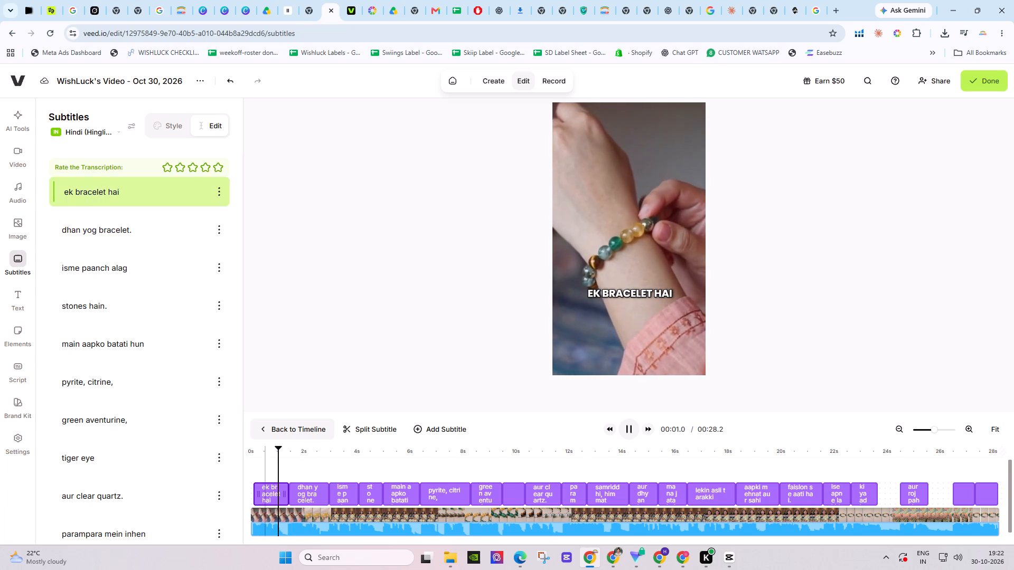
key("space")
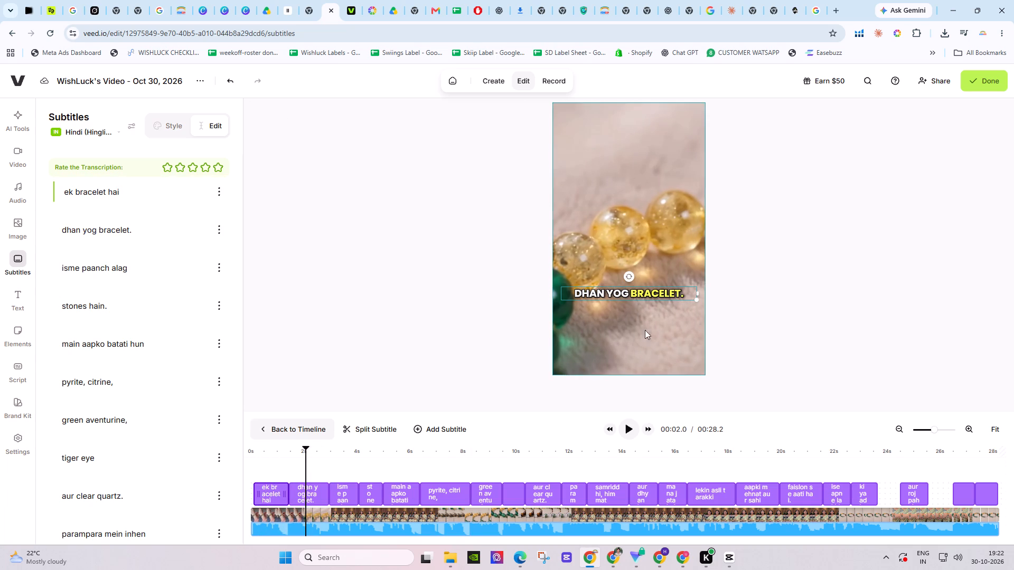
Remove the full stop at the end of the "dhan yog bracelet" subtitle.
left_click(176, 217)
key("BackSpace")
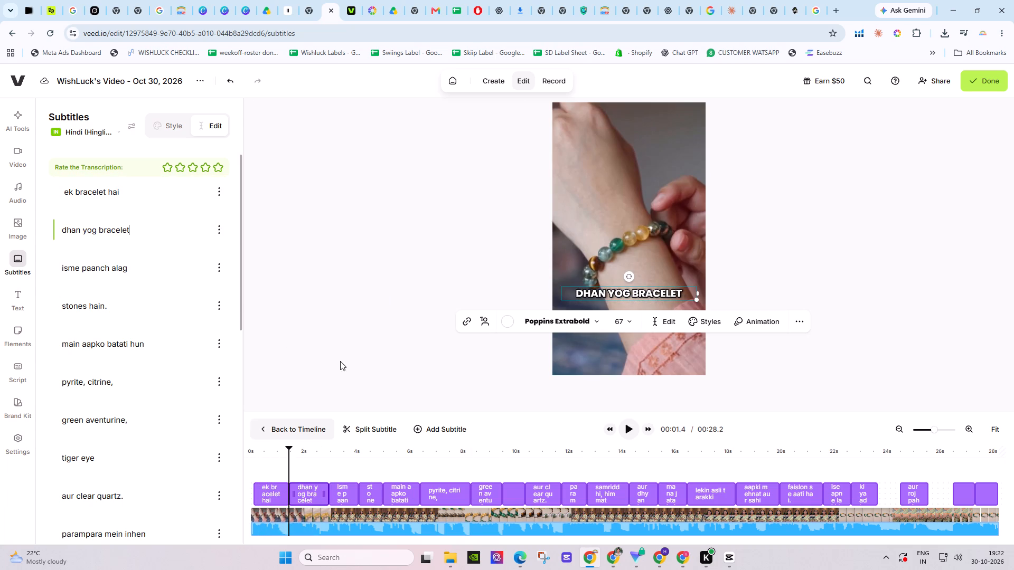
Play the opening and correct two subtitles so they read "isme 5 alag" and "stones hai".
left_click(623, 436)
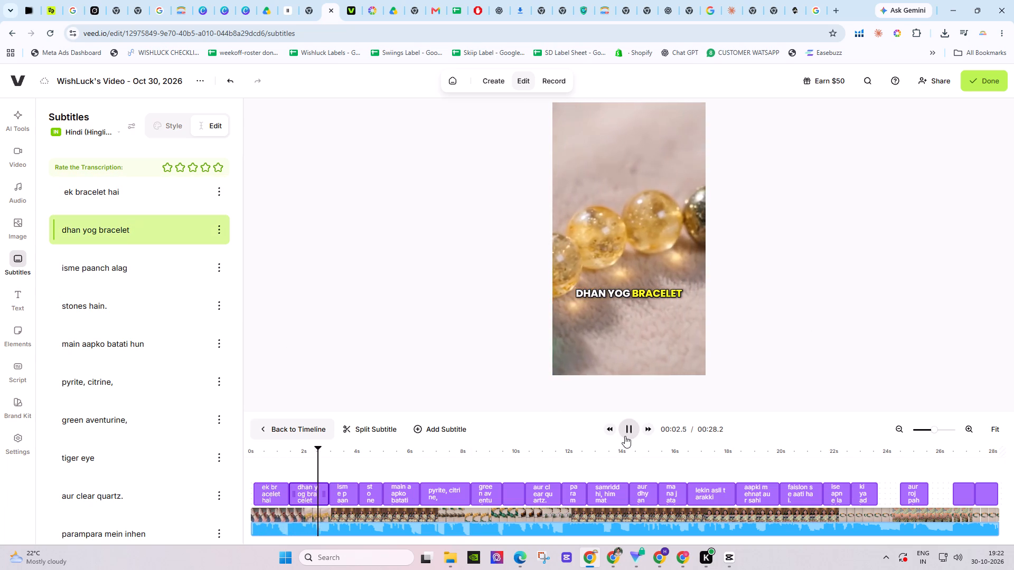
key("space")
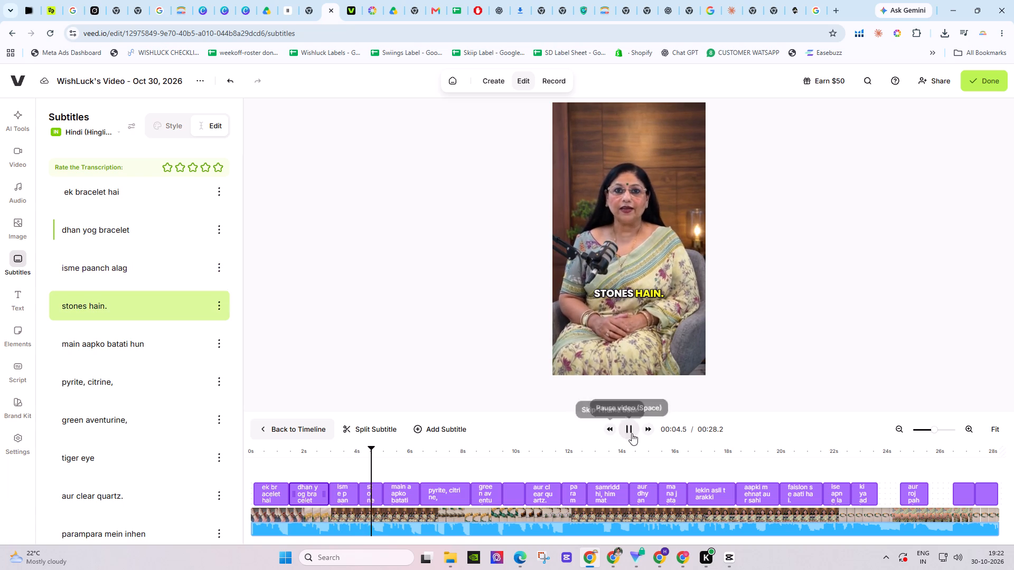
left_click(632, 434)
left_click_drag(110, 269, 106, 269)
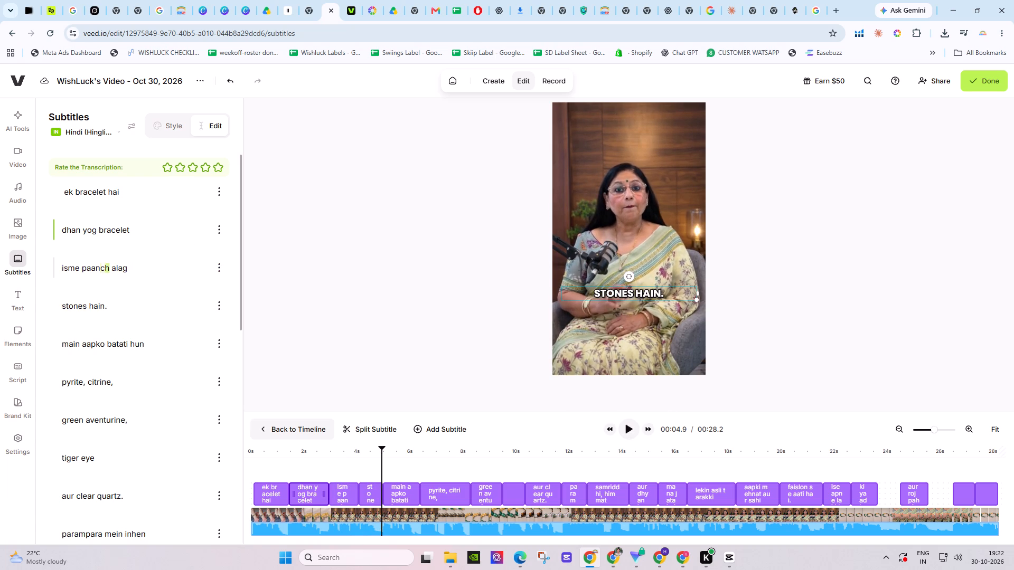
left_click_drag(106, 269, 83, 269)
key("5")
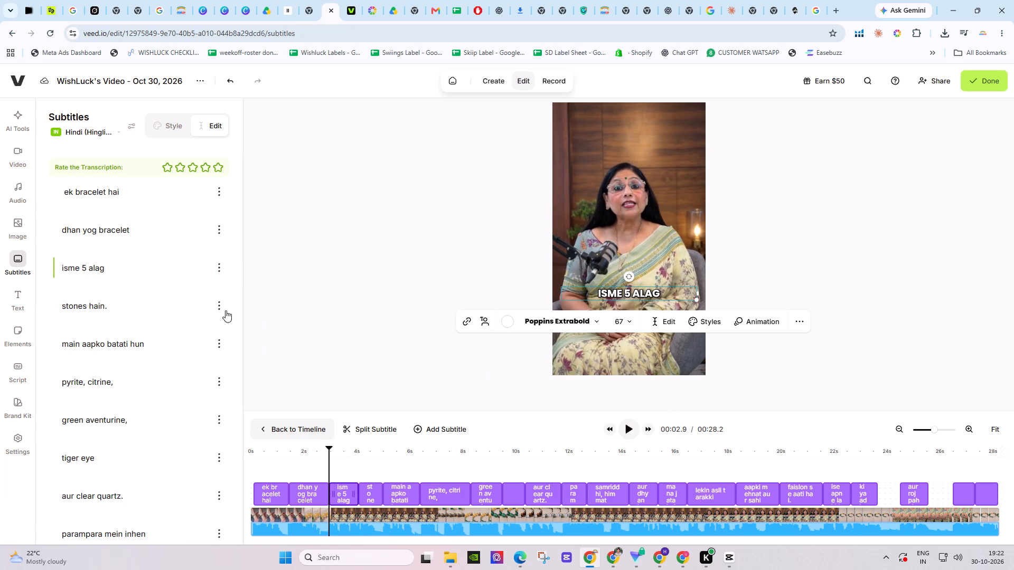
left_click(145, 302)
key("BackSpace")
key("BackSpace")
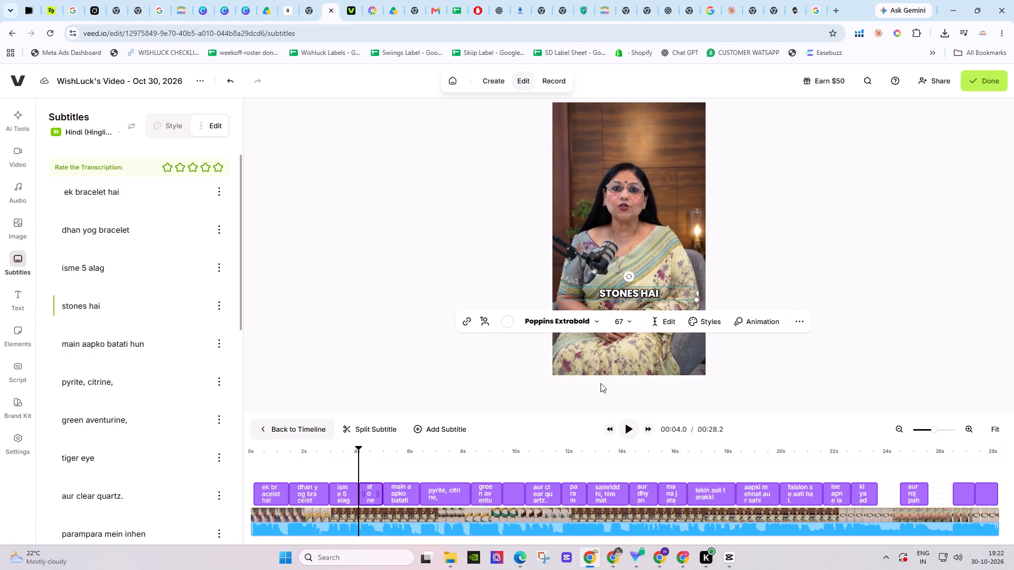
Play the passage and split "main aapko batati hun" into the subtitles "main aapko" and "batati hu".
left_click(622, 433)
left_click(626, 432)
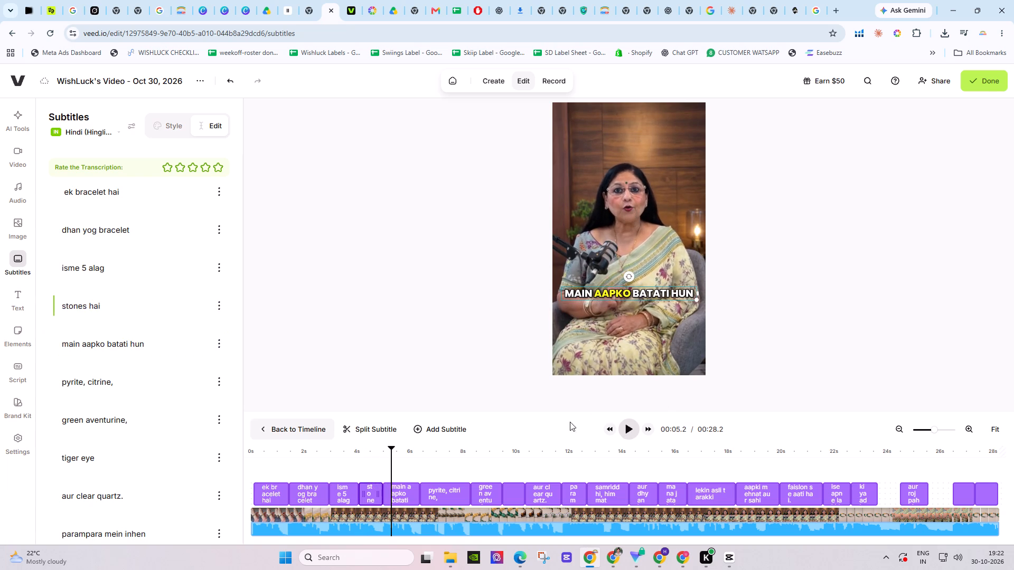
left_click(108, 340)
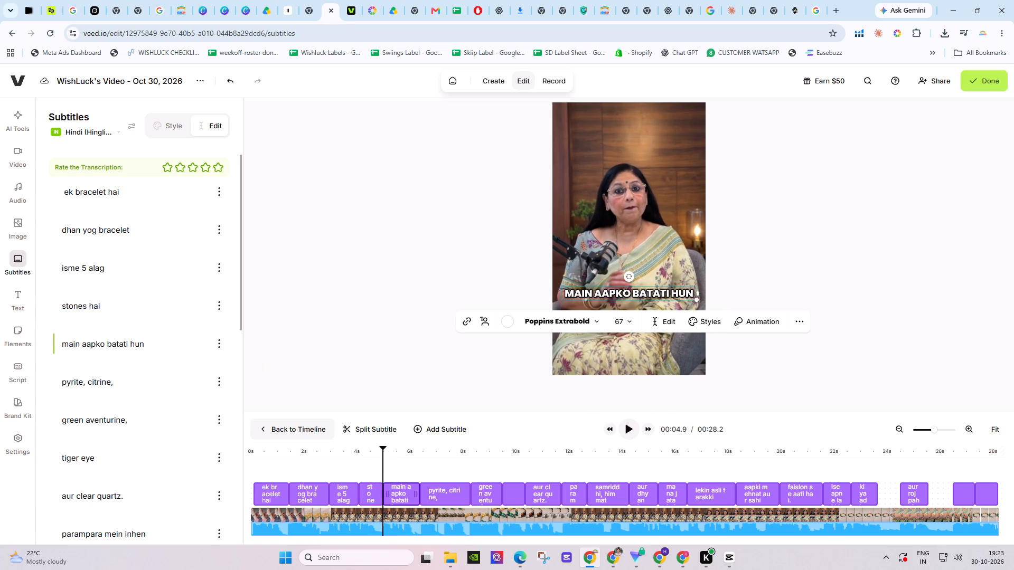
key("Return")
left_click(121, 379)
key("BackSpace")
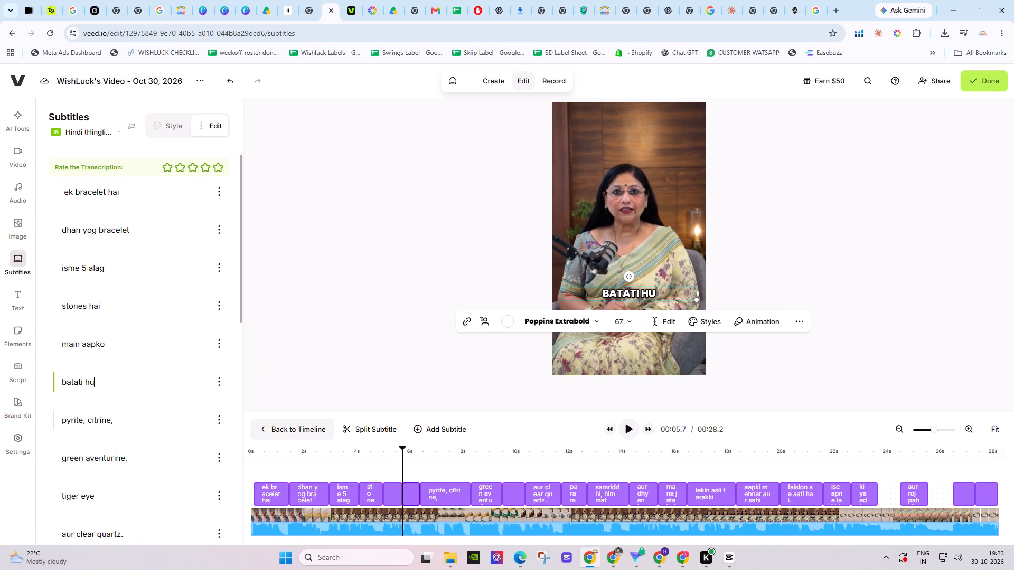
Split "pyrite, citrine," into separate "pyrite" and "citrine" subtitles without commas, and remove the comma after "green aventurine".
left_click(86, 420)
key("BackSpace")
key("Return")
left_click(101, 463)
key("BackSpace")
scroll(123, 459, "down", 1)
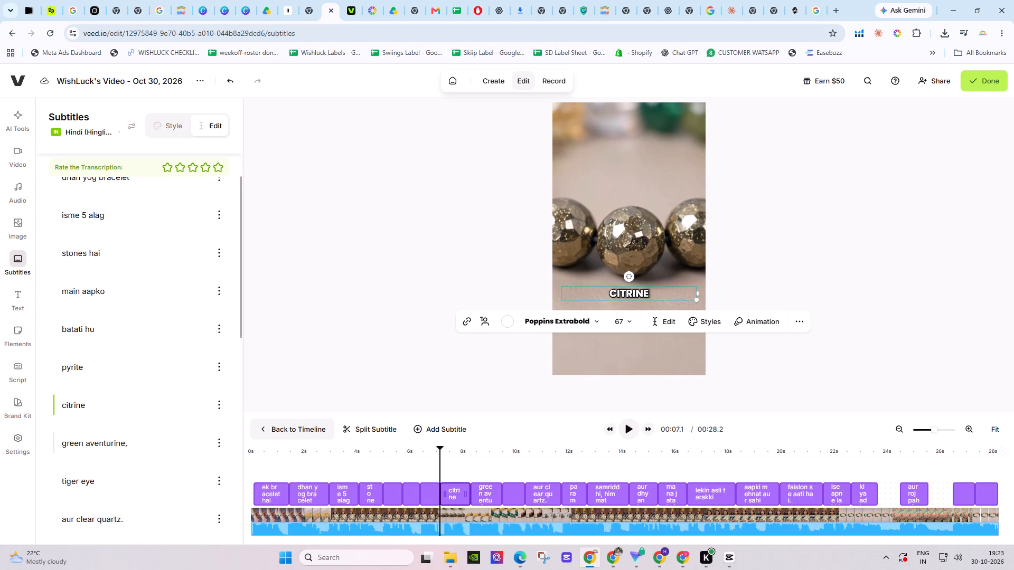
left_click(134, 449)
key("BackSpace")
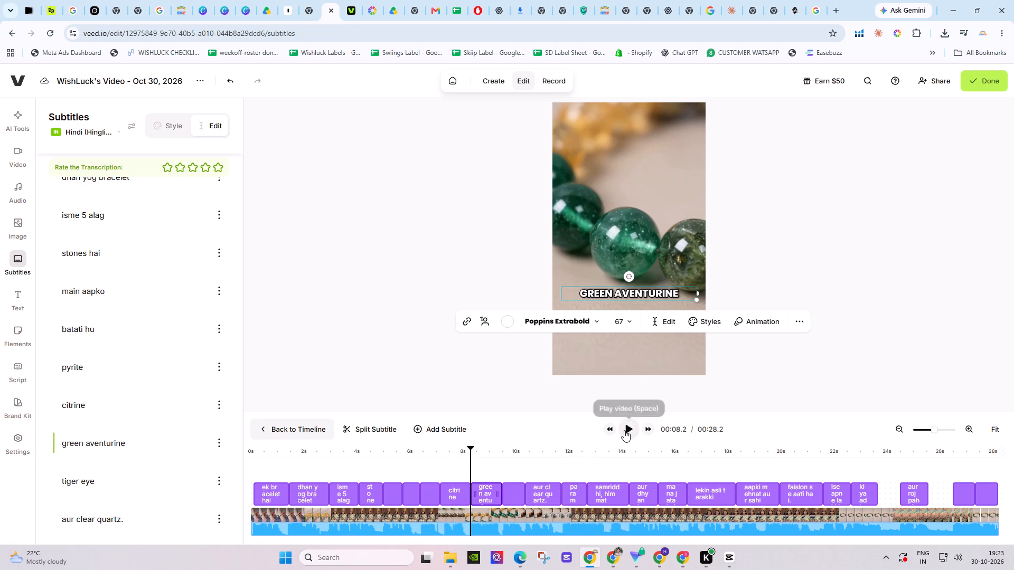
Play through the stone names and remove the full stop from the "aur clear quartz" subtitle.
left_click(625, 430)
left_click(416, 451)
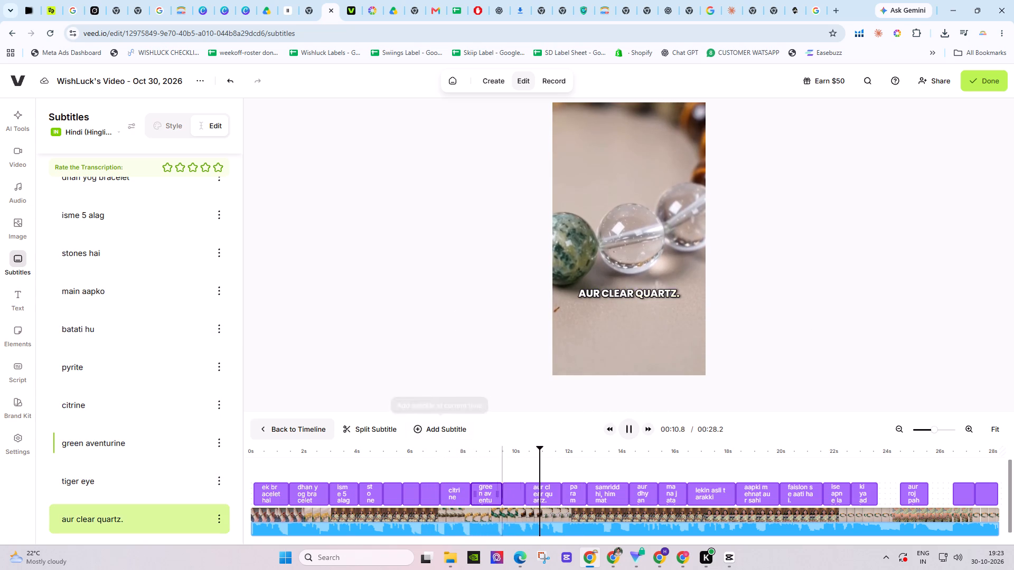
key("space")
left_click(139, 515)
key("BackSpace")
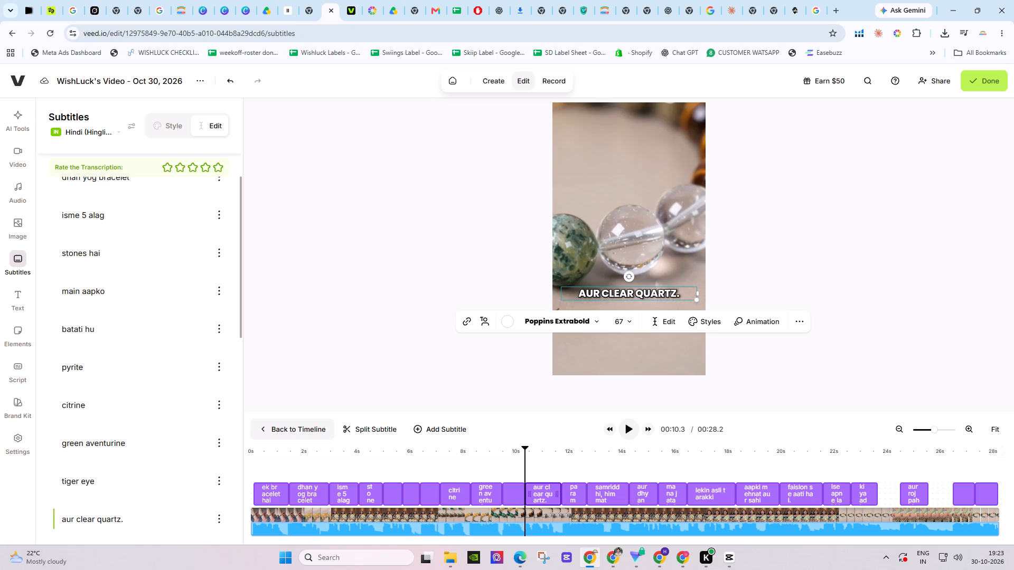
Replay the "aur clear quartz" subtitle and shorten its timeline clip to end at about 11.3 s.
left_click(632, 430)
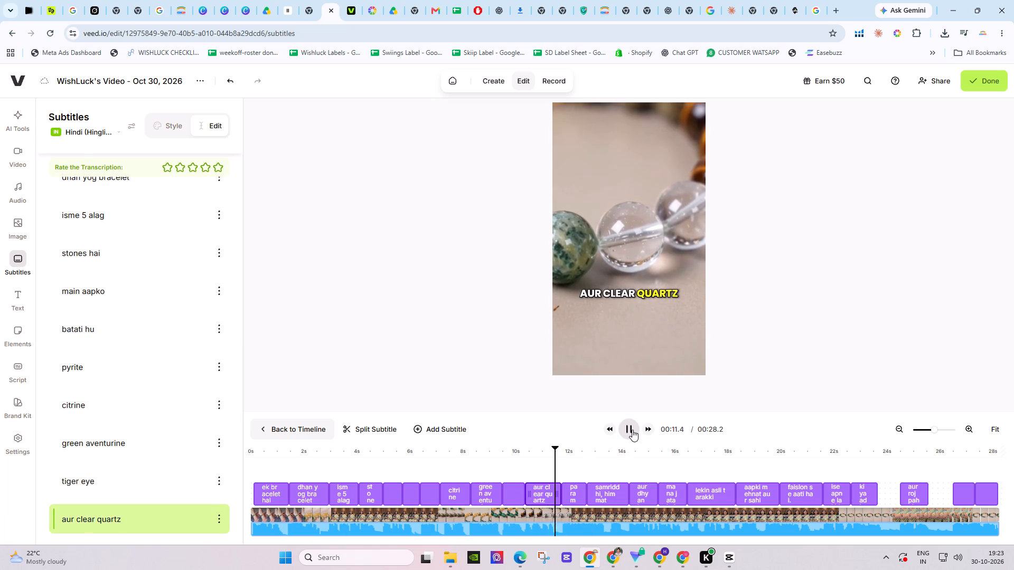
left_click(532, 449)
key("space")
key("space")
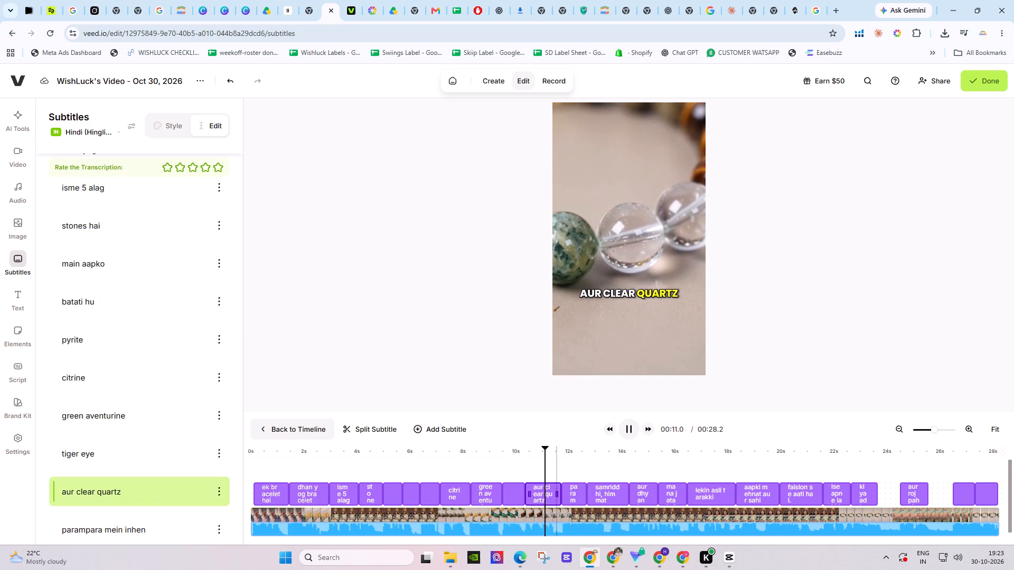
key("space")
key("space")
key("space")
left_click_drag(557, 490, 549, 490)
key("space")
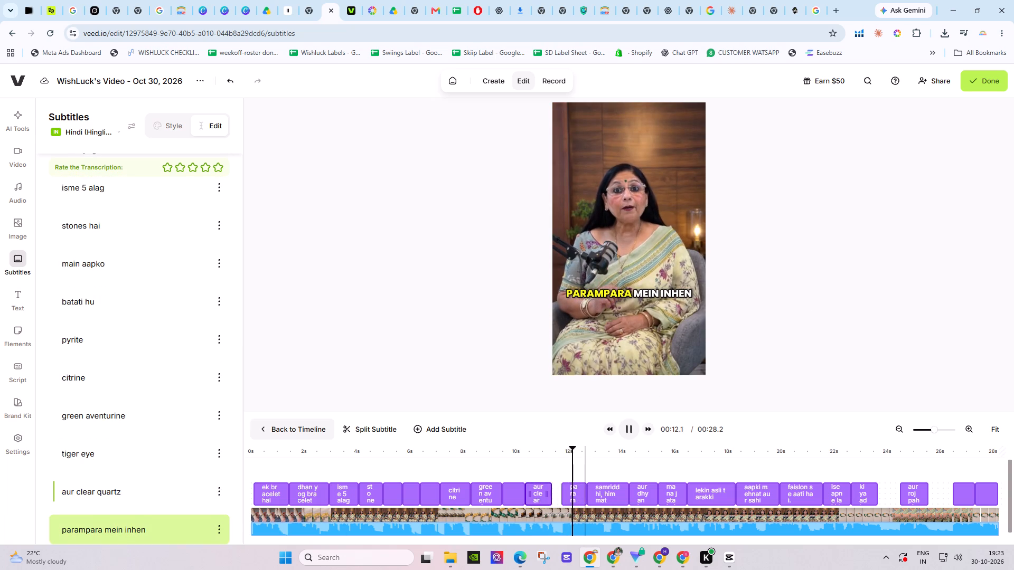
key("space")
Split "parampara mein inhen" into the subtitles "parampara mei" and "inhe".
scroll(209, 484, "down", 4)
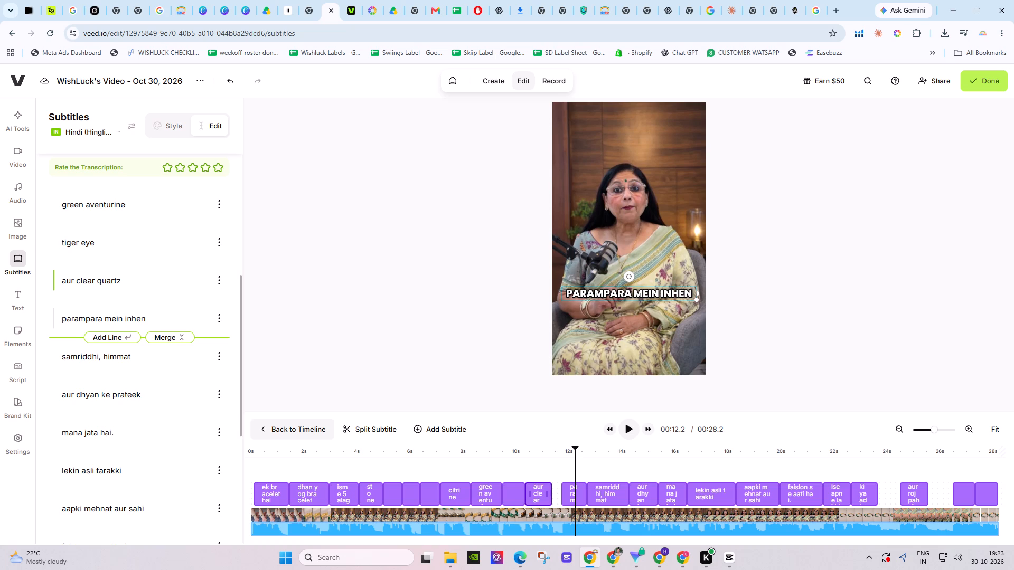
left_click(100, 320)
left_click(123, 322)
key("BackSpace")
key("Return")
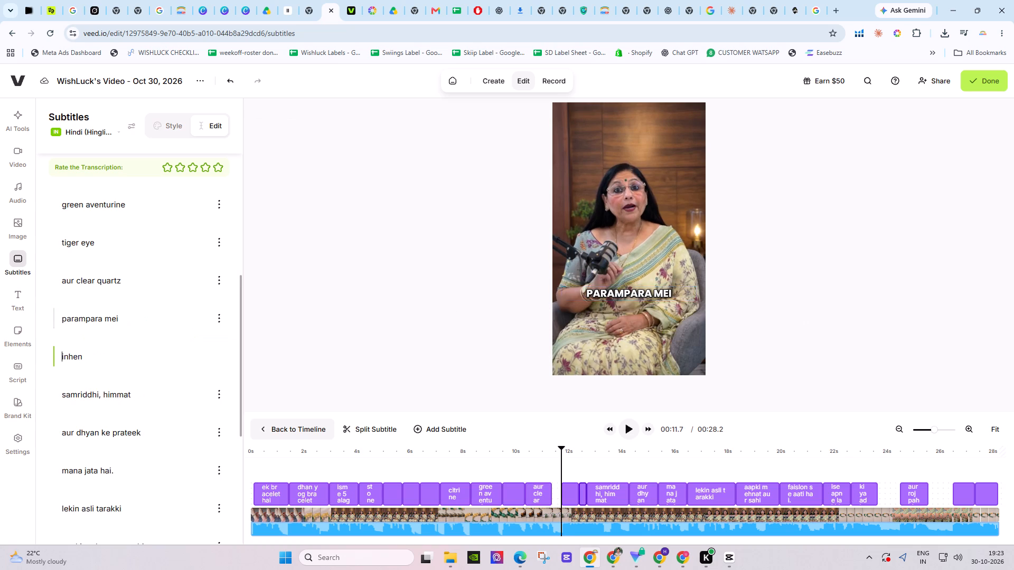
left_click(96, 353)
key("BackSpace")
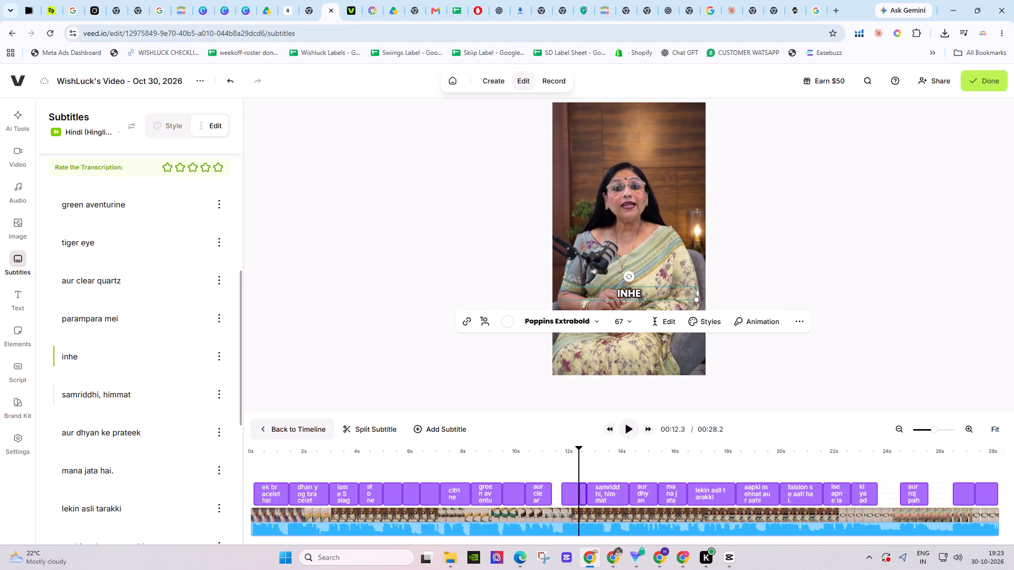
Remove the comma from "samriddhi, himmat" and regroup the words as "inhe samriddhi" and "himmat".
left_click(101, 398)
key("BackSpace")
left_click(53, 400)
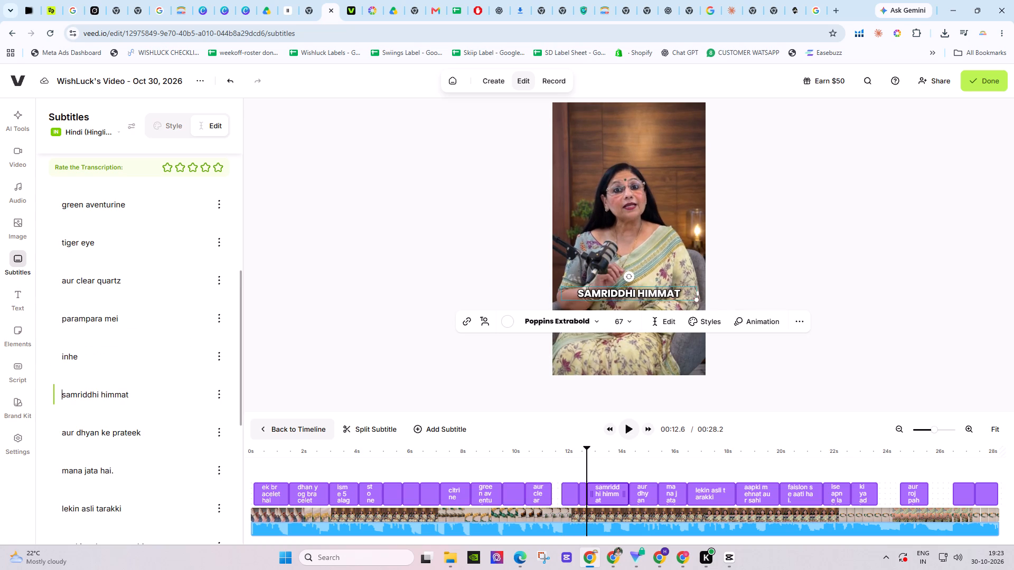
key("BackSpace")
key("space")
left_click(118, 356)
key("Return")
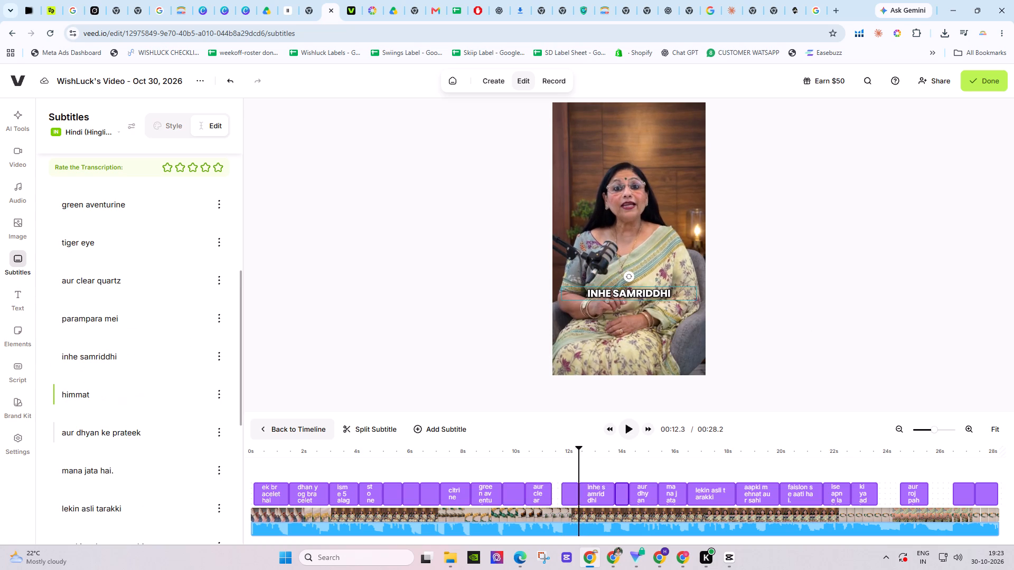
Move "aur" up to the previous line so the subtitles read "himmat aur" and "dhyan ke prateek".
left_click(58, 429)
key("BackSpace")
key("space")
left_click(107, 395)
key("Return")
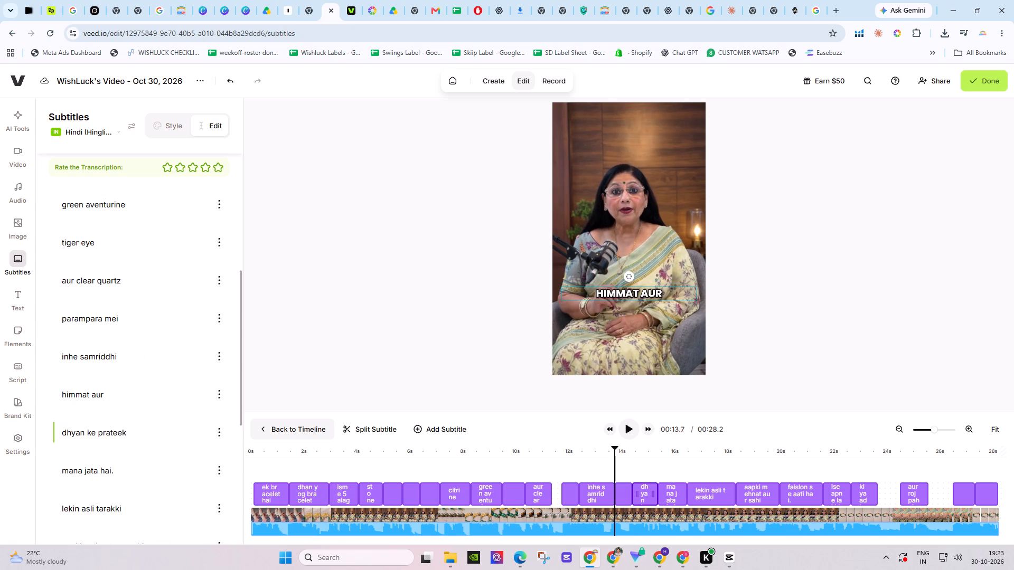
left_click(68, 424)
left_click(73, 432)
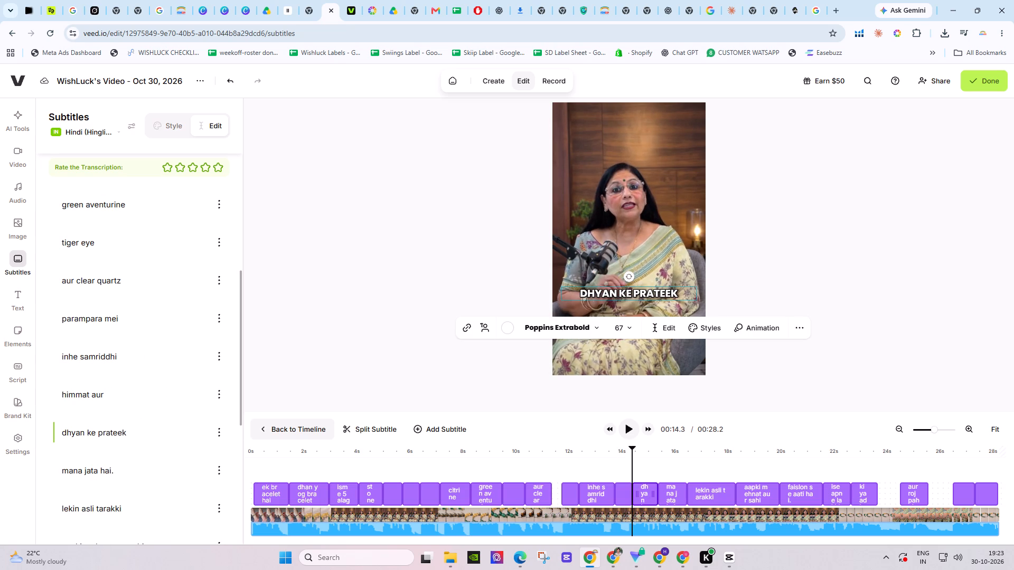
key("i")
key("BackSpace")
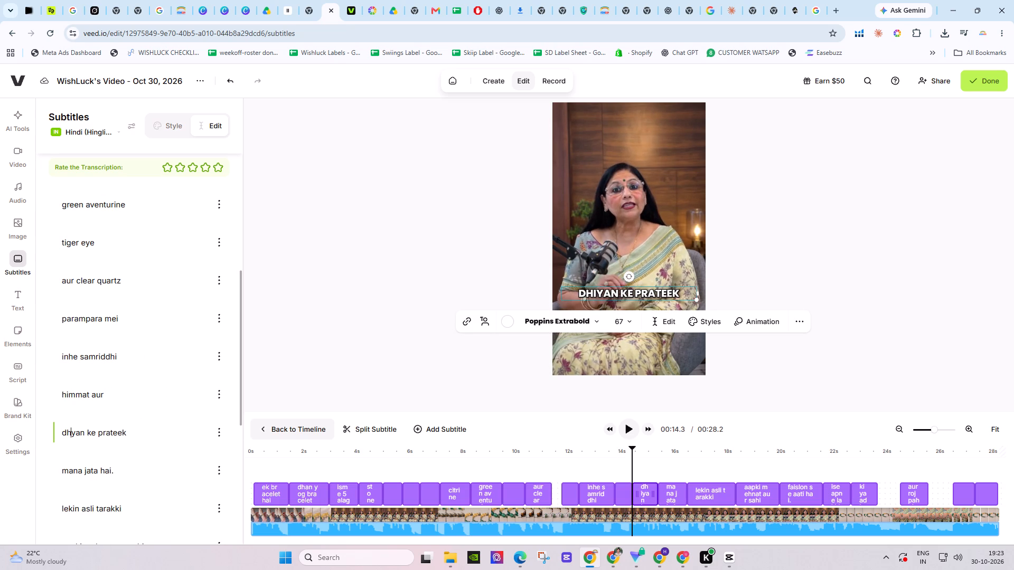
Regroup "dhyan ke prateek" and "mana jata hai." as "dhyan ke", "prateek mana" and "jata hai", without the full stop.
left_click(95, 432)
key("Return")
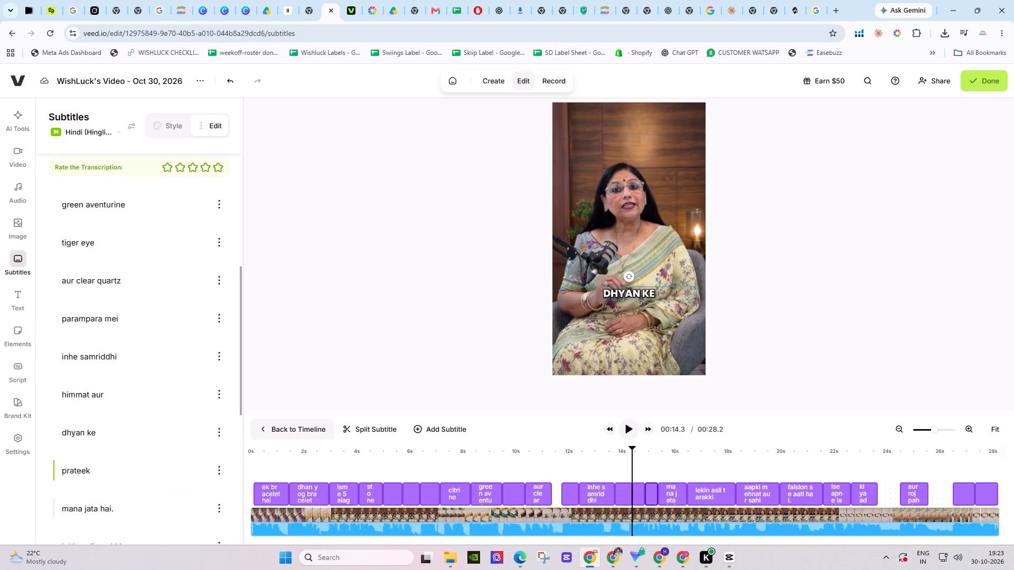
left_click(62, 503)
key("BackSpace")
key("space")
left_click(114, 473)
key("Return")
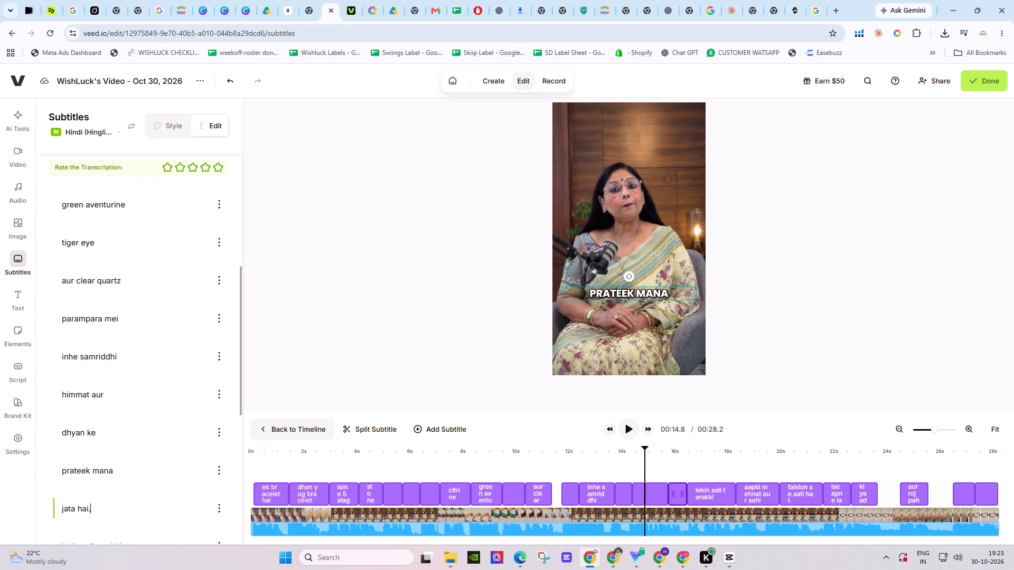
left_click(129, 508)
key("BackSpace")
Play on from "prateek mana" and split the following lines into "lekin", "asli tarakki", "aapki mehnat" and "aur sahi".
left_click(577, 457)
left_click(627, 435)
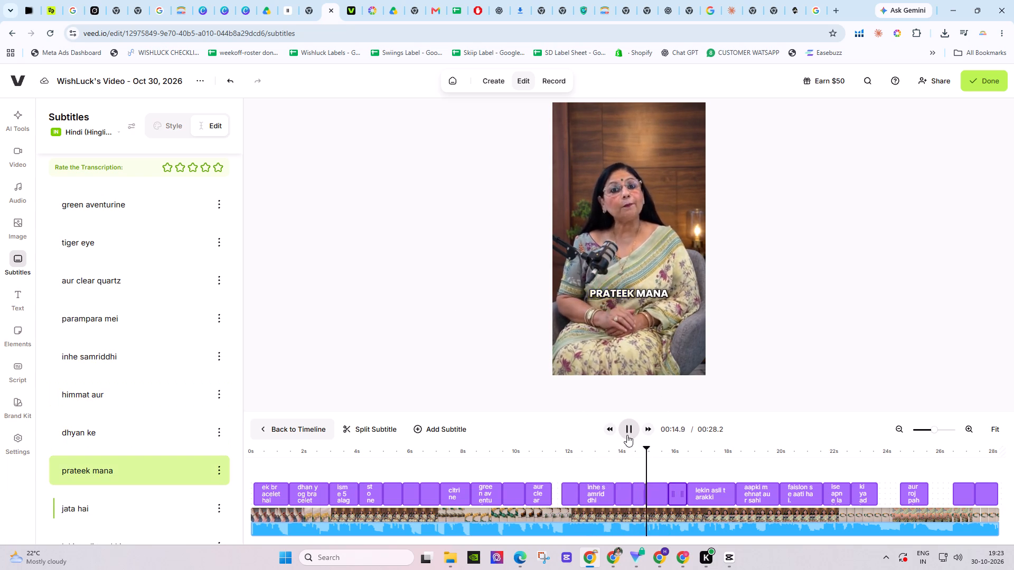
left_click(627, 435)
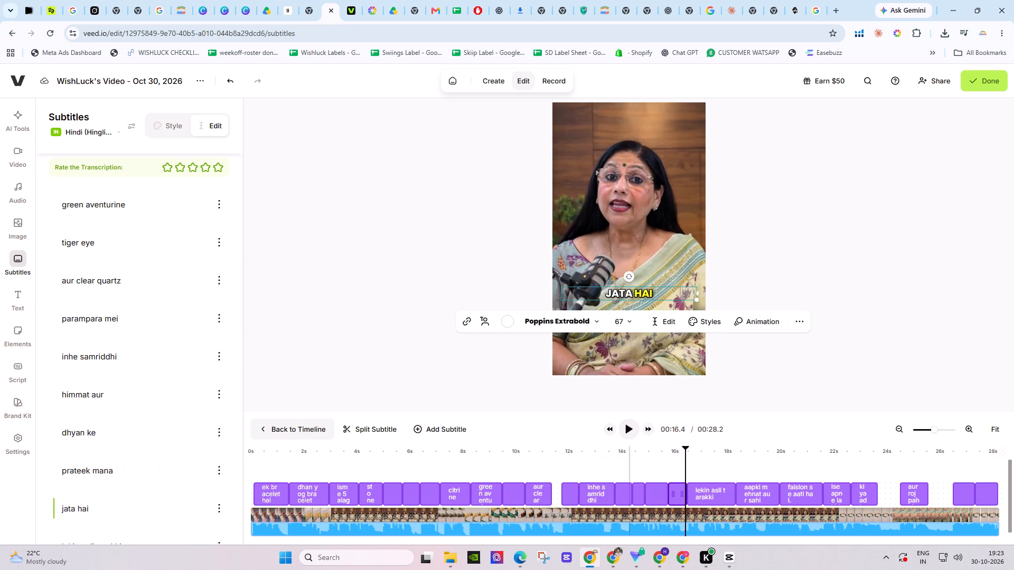
key("space")
key("space")
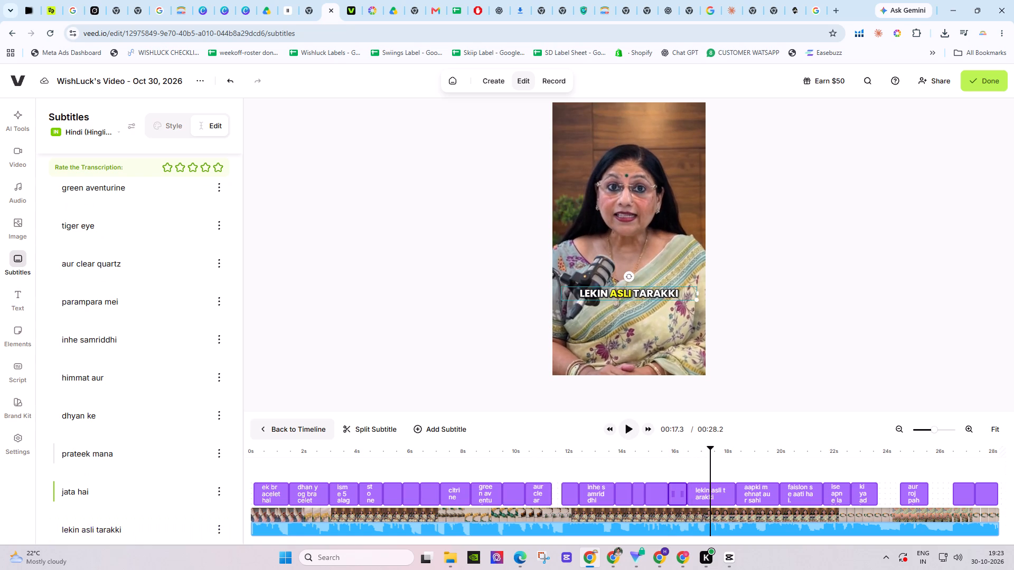
scroll(140, 466, "down", 2)
left_click(82, 419)
key("Return")
scroll(115, 445, "down", 1)
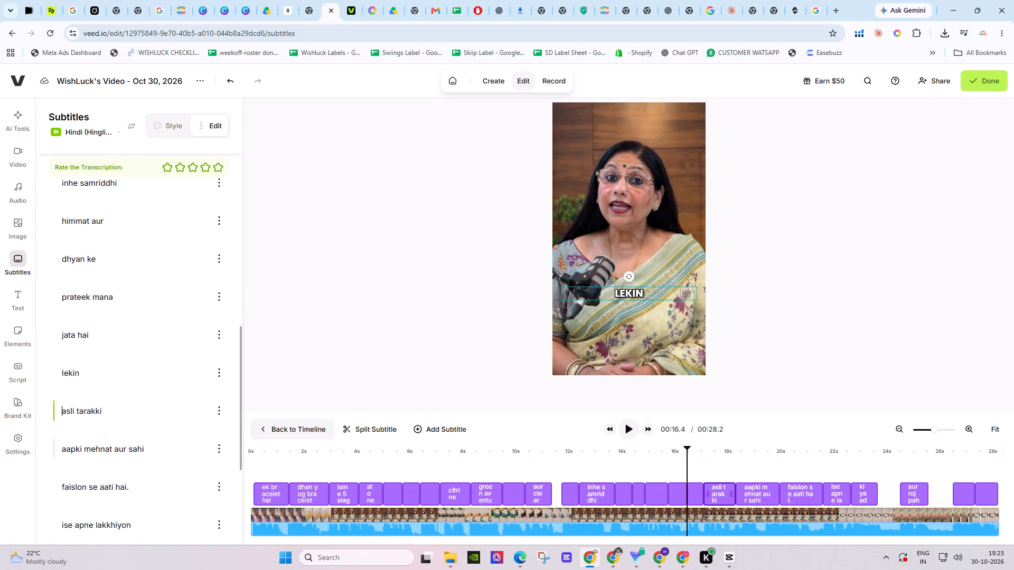
left_click(115, 449)
key("Return")
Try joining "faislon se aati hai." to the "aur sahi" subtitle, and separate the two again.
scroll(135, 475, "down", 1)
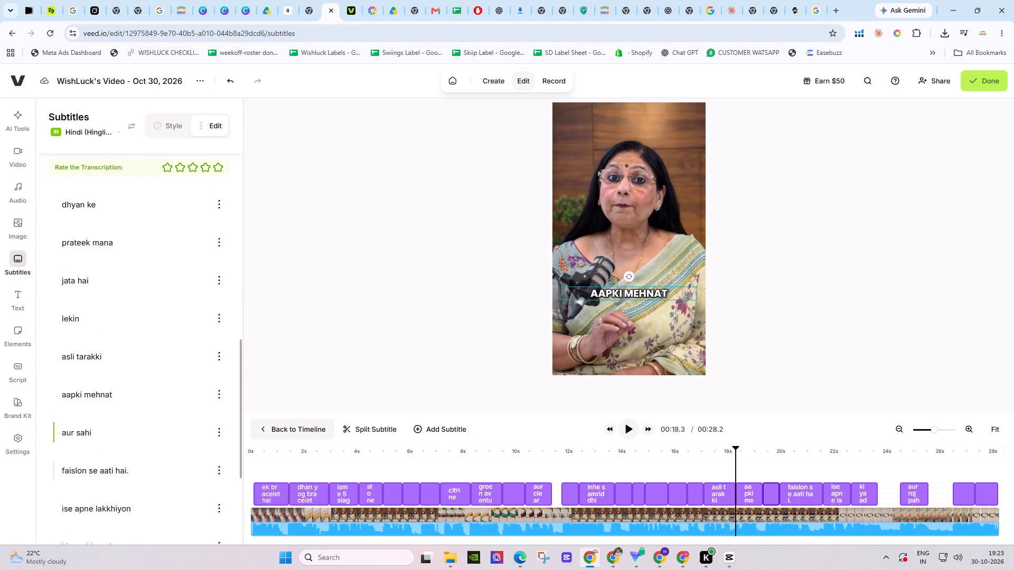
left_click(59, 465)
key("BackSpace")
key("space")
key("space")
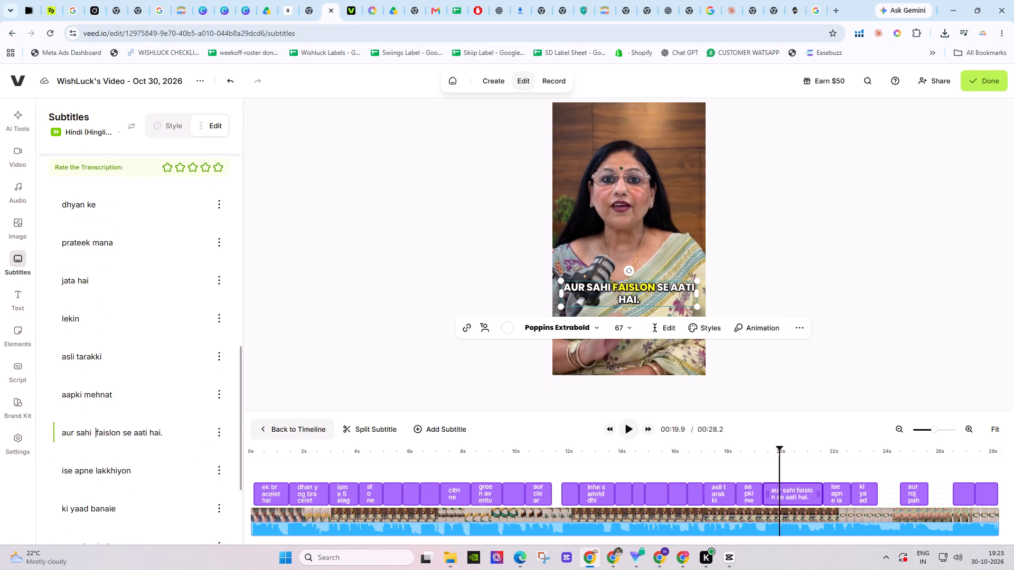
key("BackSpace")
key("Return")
Split "faislon se aati hai." into "faislon se" and "aati hai", removing the full stop.
left_click(99, 471)
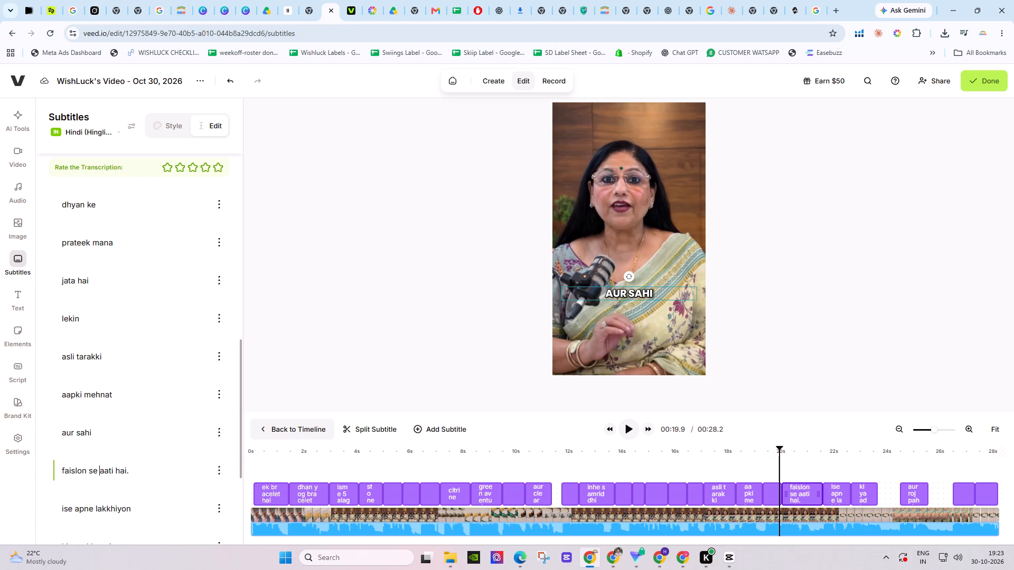
key("Return")
left_click(127, 499)
key("BackSpace")
Split the "ise apne lakkhiyon" and "ki yaad banaie" lines into "ise apne", "lakkhiyon", "ki yaad" and "banaie".
scroll(134, 492, "down", 3)
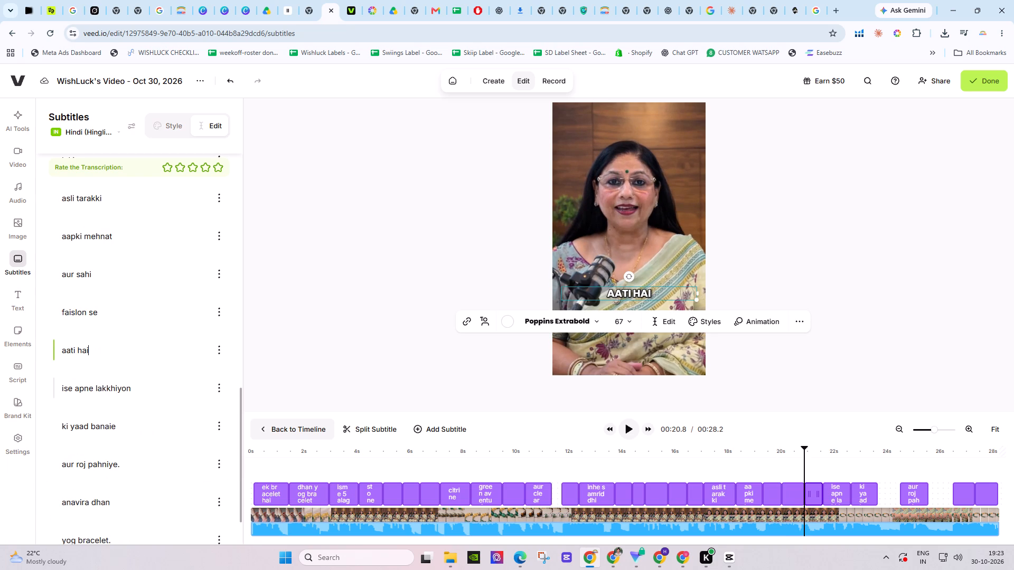
left_click(93, 392)
key("Return")
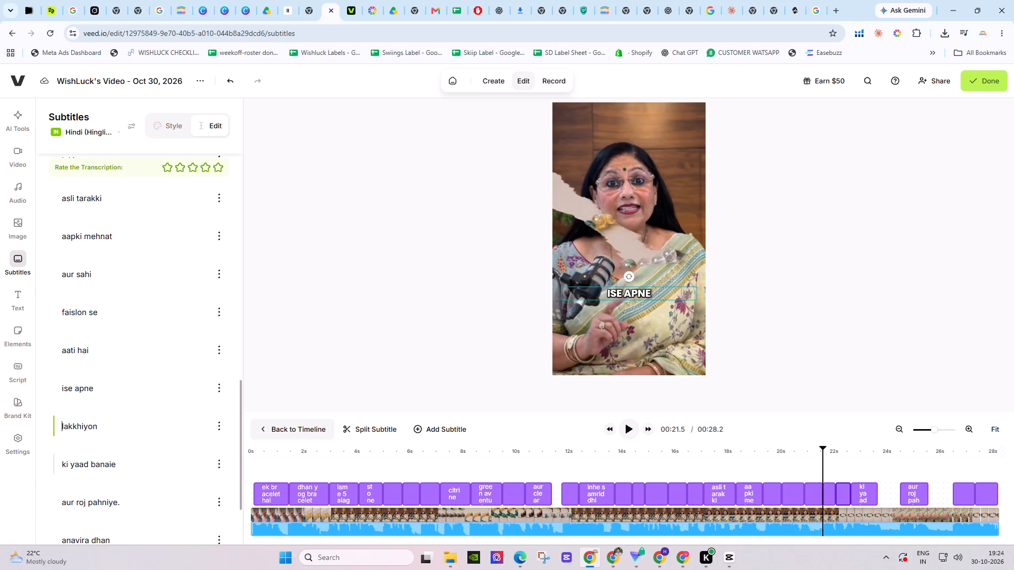
left_click(88, 465)
key("Return")
scroll(110, 500, "down", 2)
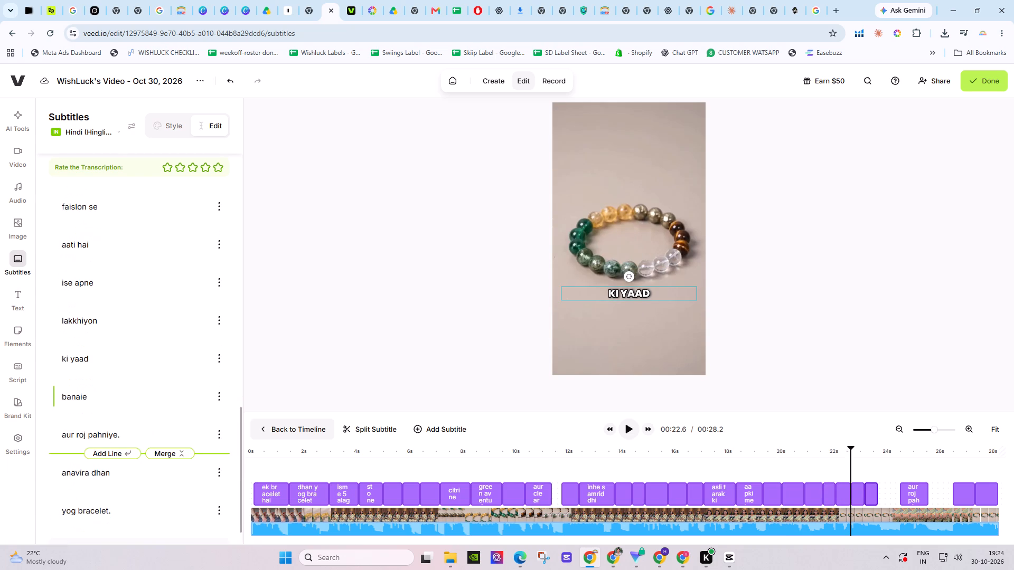
Regroup the "ki yaad", "banaie" and "aur roj pahniye." subtitles into "ki yaad banaie" and "aur roj pahniye", removing the full stop.
left_click(59, 437)
key("BackSpace")
key("space")
left_click(61, 395)
key("BackSpace")
key("space")
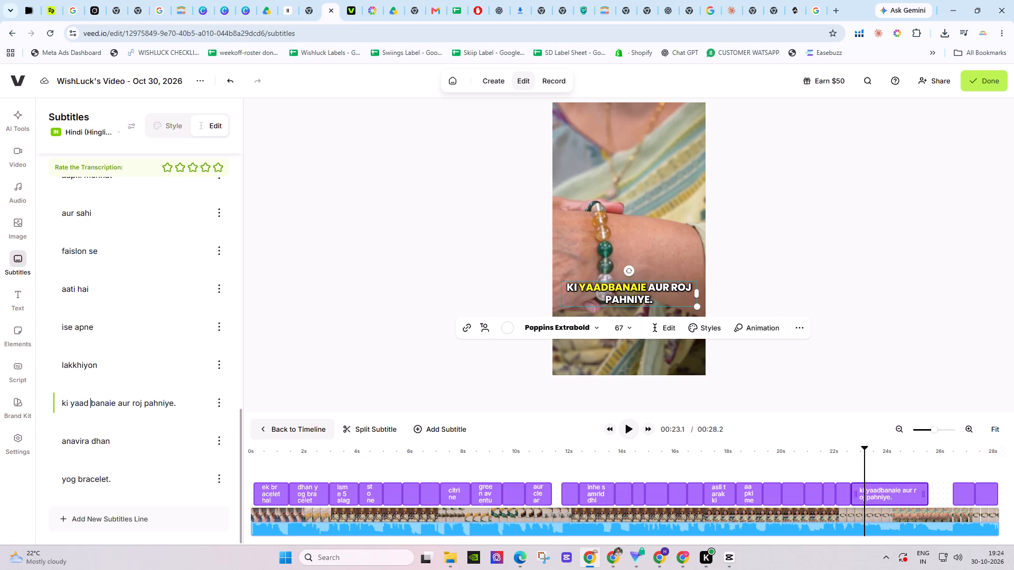
left_click(119, 405)
key("Return")
left_click(133, 404)
key("BackSpace")
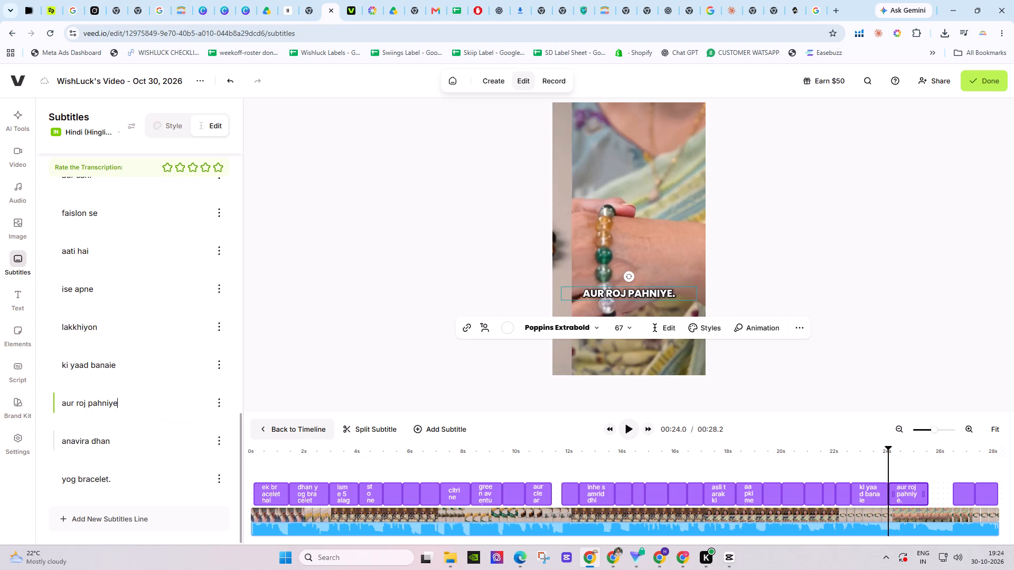
Remove the full stop from the final "yog bracelet." subtitle.
scroll(133, 439, "down", 1)
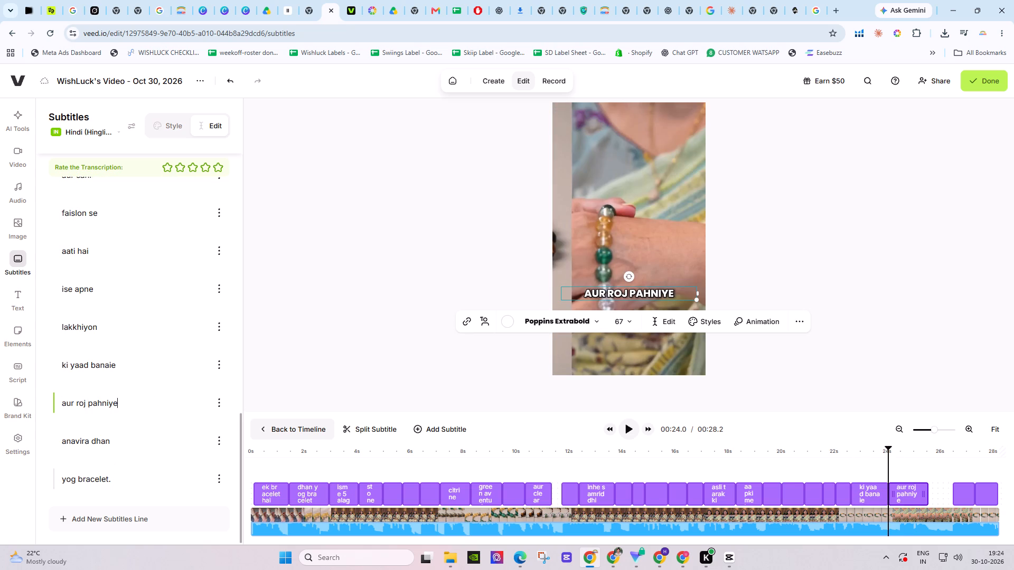
left_click(124, 489)
key("BackSpace")
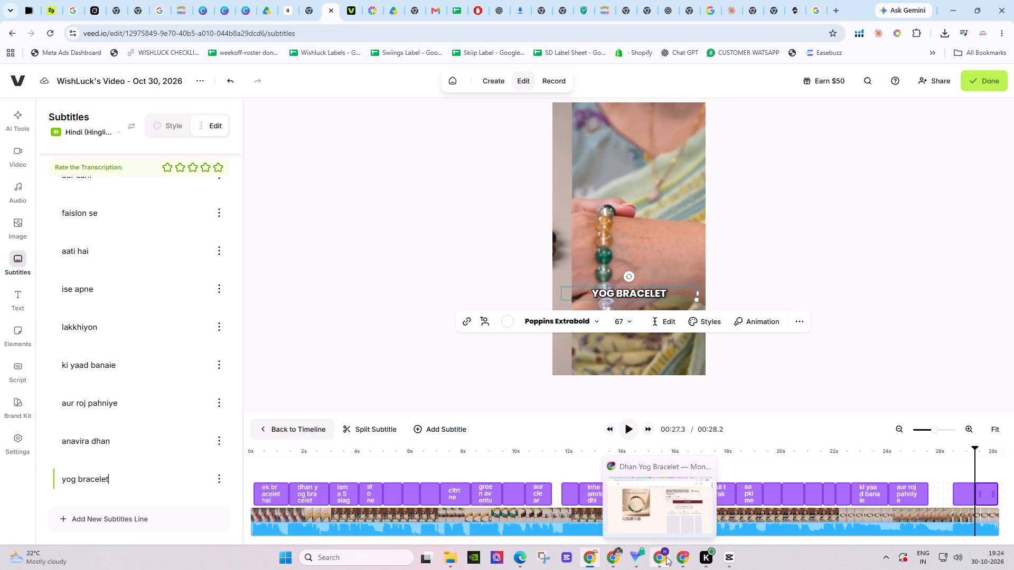
Copy the brand spelling "anvyra" from the Dhan Yog Bracelet product page's web address and replace "anavira" with it in the subtitle.
left_click(658, 514)
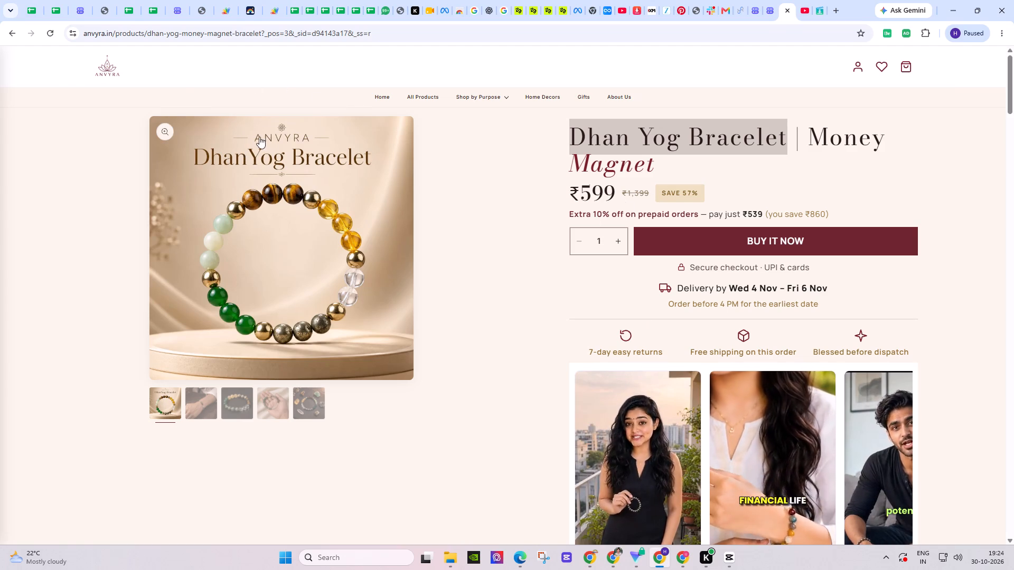
left_click(504, 289)
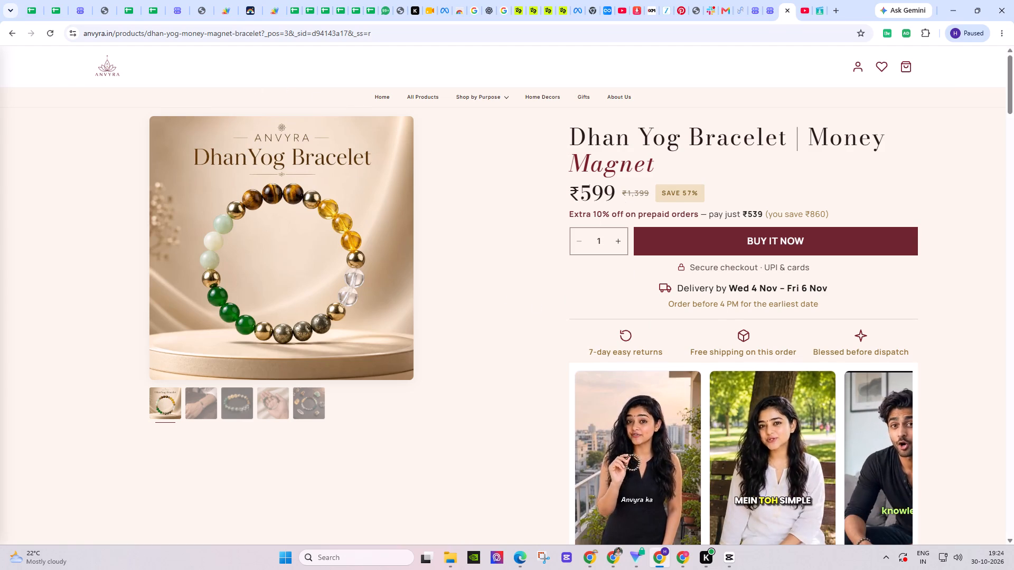
scroll(730, 318, "down", 5)
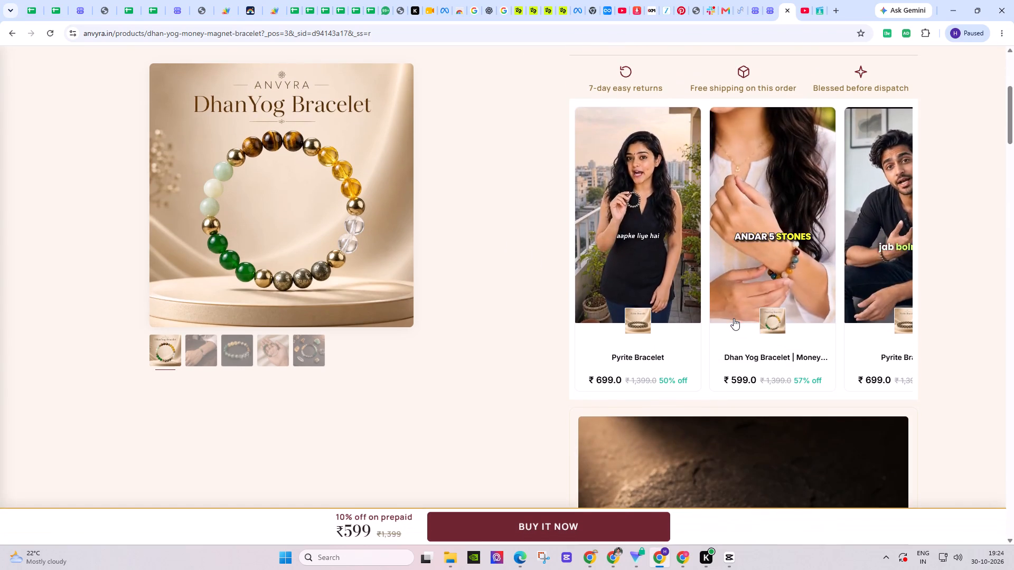
scroll(726, 329, "up", 6)
scroll(769, 279, "up", 3)
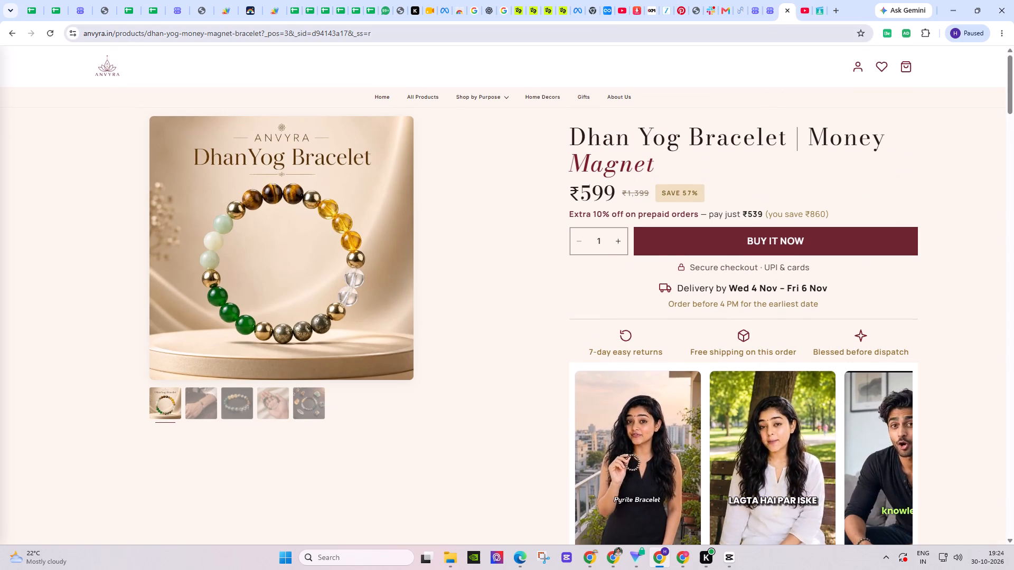
left_click_drag(106, 34, 84, 34)
key("ctrl+c")
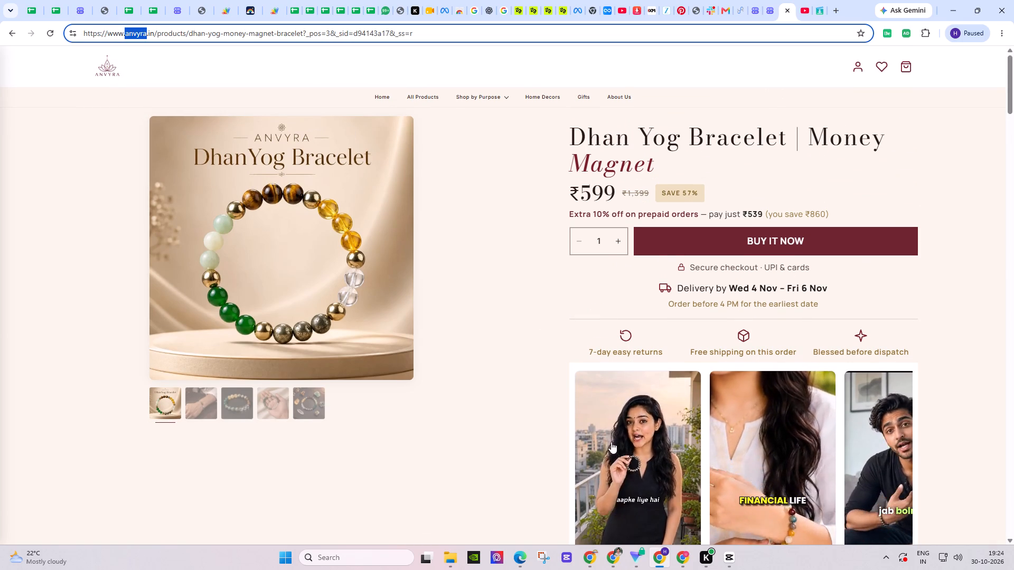
left_click(592, 553)
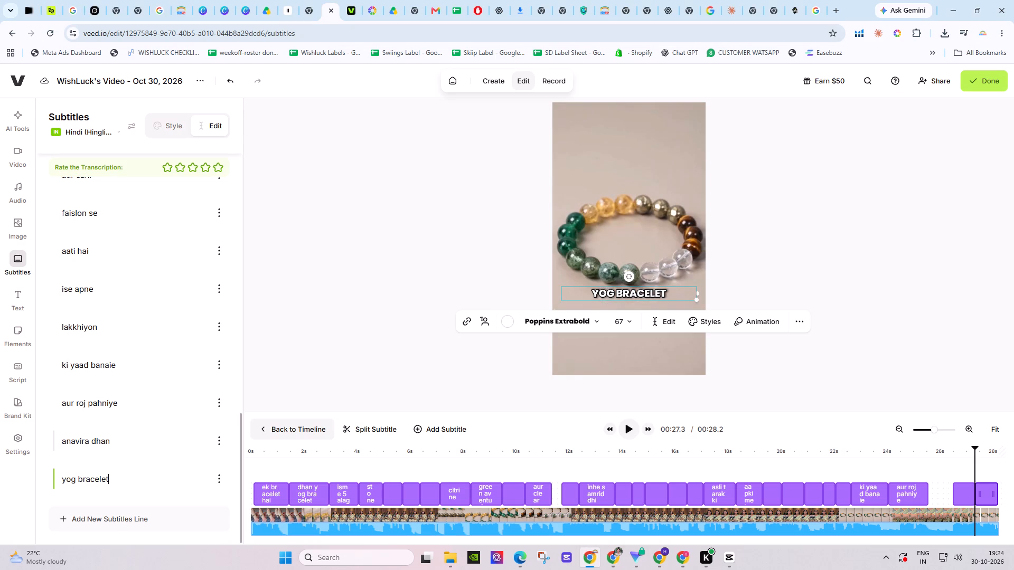
left_click_drag(88, 442, 63, 437)
key("ctrl+v")
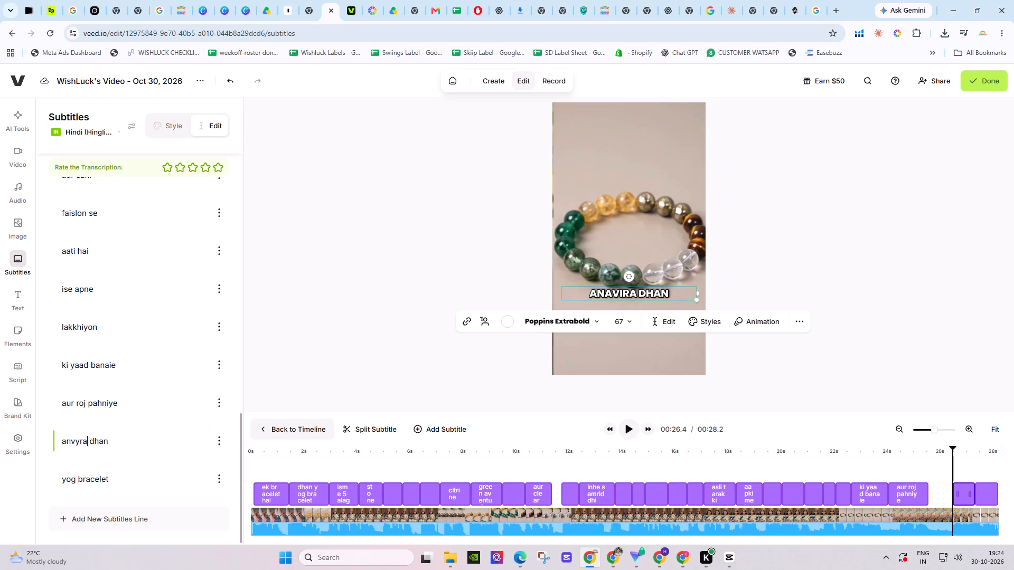
Regroup the last two subtitles as "anvyra" and "dhan yog bracelet".
left_click(91, 439)
key("Return")
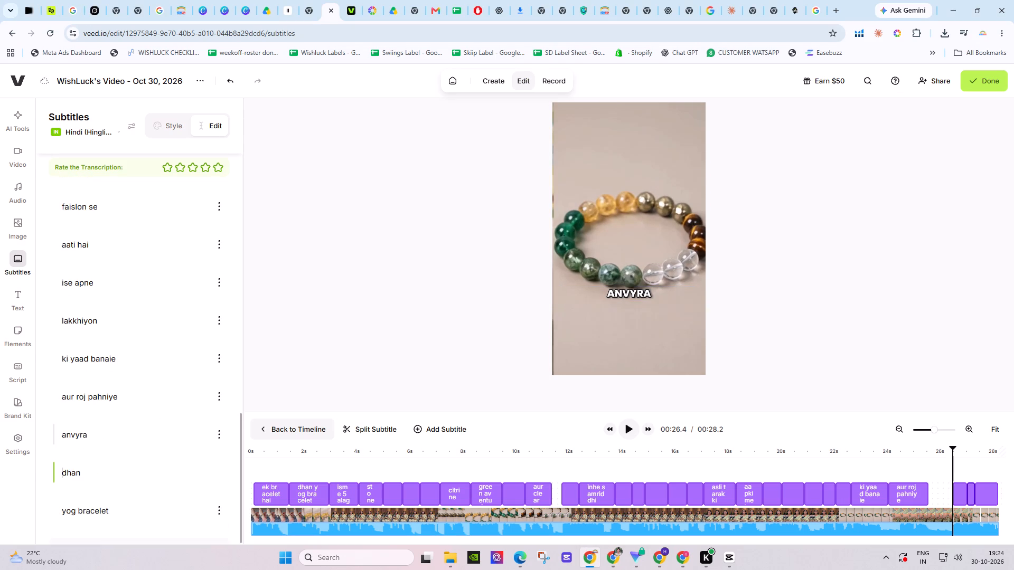
left_click(63, 499)
key("BackSpace")
key("space")
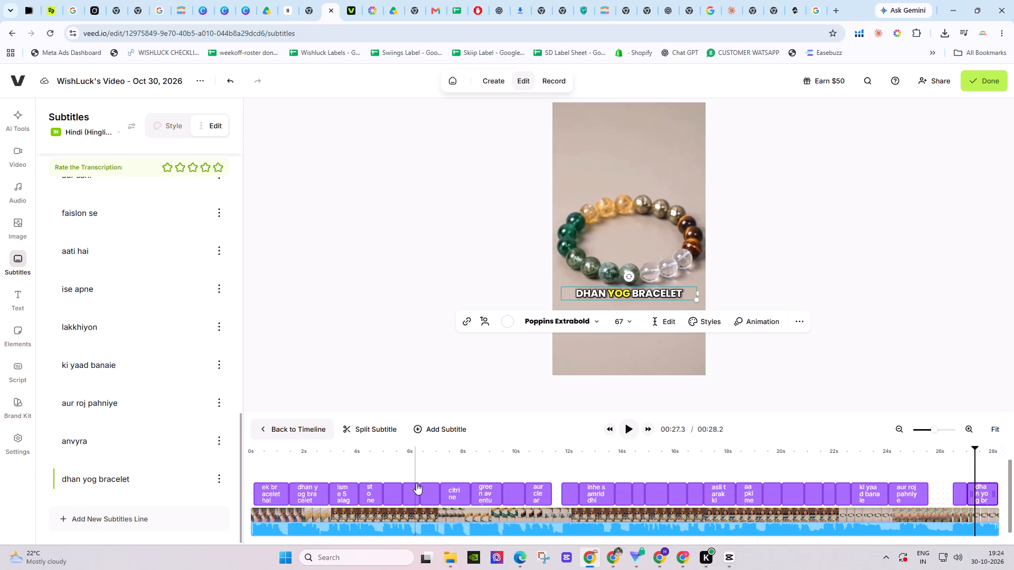
Play the subtitled video from the start to check the line breaks and timing.
left_click_drag(360, 447, 222, 446)
left_click(623, 427)
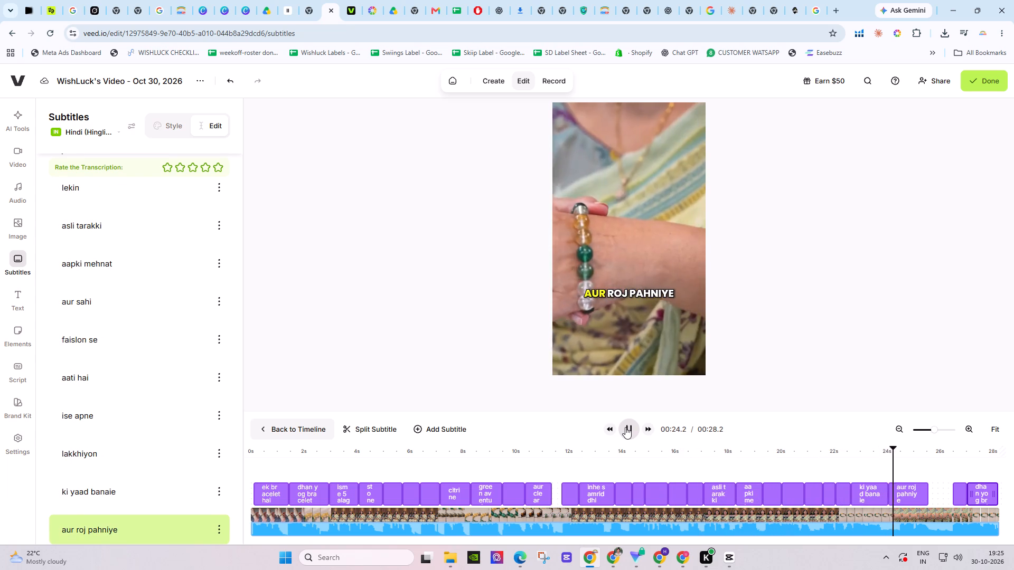
key("space")
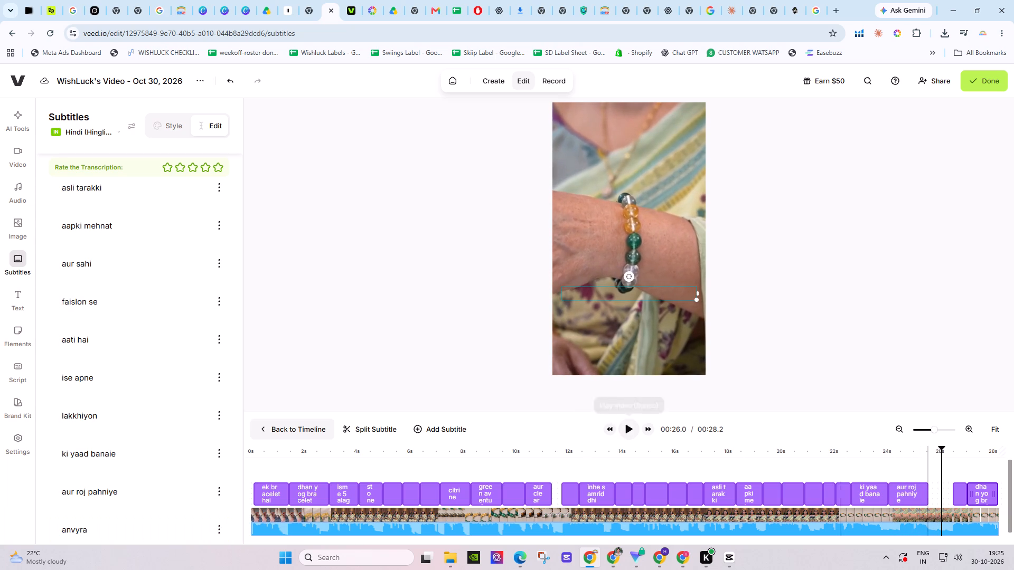
Replay the "ki yaad banaie" section and trim that subtitle to end slightly before the 24 s mark.
left_click(858, 445)
key("space")
key("space")
left_click(856, 453)
key("space")
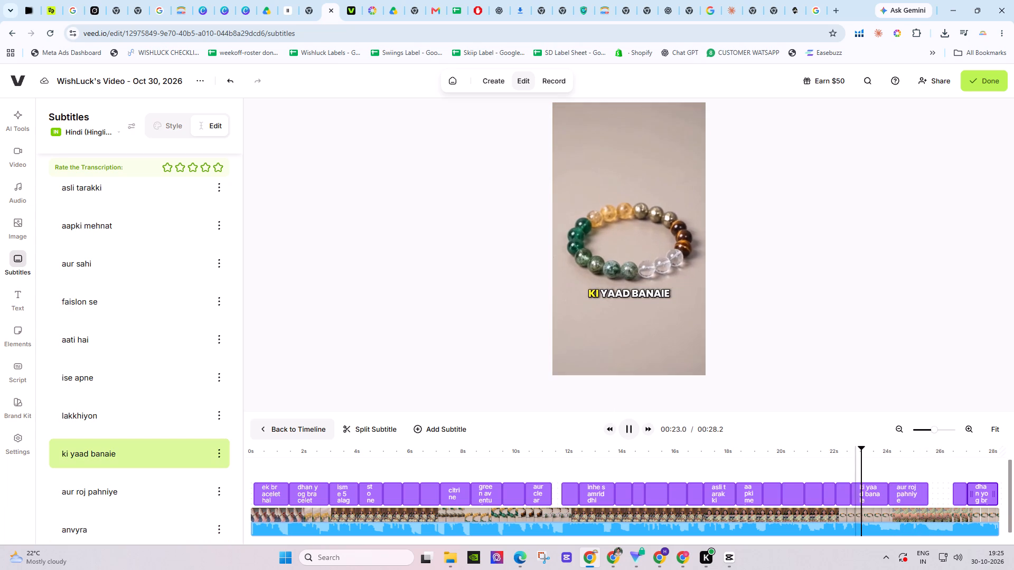
key("space")
left_click(887, 493)
left_click_drag(887, 493, 877, 490)
key("space")
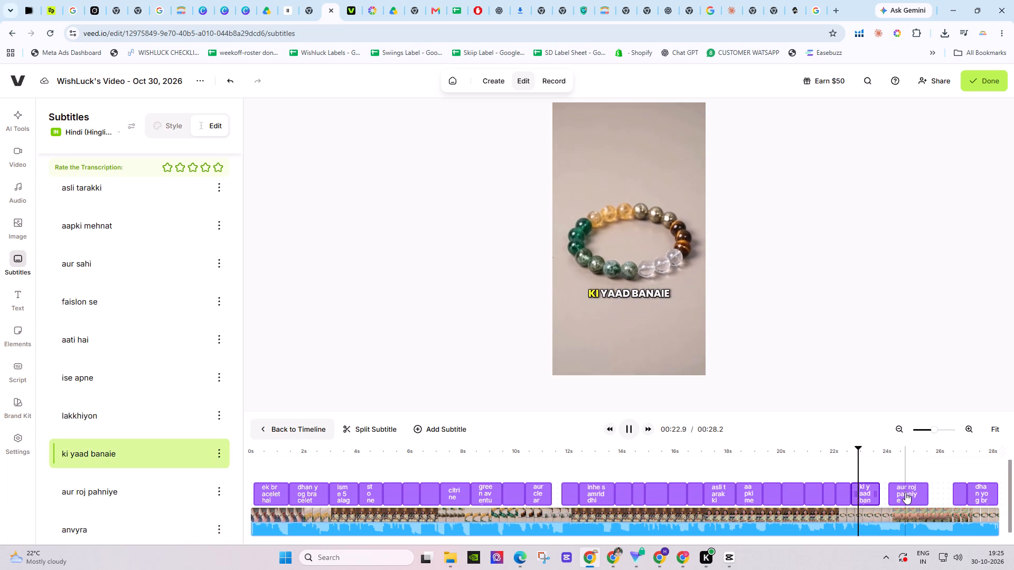
Trim the start of the "aur roj pahniye" subtitle to about 24.6 s, and play on to the video's end.
key("space")
left_click(899, 492)
key("space")
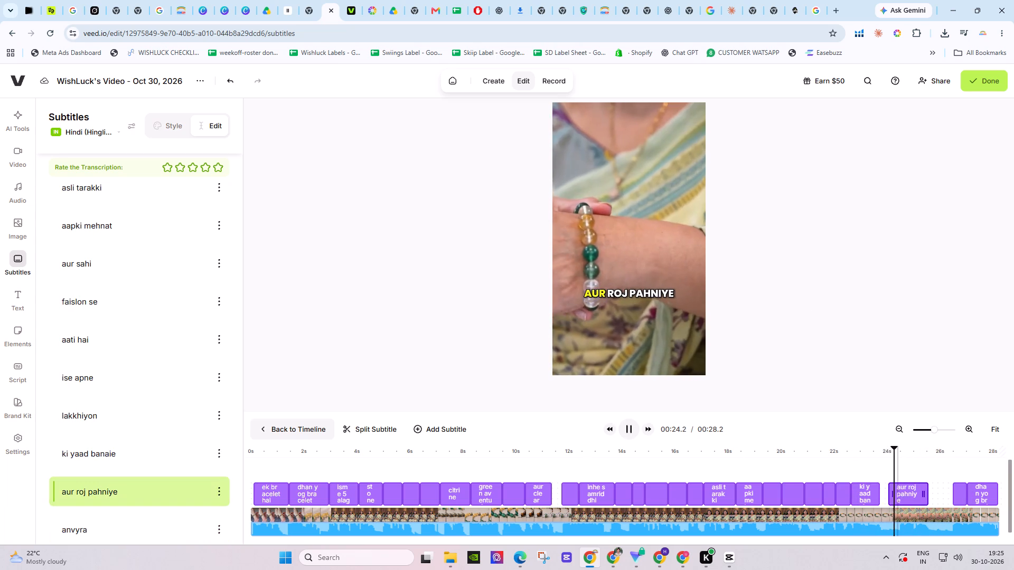
key("space")
left_click_drag(893, 492, 903, 492)
left_click(890, 450)
key("space")
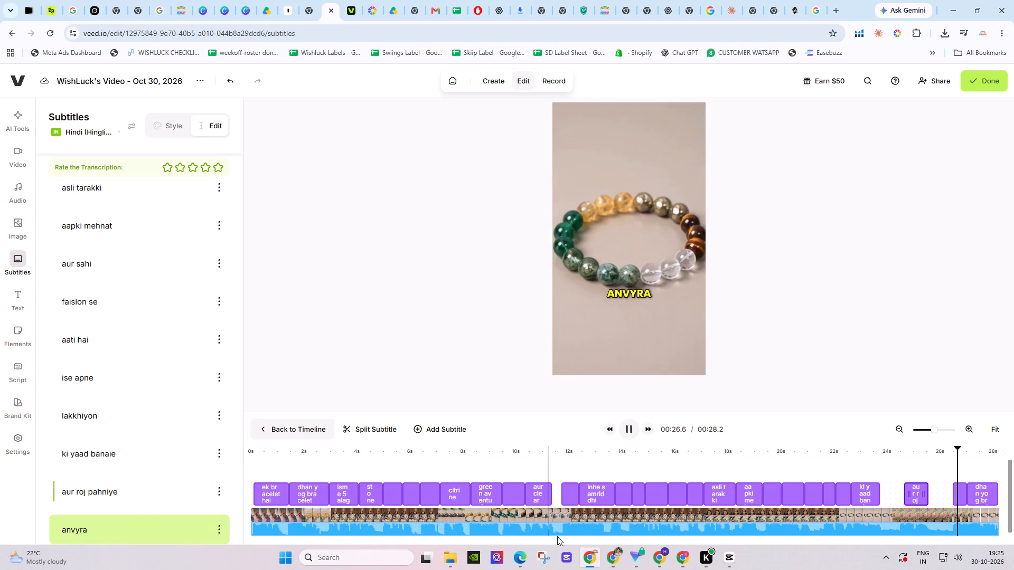
key("space")
key("space")
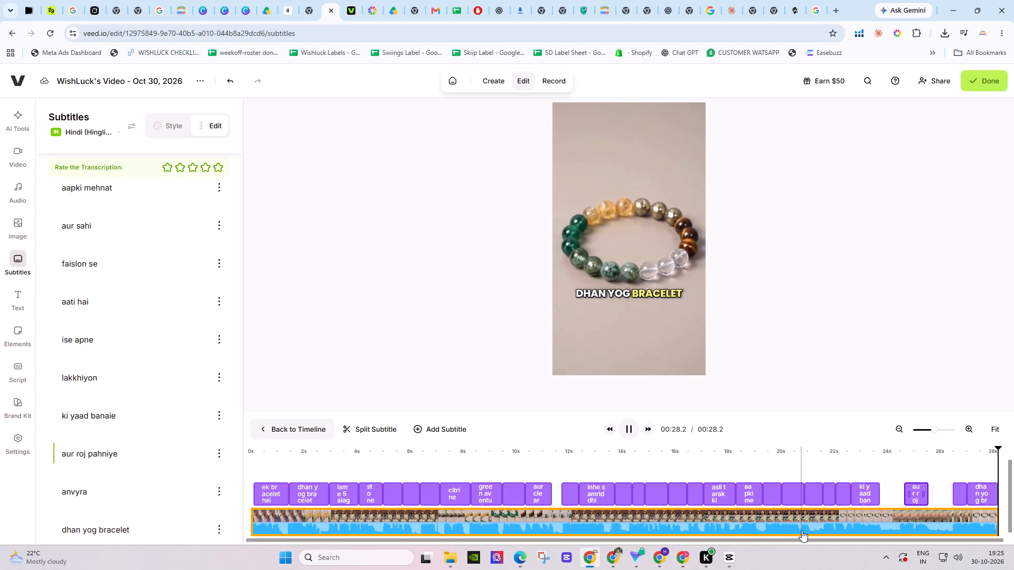
Finish the edit and render the subtitled video.
left_click(994, 82)
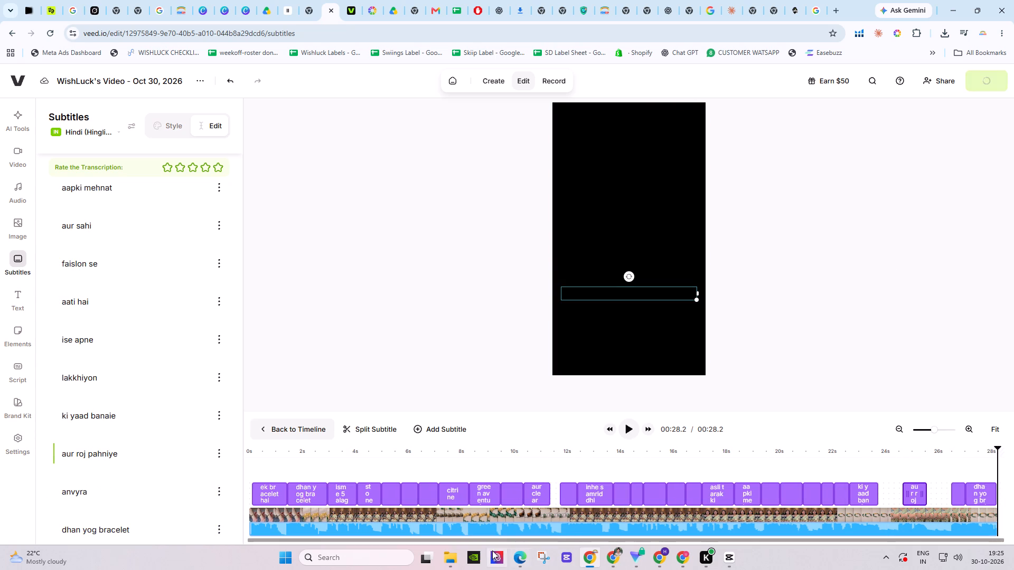
Rename the rendered video "Dhan Yog Bracelet video edit 3 higgs by Him", reusing the edit 2 file's name copied from the Downloads folder.
left_click(456, 554)
left_click(461, 505)
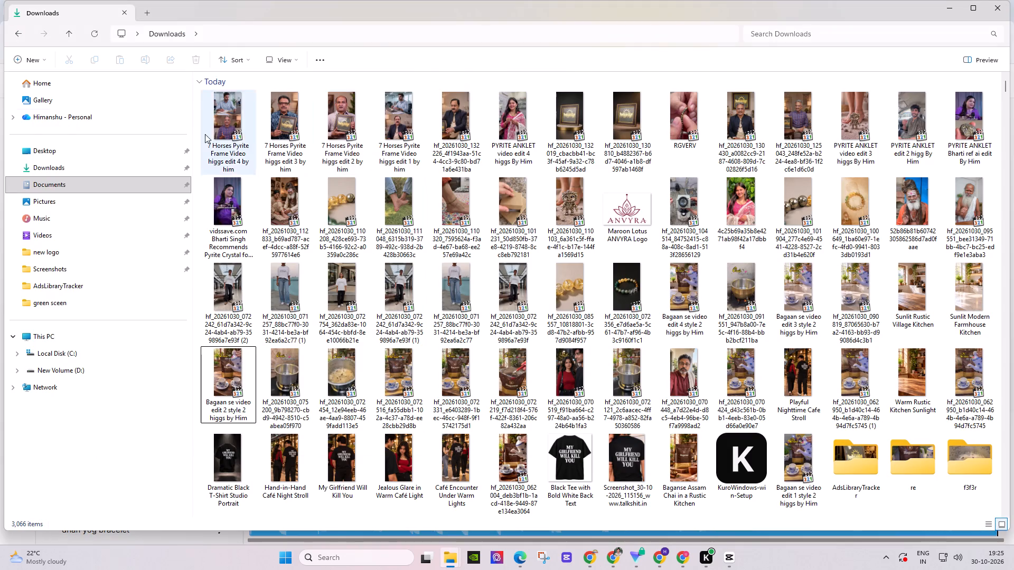
left_click(95, 27)
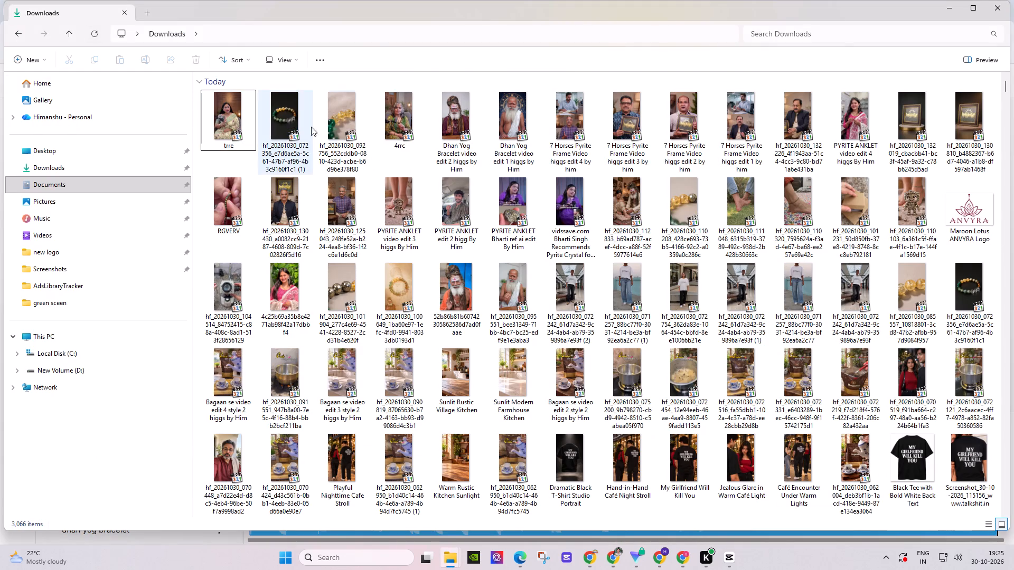
left_click(474, 125)
right_click(472, 125)
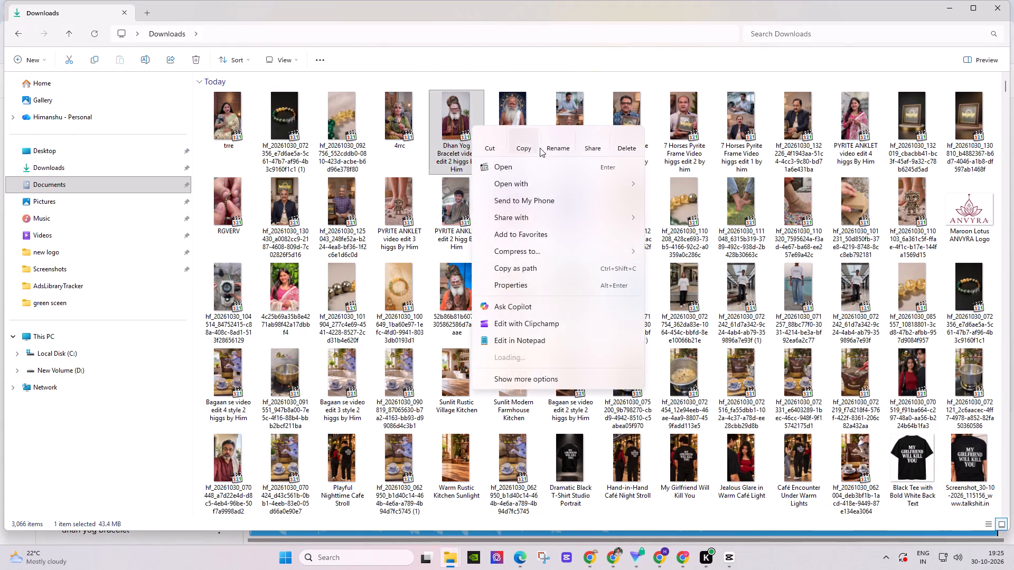
left_click(555, 140)
key("ctrl+c")
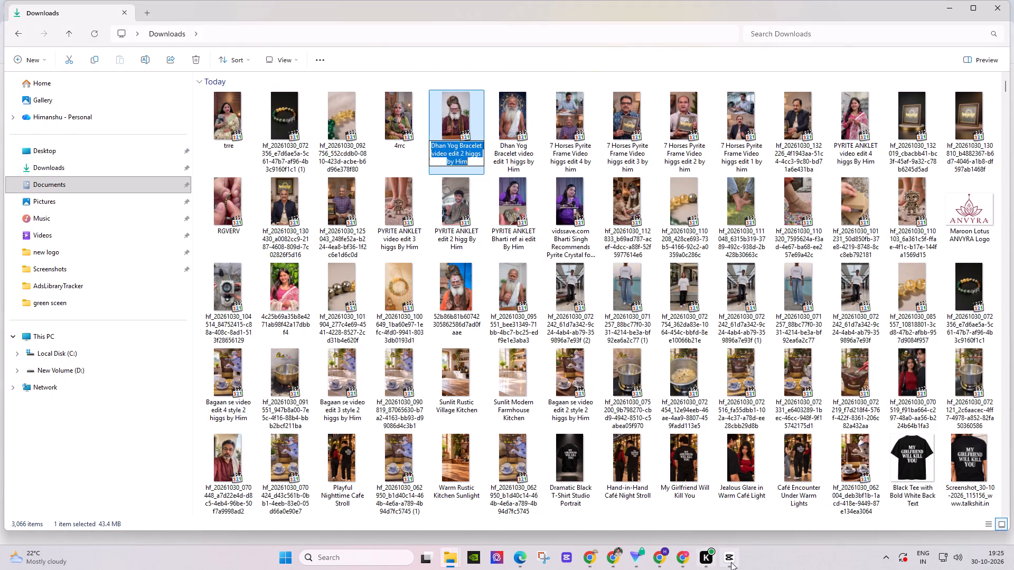
left_click(597, 556)
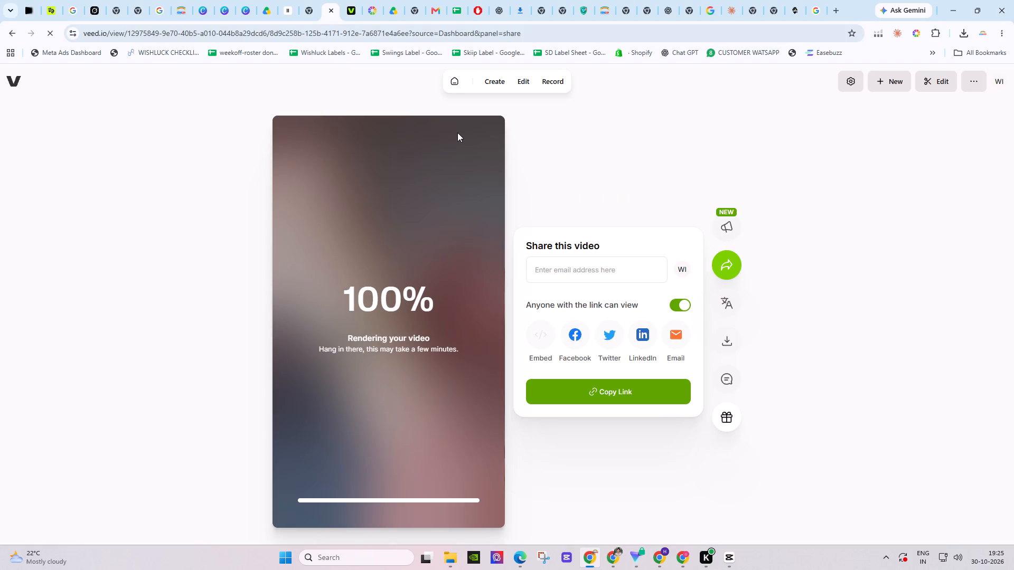
left_click(440, 122)
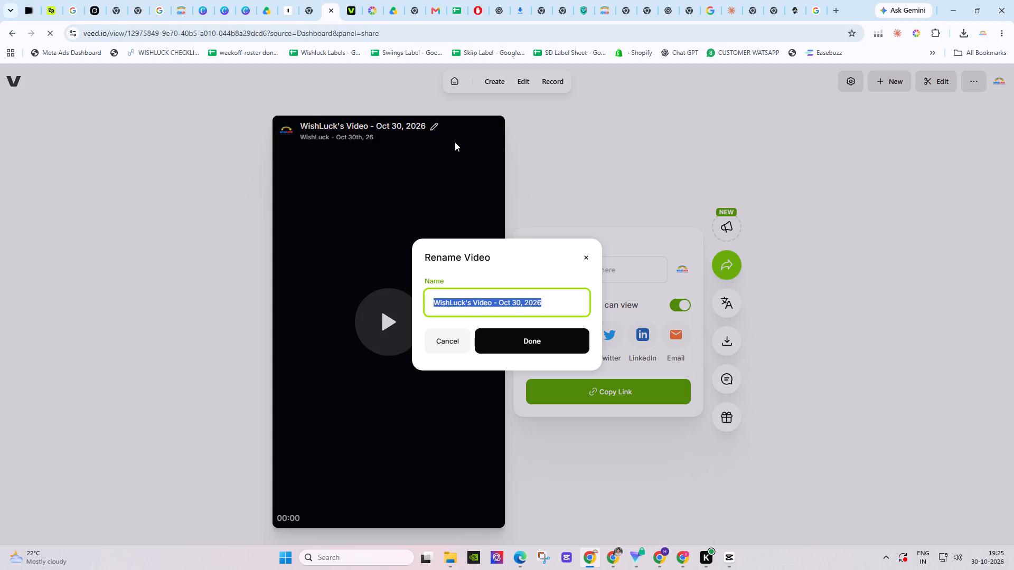
key("ctrl+v")
left_click(532, 305)
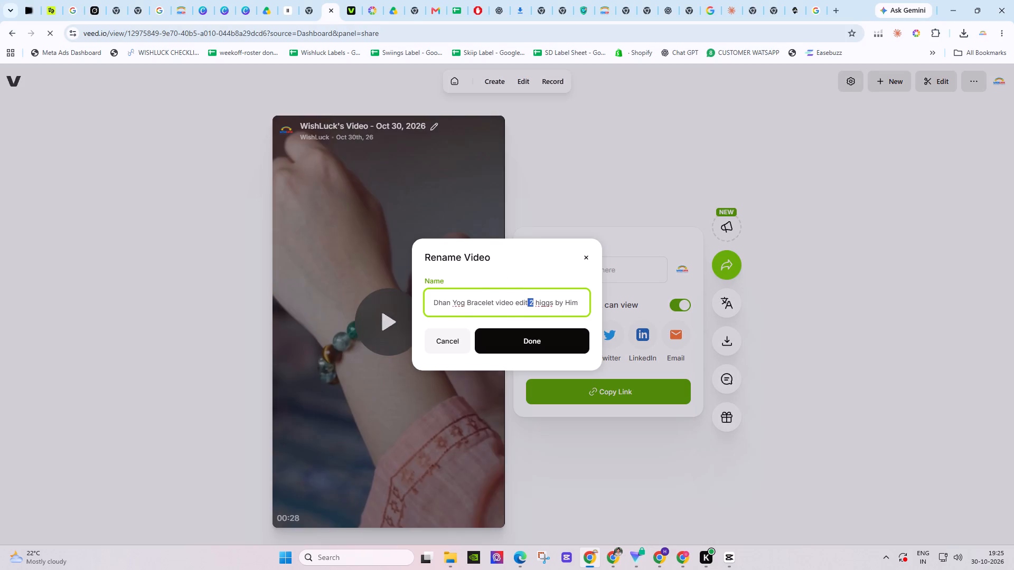
key("3")
left_click(551, 343)
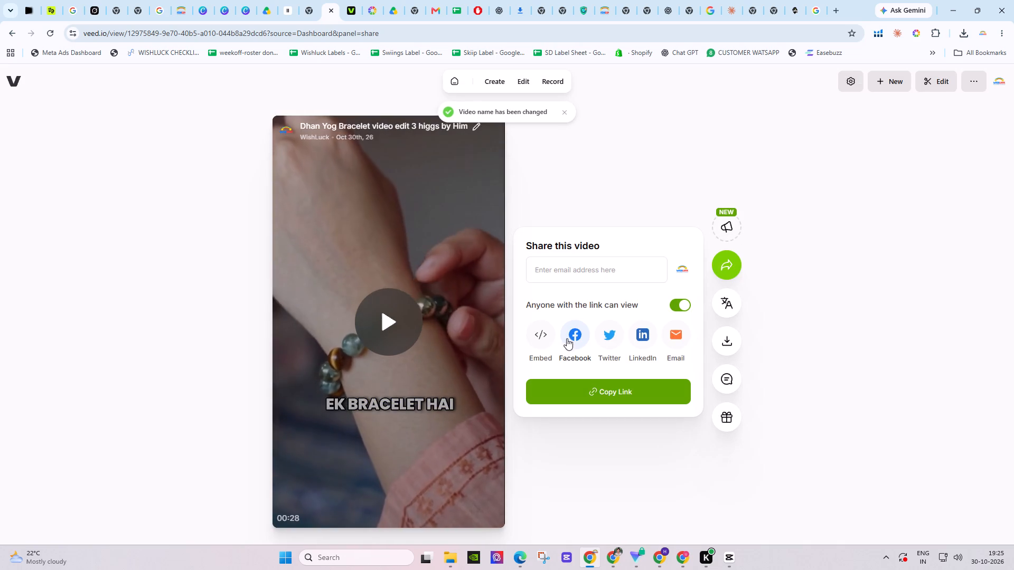
Download the video as an MP4 into the Downloads folder, keeping its name.
left_click(724, 338)
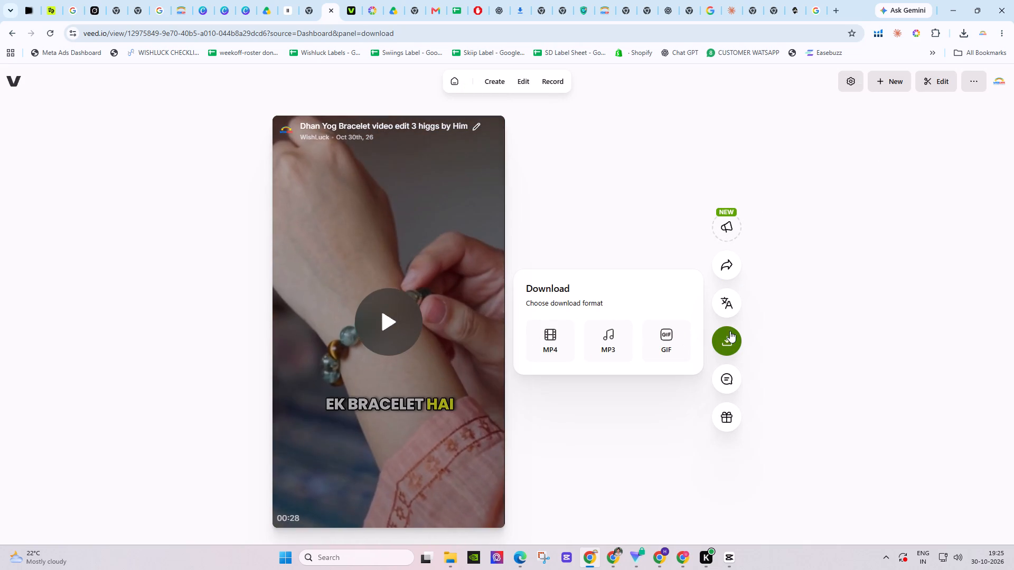
left_click(572, 339)
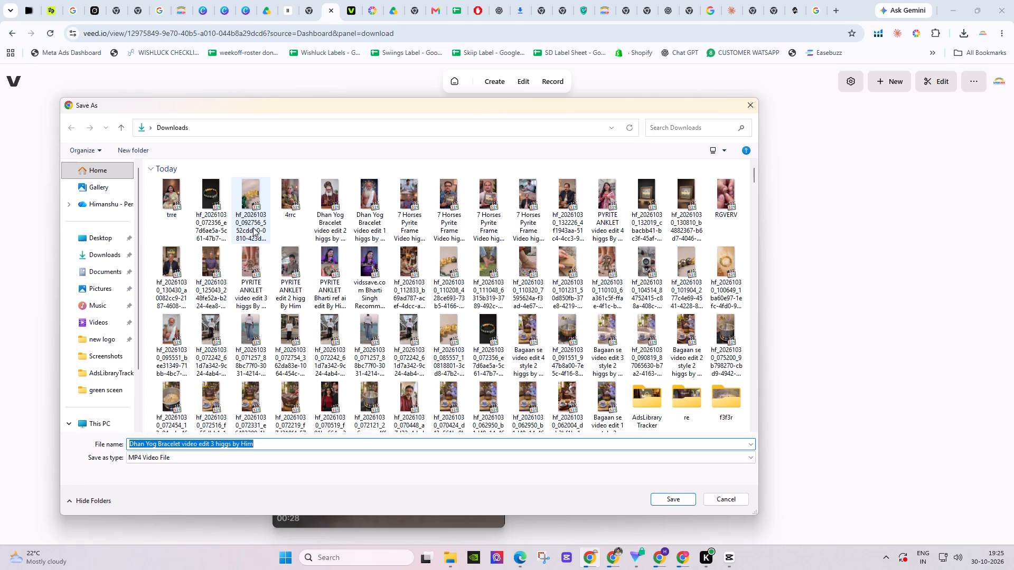
left_click(116, 253)
left_click(683, 500)
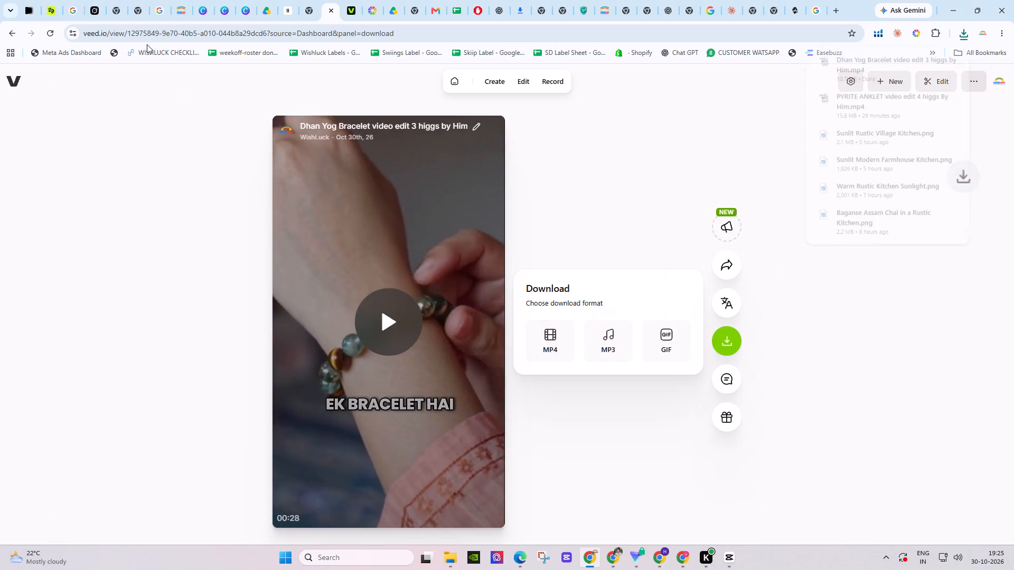
Switch to the open 4rrc.mp4 bracelet project and generate its auto-subtitles in Hindi (Hinglish).
left_click(355, 5)
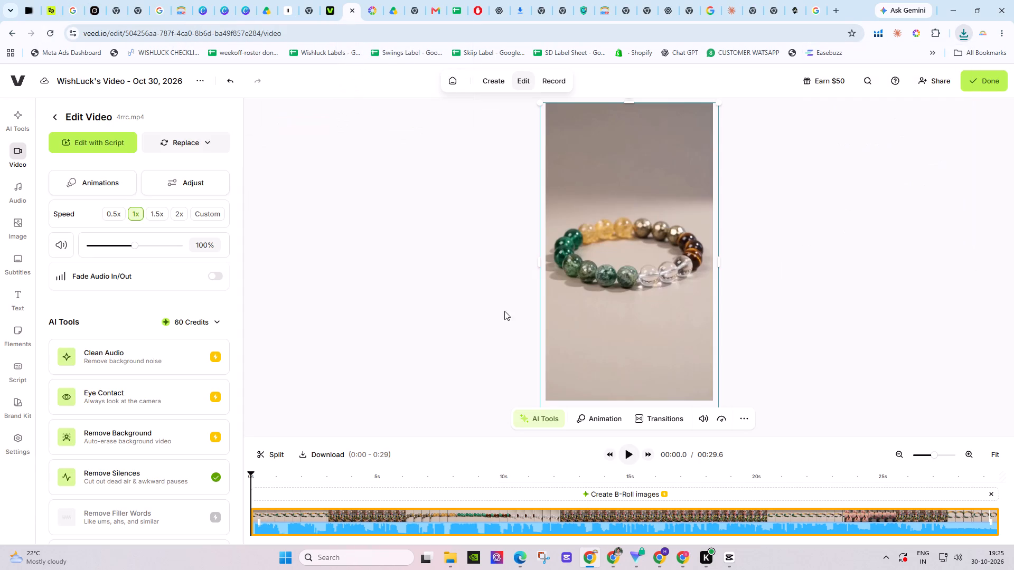
left_click(425, 515)
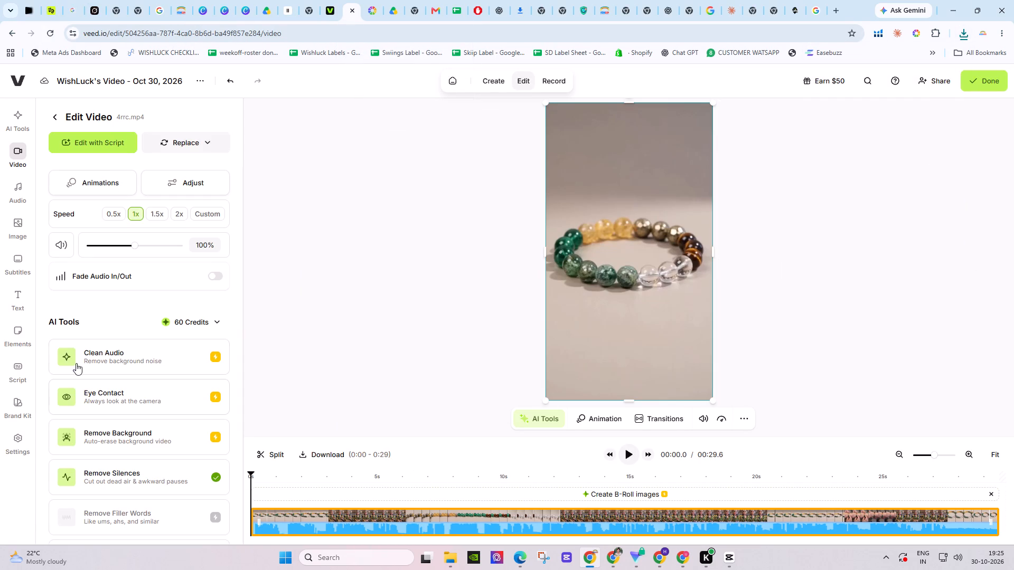
left_click(22, 264)
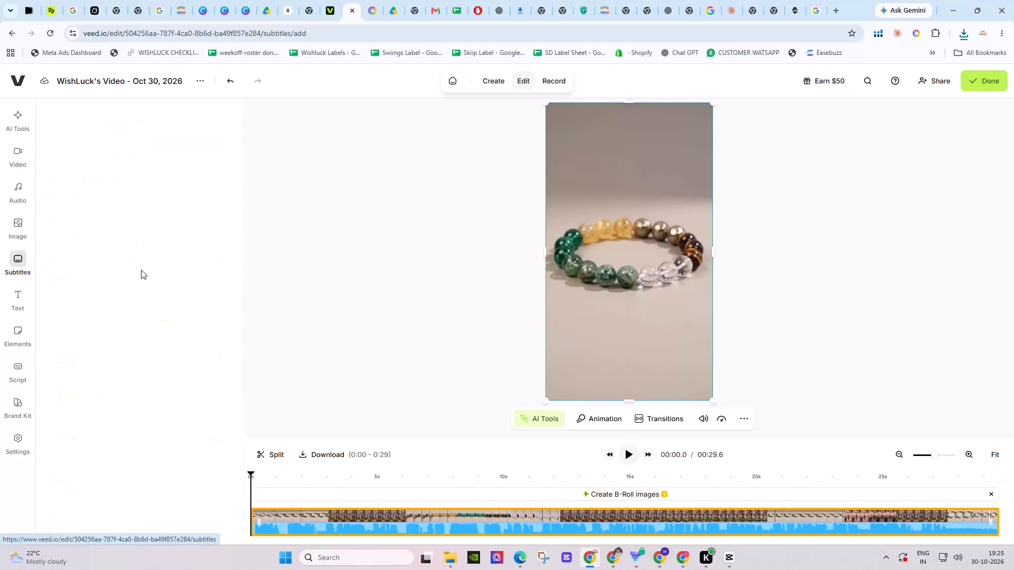
left_click(162, 172)
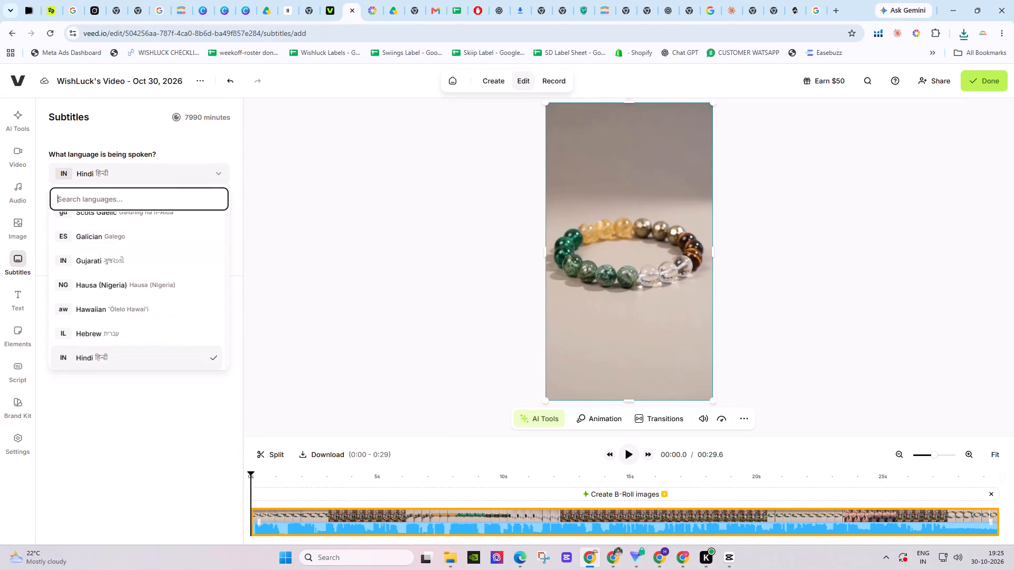
key("h")
type("in")
left_click(137, 242)
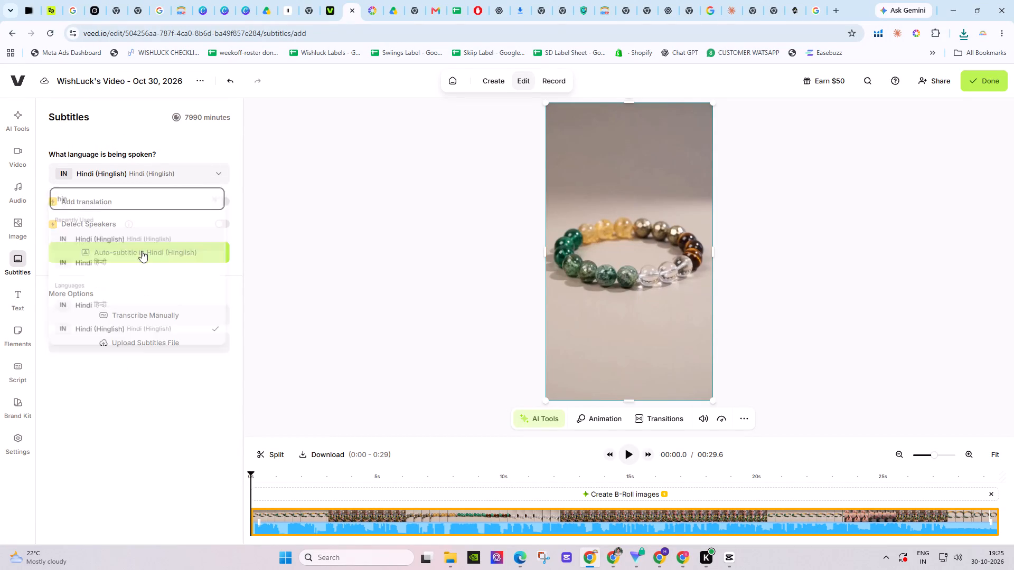
left_click(143, 256)
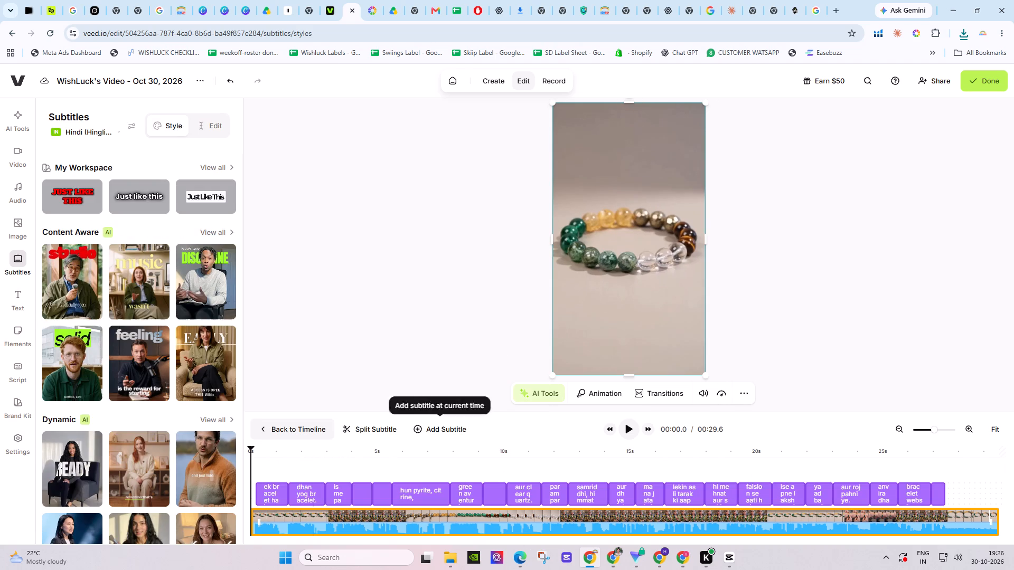
Apply the second Dynamic subtitle style, showing the woman in the beige outfit, to the generated subtitles.
left_click(271, 491)
left_click(167, 134)
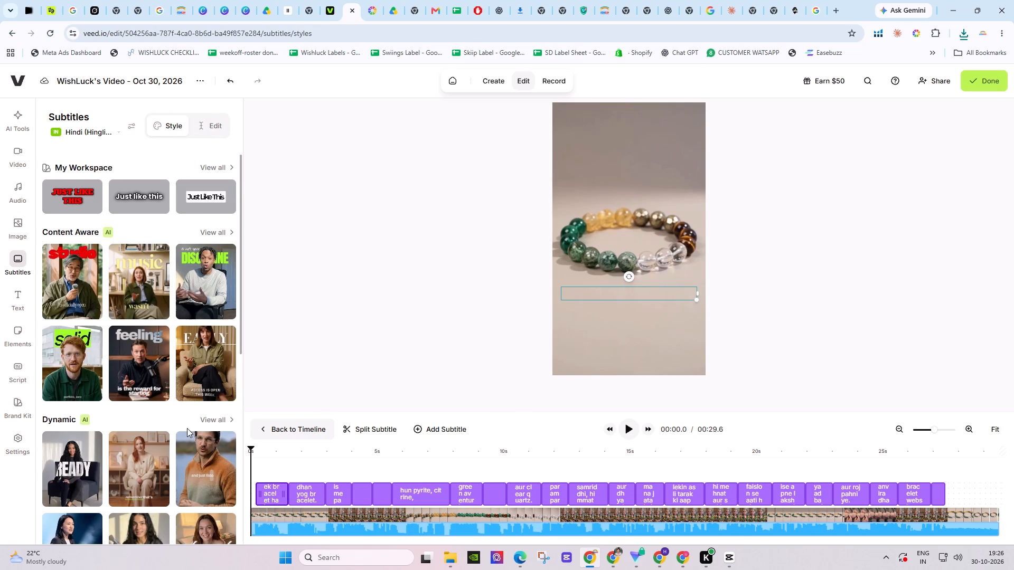
left_click(144, 477)
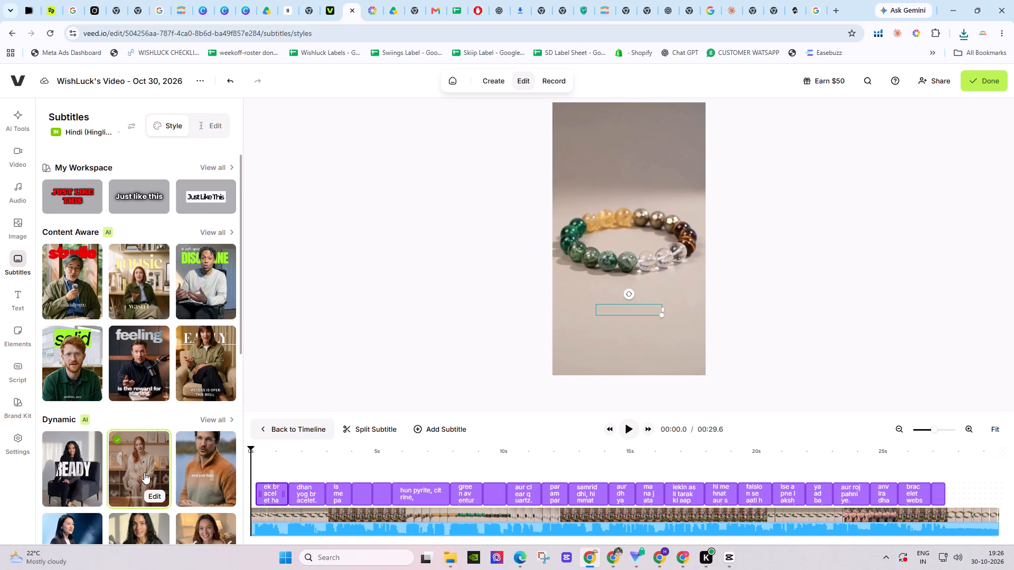
Customise the applied subtitle style by turning on text shadow and a text outline with a thickness of 4.
key("space")
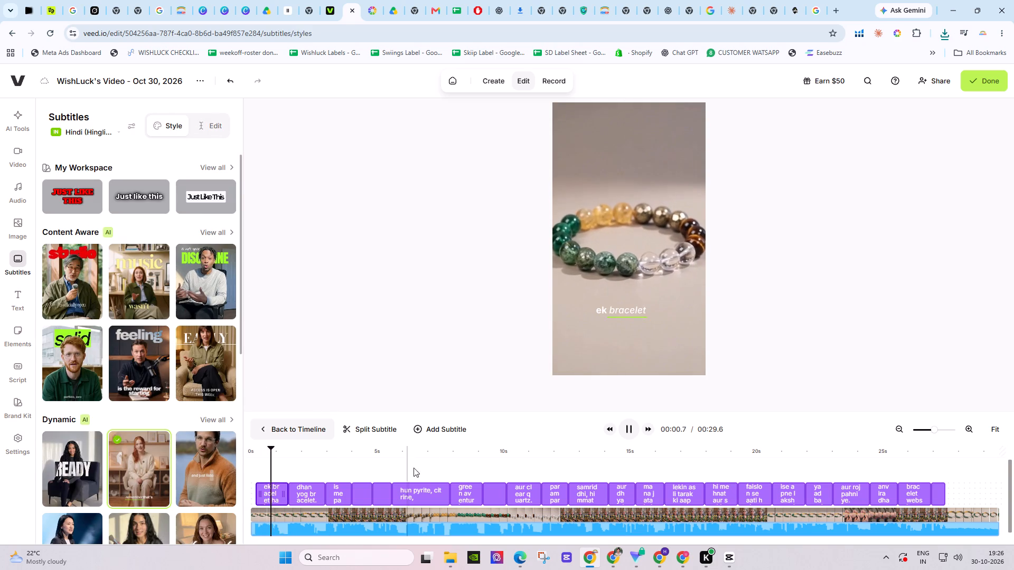
key("space")
left_click(270, 496)
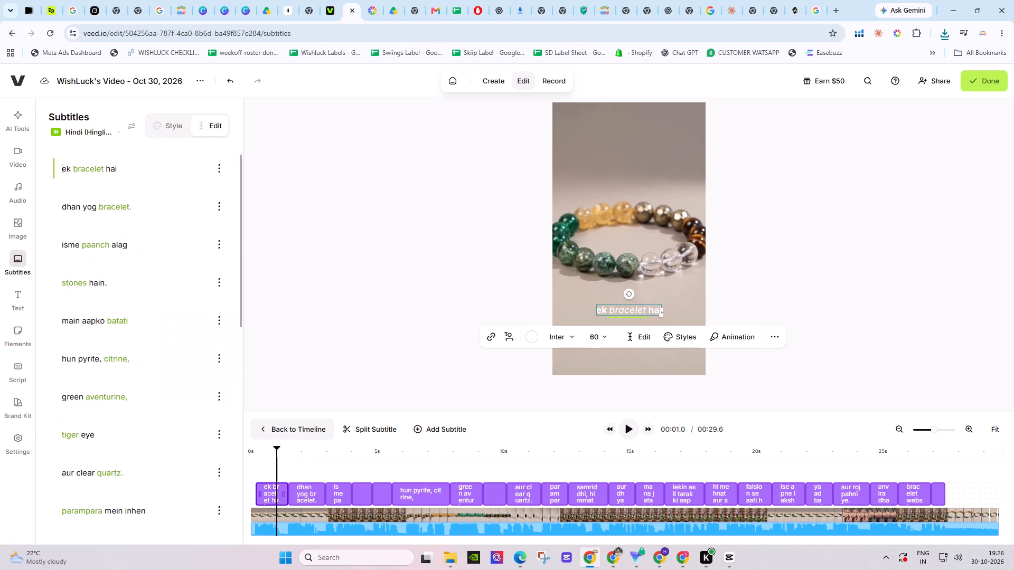
left_click(164, 130)
left_click(156, 497)
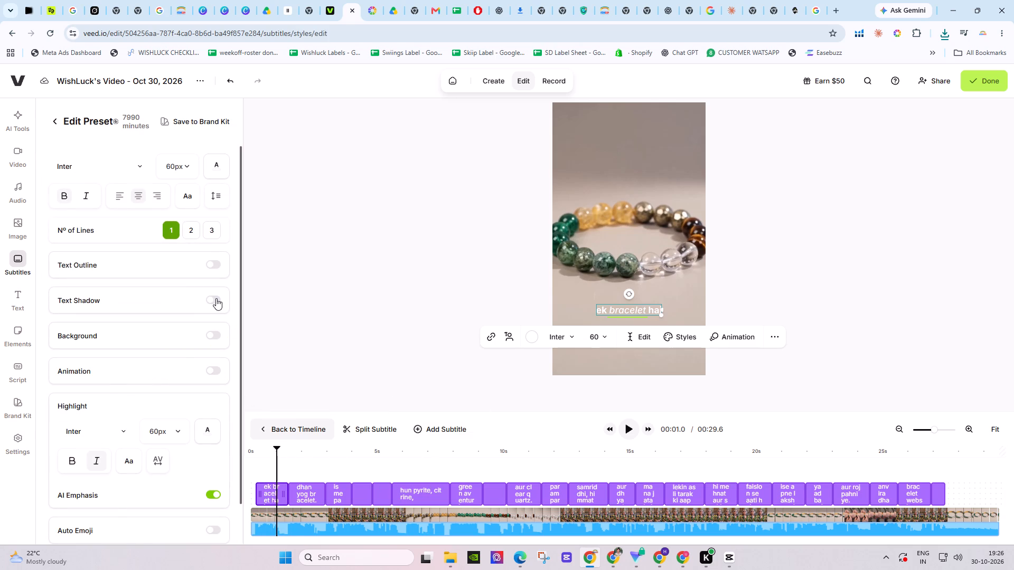
left_click(216, 298)
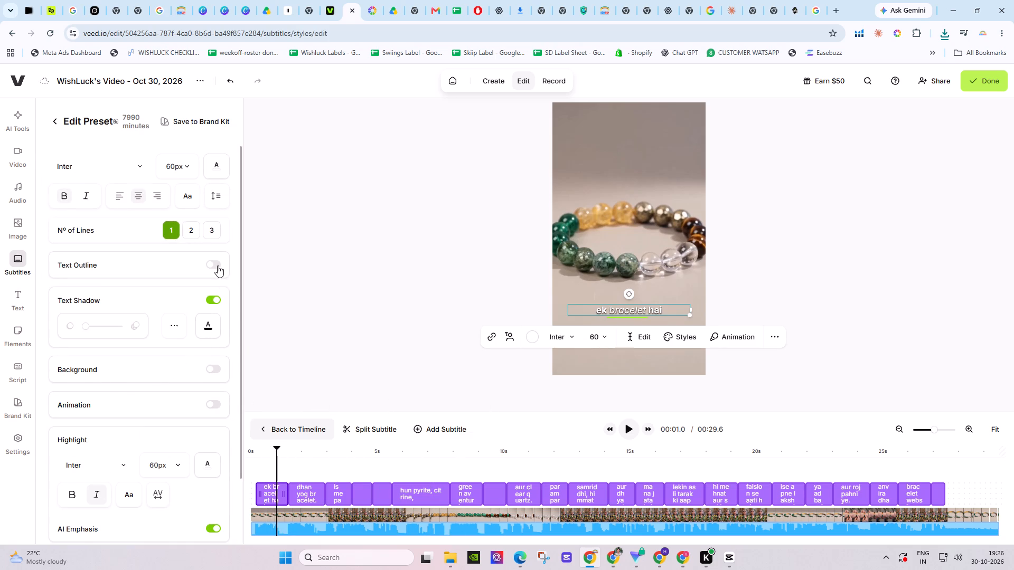
left_click(217, 265)
left_click(166, 292)
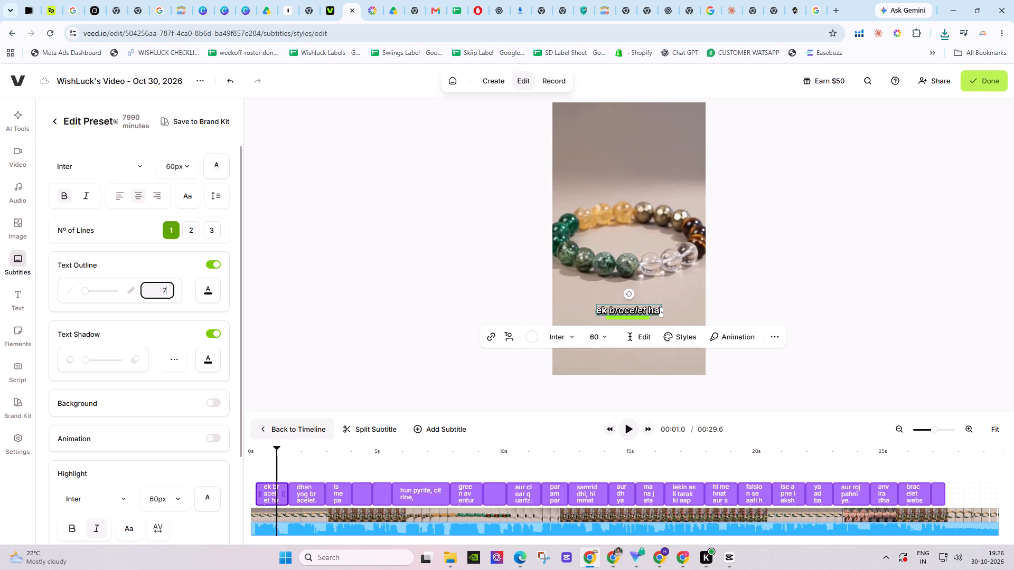
key("4")
key("Return")
Play the video from the start and remove the full stop from the "dhan yog bracelet." subtitle.
left_click_drag(260, 450, 248, 449)
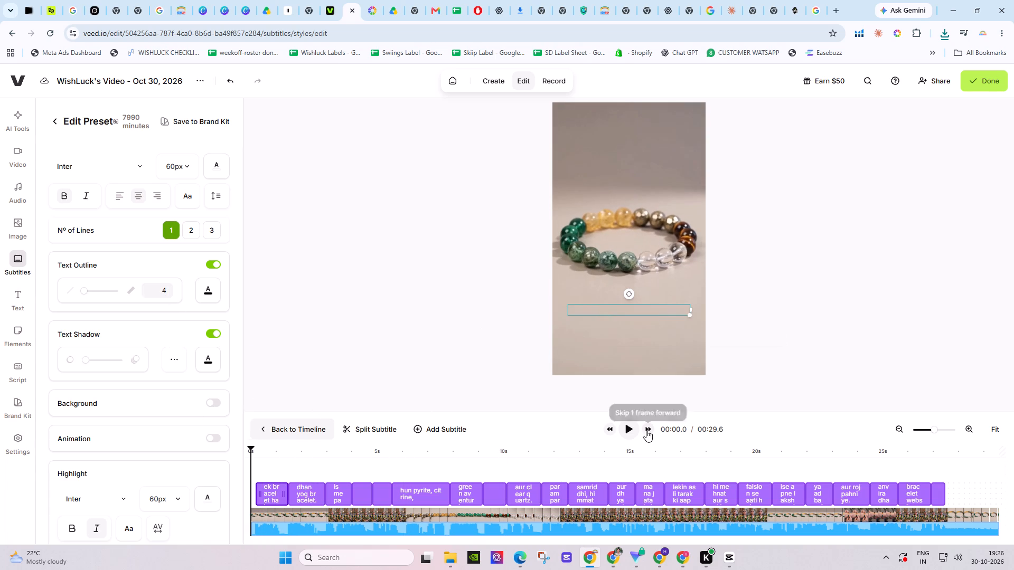
left_click(632, 431)
double_click(632, 431)
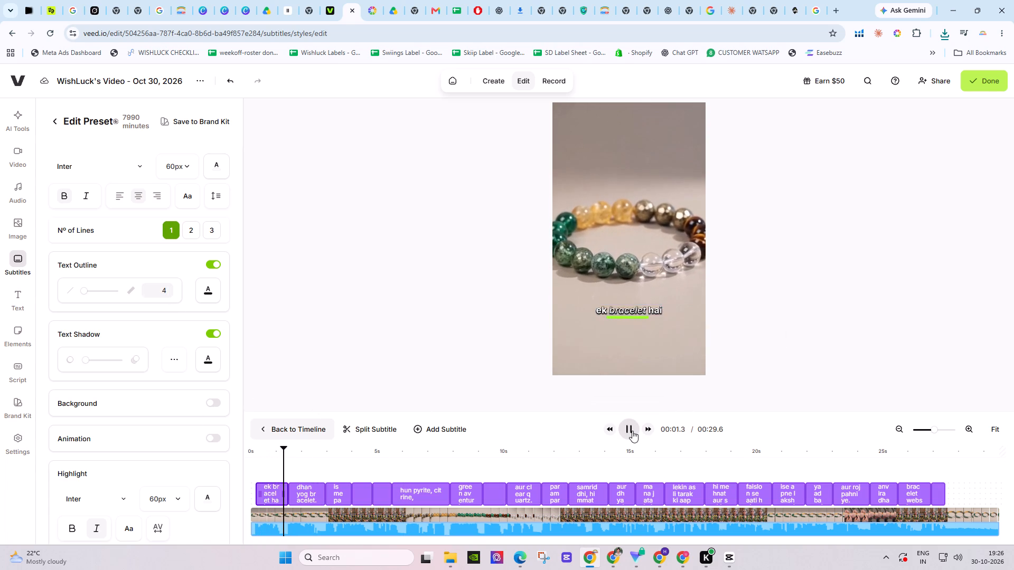
left_click(632, 431)
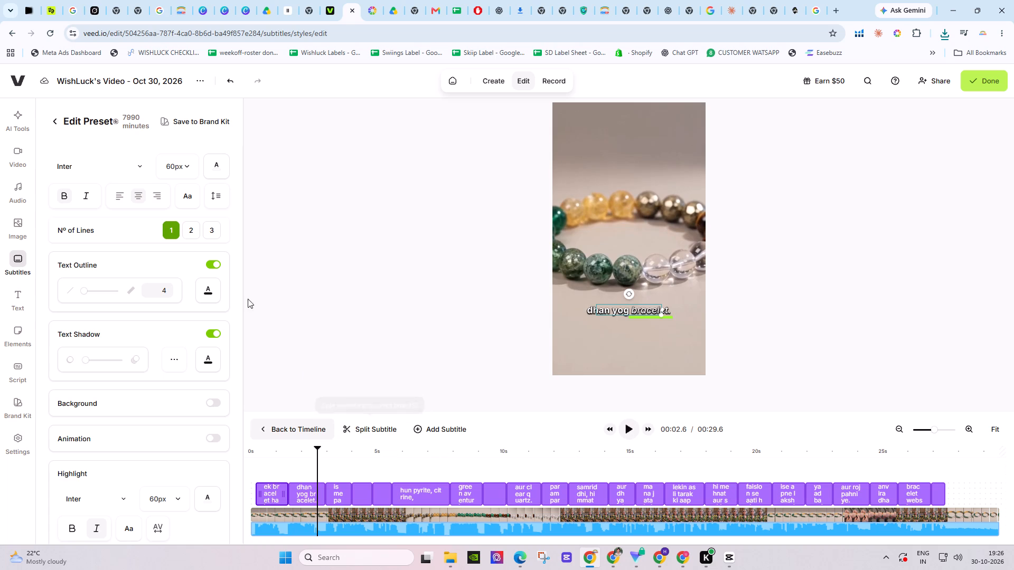
left_click(312, 496)
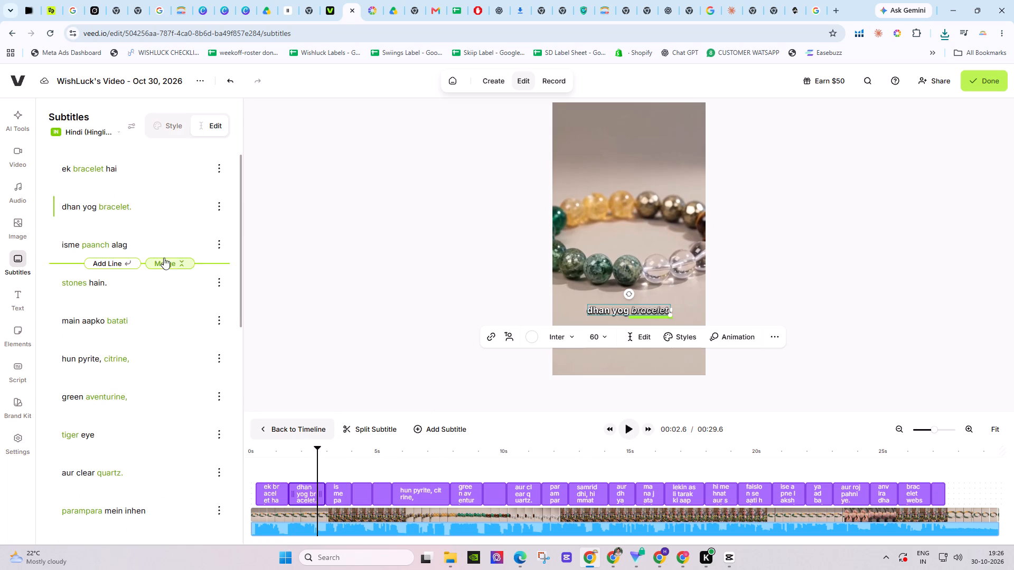
left_click(164, 213)
key("BackSpace")
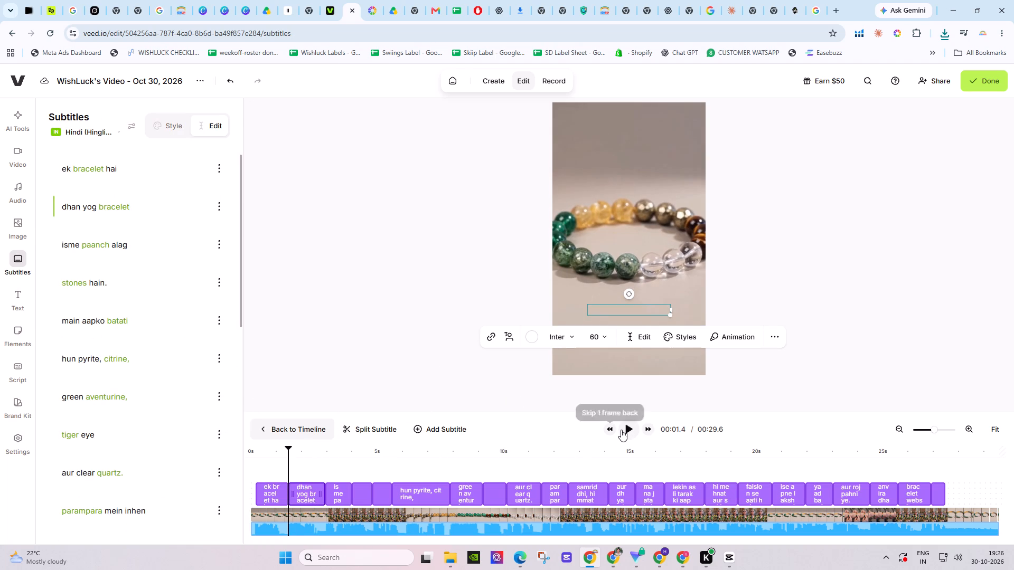
Play on and replace "paanch" with the digit 5 so the third subtitle reads "isme 5 alag".
left_click(622, 430)
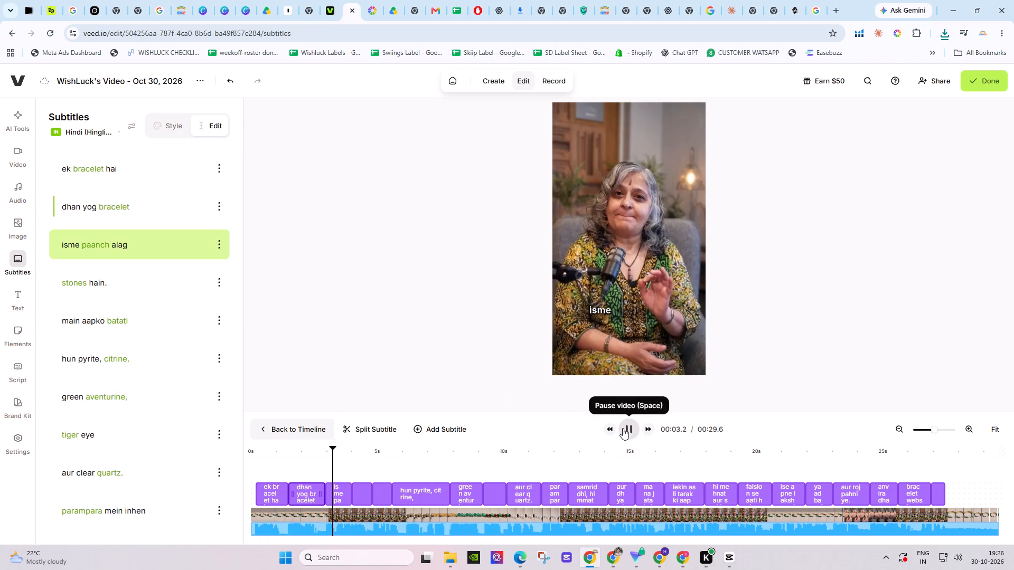
left_click(623, 428)
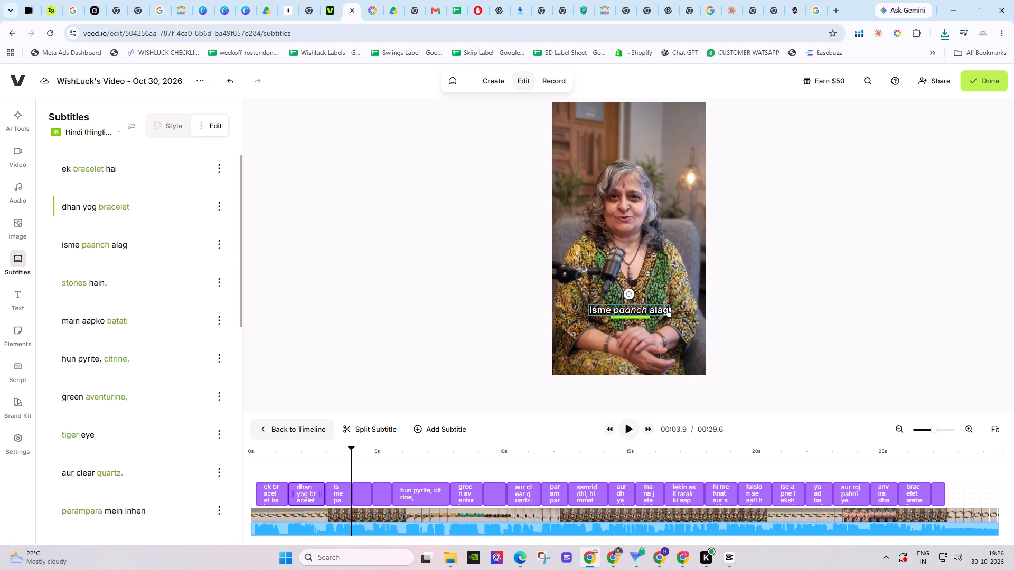
left_click_drag(109, 248, 83, 245)
key("5")
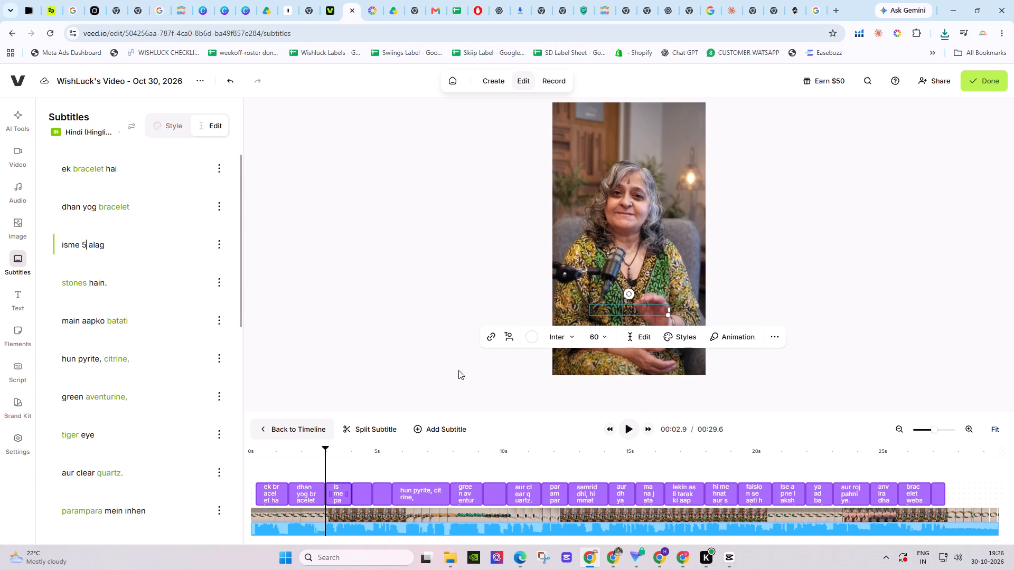
Play the corrected third subtitle and remove the full stop from the "stones hain." subtitle that follows.
left_click(629, 431)
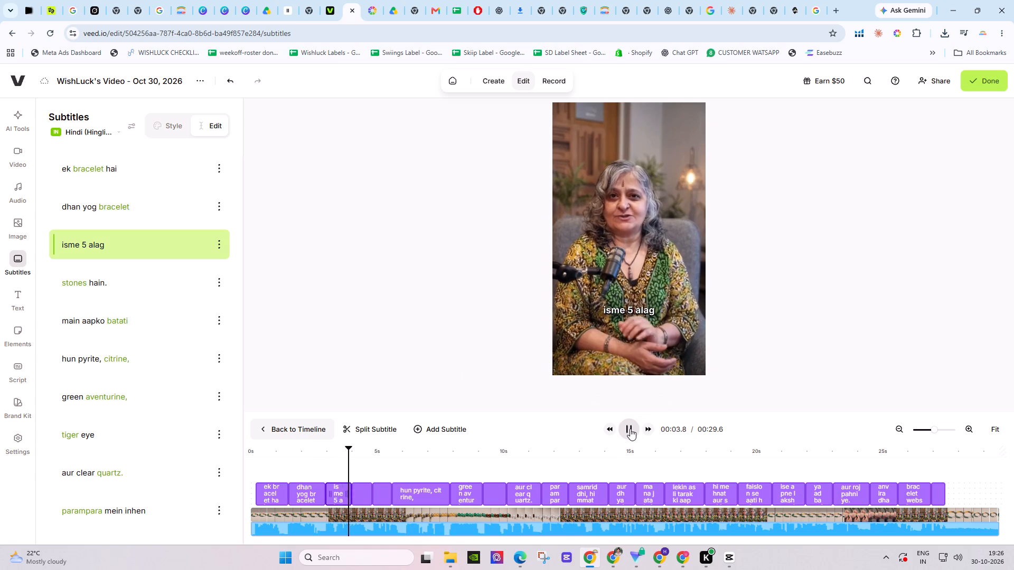
left_click(630, 429)
left_click(161, 279)
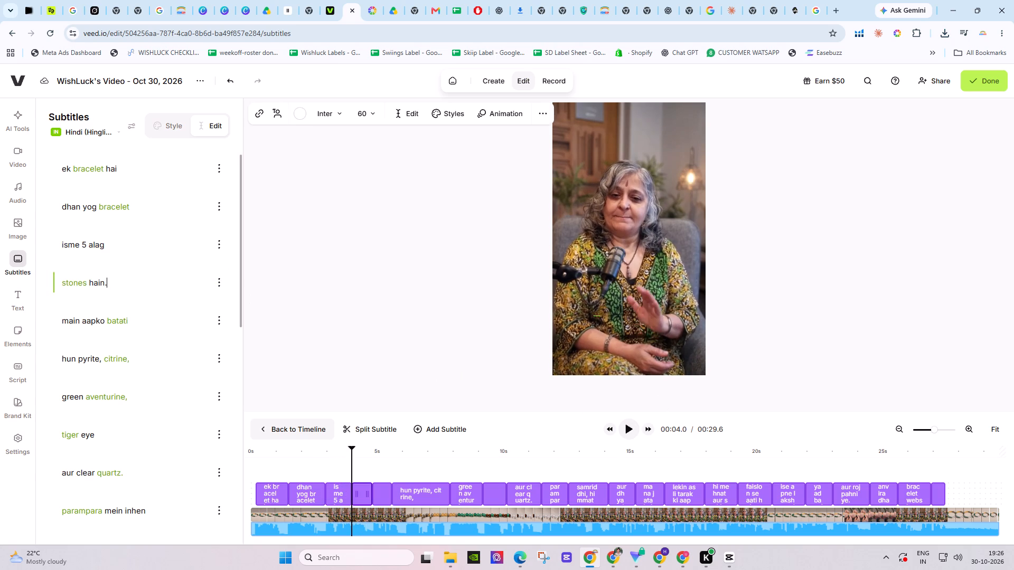
key("BackSpace")
Play on to "pyrite" and regroup the words into separate "main aapko" and "batati hu" subtitles, splitting off "pyrite, citrine,".
left_click(628, 427)
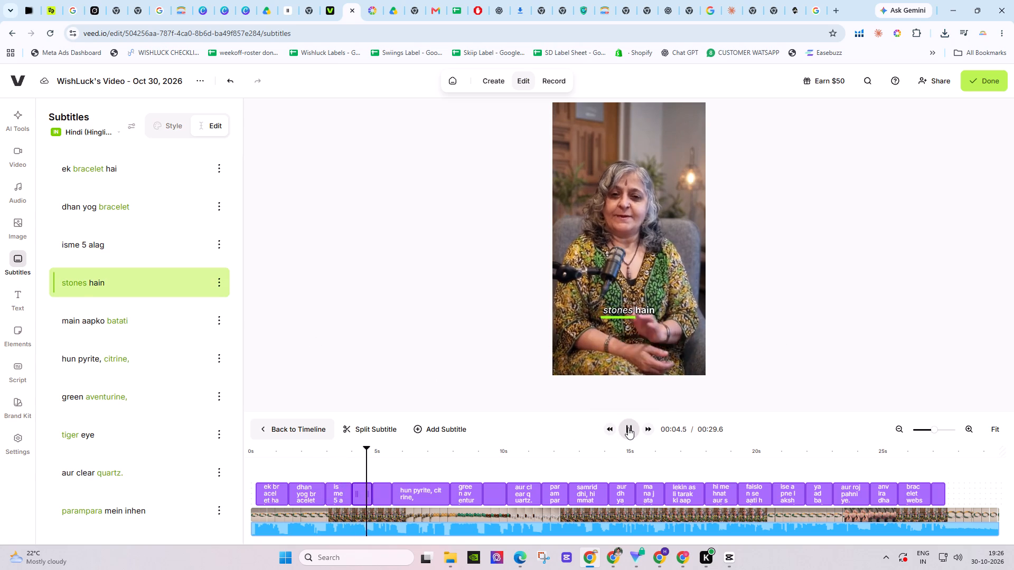
left_click(628, 427)
left_click(628, 427)
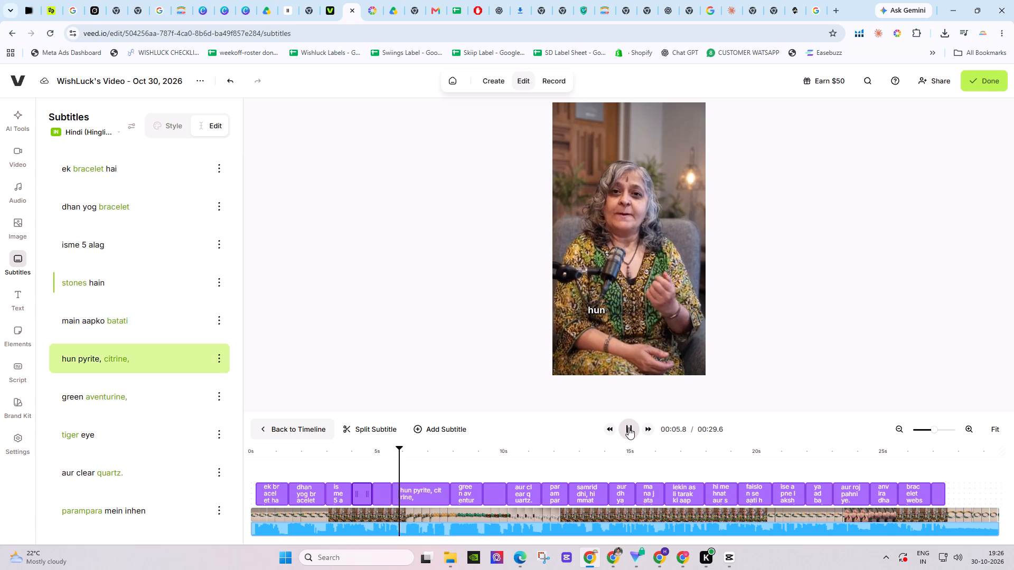
left_click(630, 428)
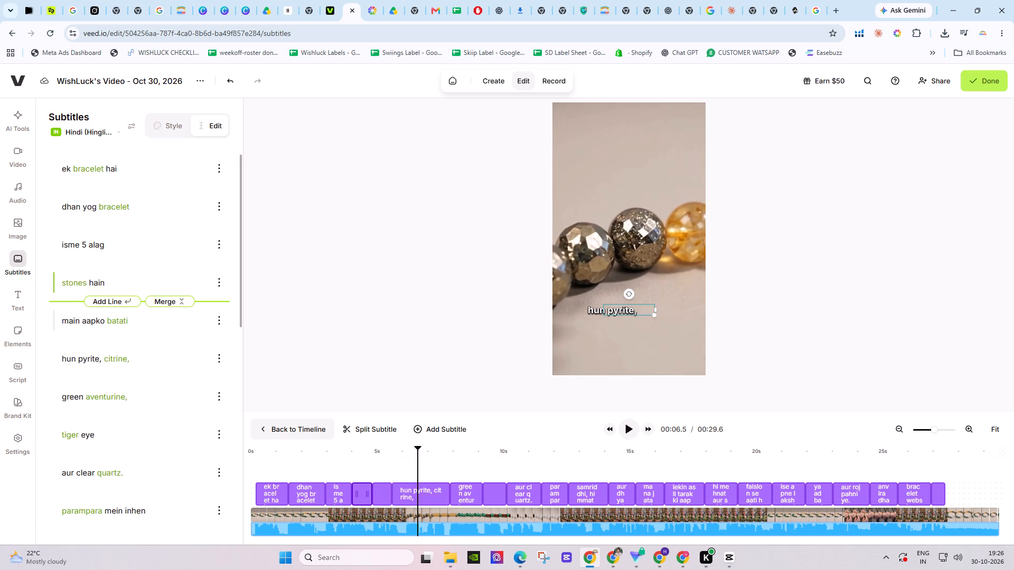
left_click(59, 356)
key("BackSpace")
key("space")
left_click(105, 319)
key("Return")
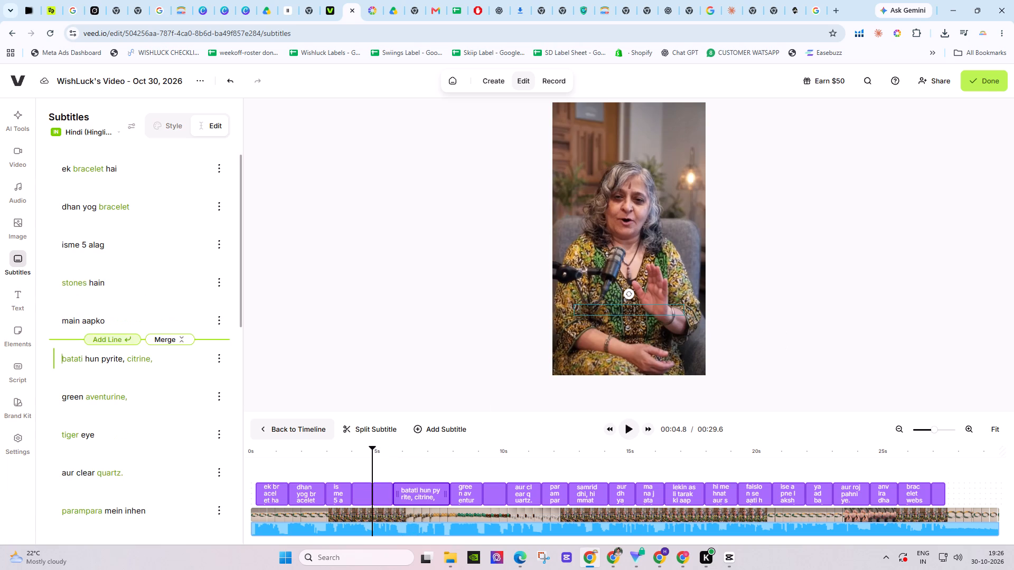
left_click(97, 358)
key("BackSpace")
key("Return")
Split the "pyrite, citrine," subtitle into separate "pyrite" and "citrine" lines without commas.
left_click(86, 400)
key("BackSpace")
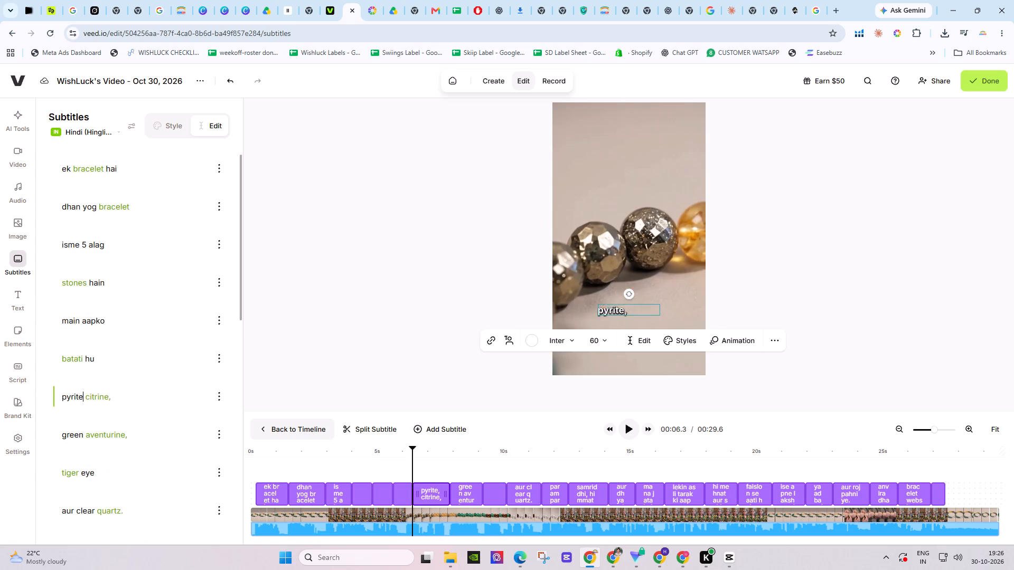
key("Return")
left_click(107, 432)
key("BackSpace")
Remove the trailing punctuation from the "green aventurine," and "aur clear quartz." subtitles.
left_click(153, 480)
key("BackSpace")
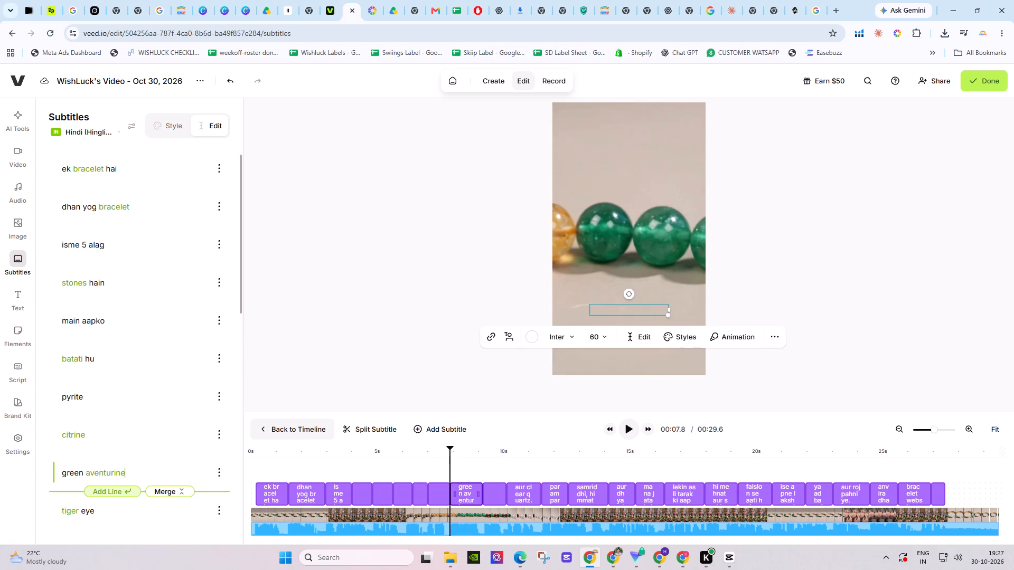
scroll(121, 503, "down", 2)
left_click(134, 448)
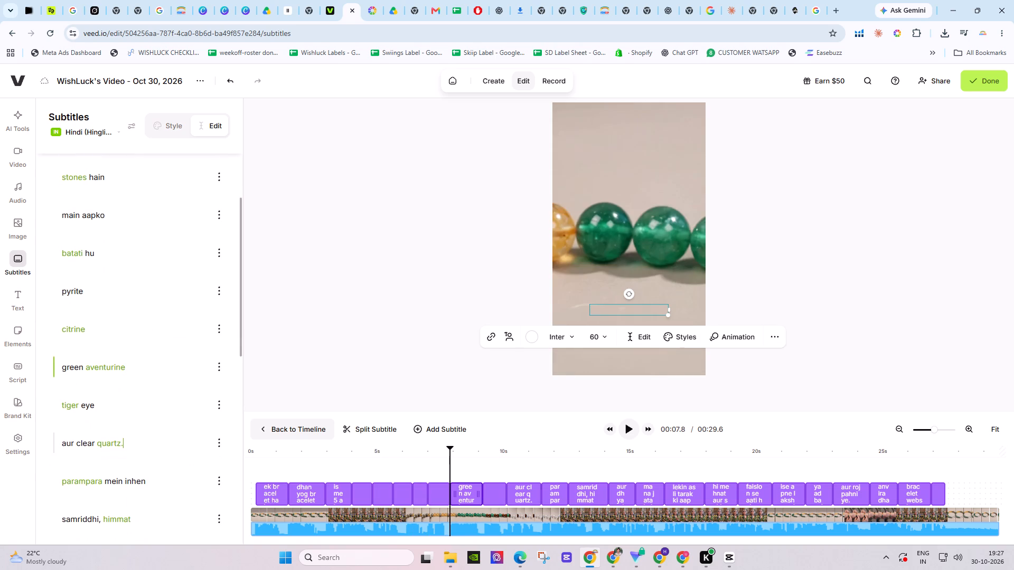
key("BackSpace")
Shorten "mein" to "mei" in the "parampara mein inhen" subtitle and split "inhen" onto its own line.
double_click(119, 481)
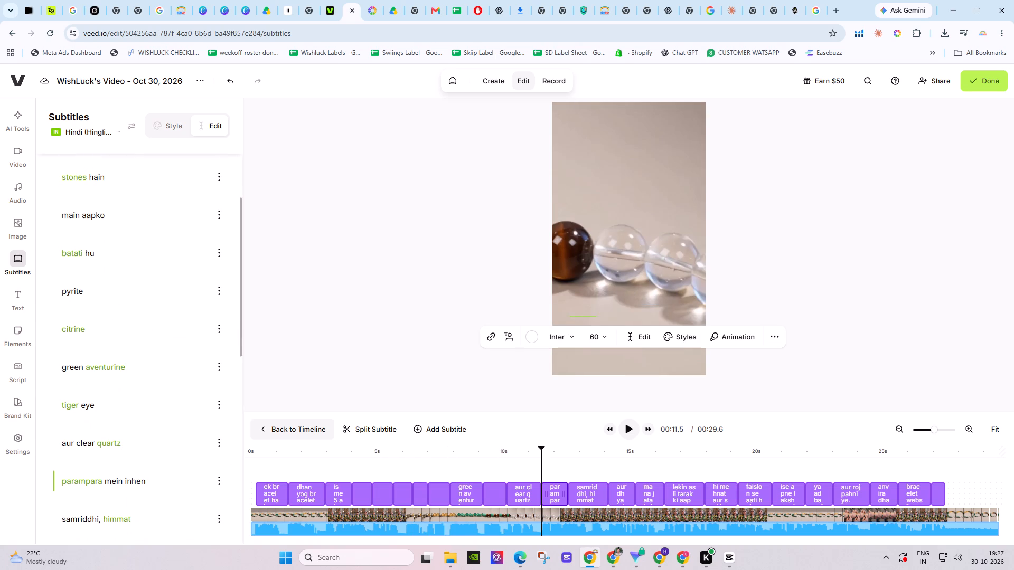
key("BackSpace")
scroll(121, 482, "down", 2)
key("Return")
Regroup the lines into "inhen samriddhi" without the comma and a separate "himmat" subtitle.
left_click(57, 452)
key("BackSpace")
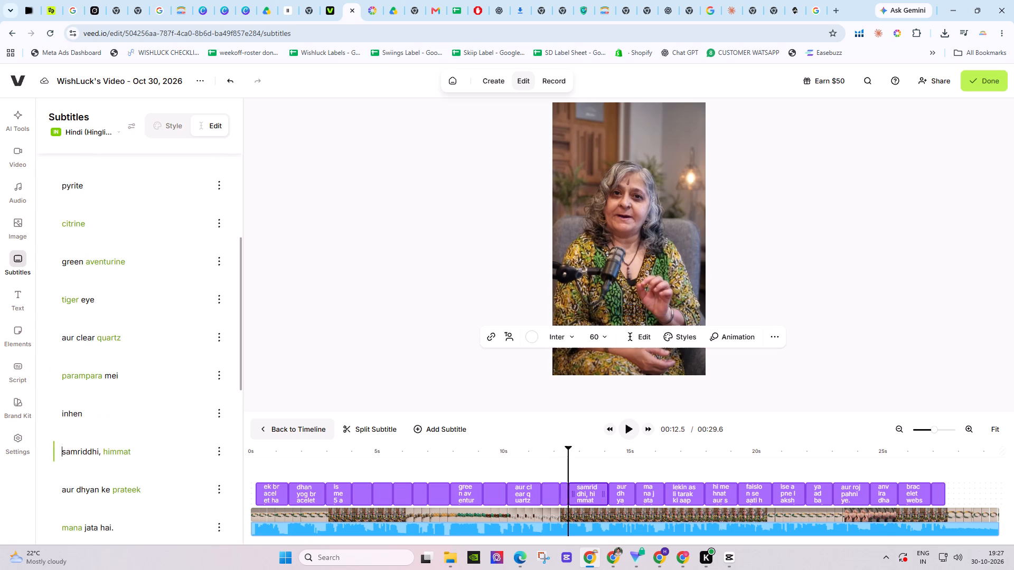
key("space")
left_click(125, 415)
key("BackSpace")
key("Return")
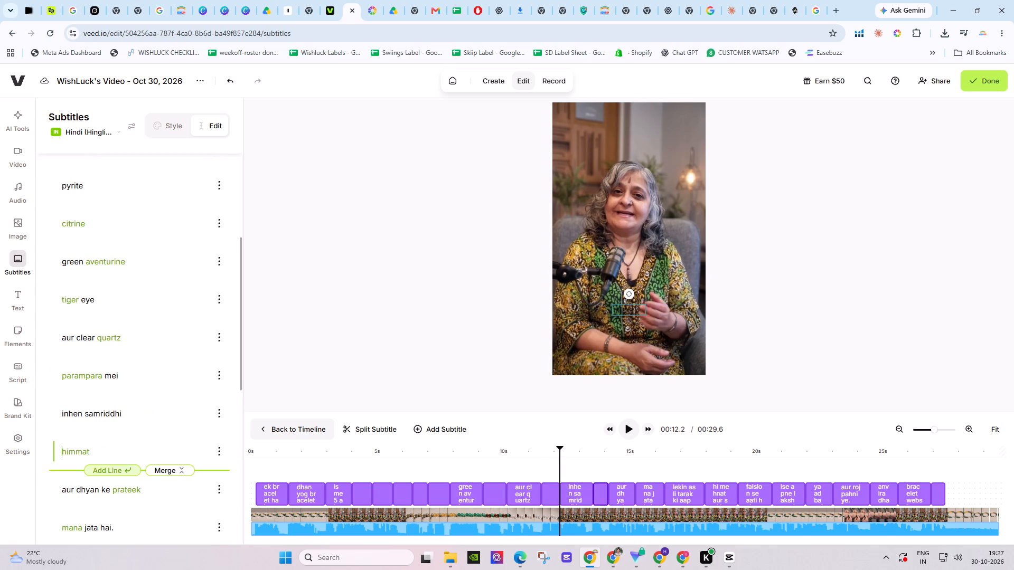
Split the "aur dhyan ke prateek" subtitle so that "prateek" starts its own line.
left_click(109, 486)
key("Return")
scroll(111, 487, "down", 1)
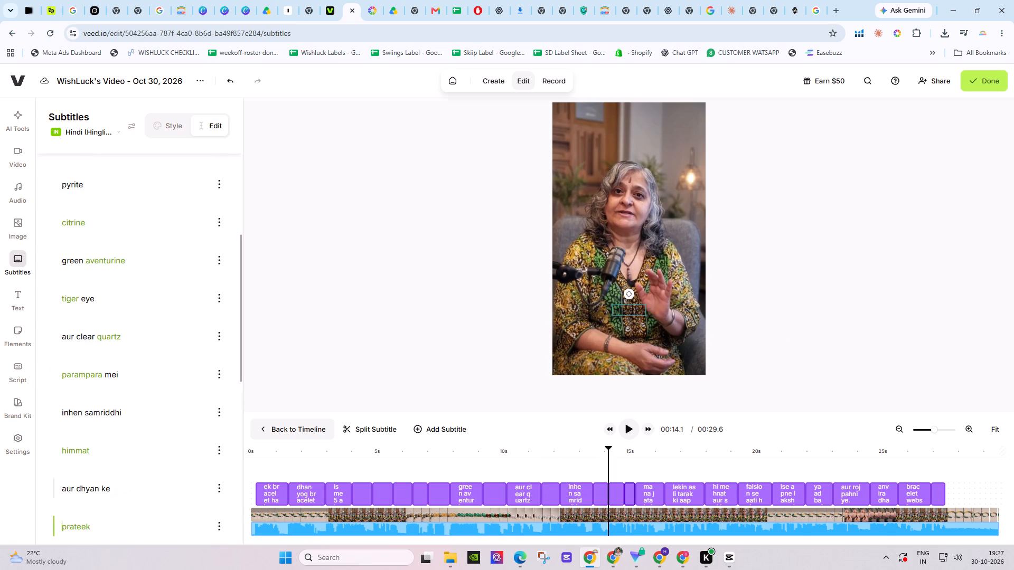
Regroup "prateek" and "mana jata hai." into the subtitles "prateek mana" and "jata hai", without the full stop.
left_click(63, 511)
key("BackSpace")
key("space")
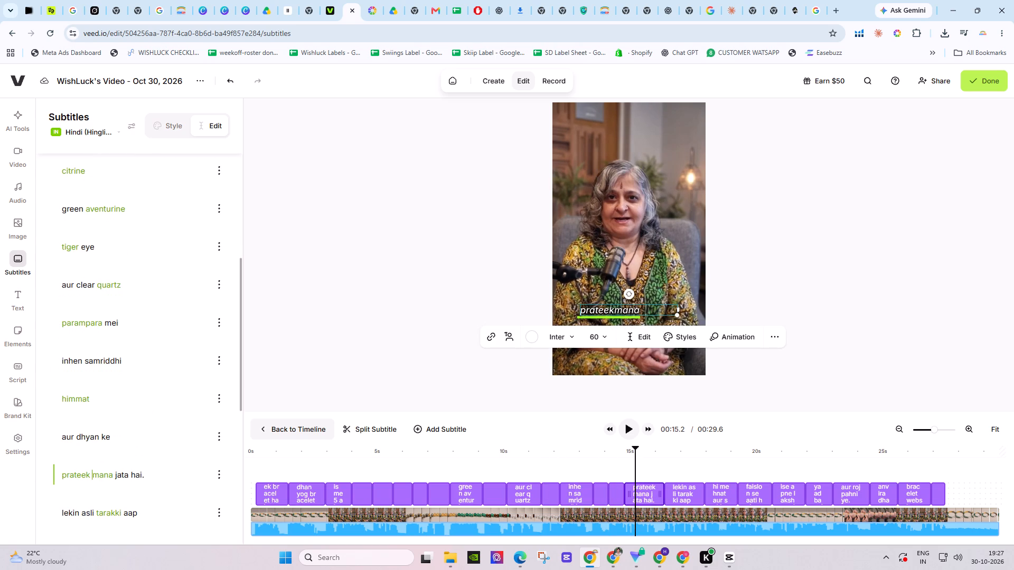
left_click(111, 477)
key("Return")
left_click(137, 518)
key("BackSpace")
Move "aap" out of the "lekin asli tarakki aap" subtitle to the start of "hi mehnat aur sahi".
scroll(140, 514, "down", 4)
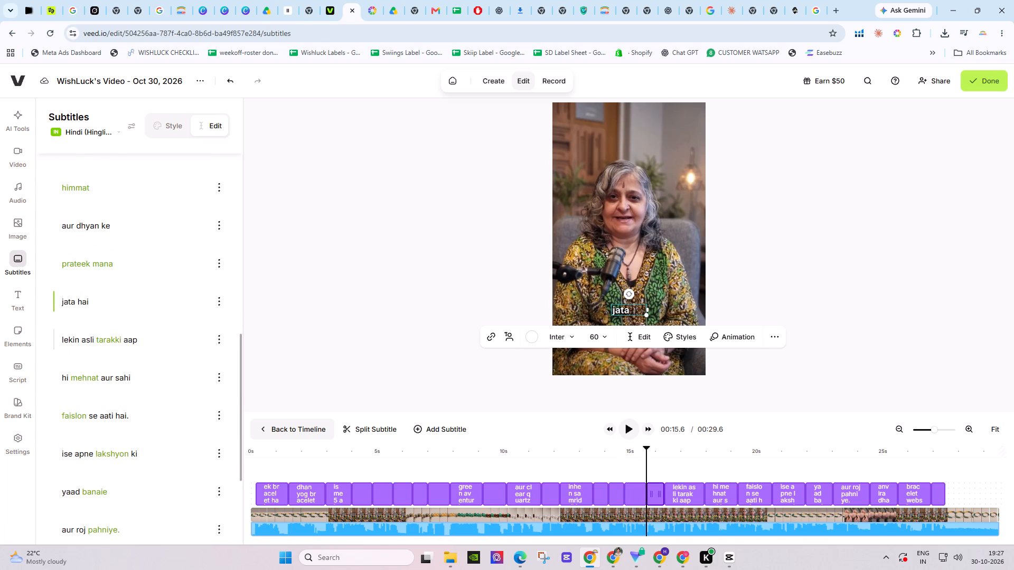
left_click(121, 337)
key("Return")
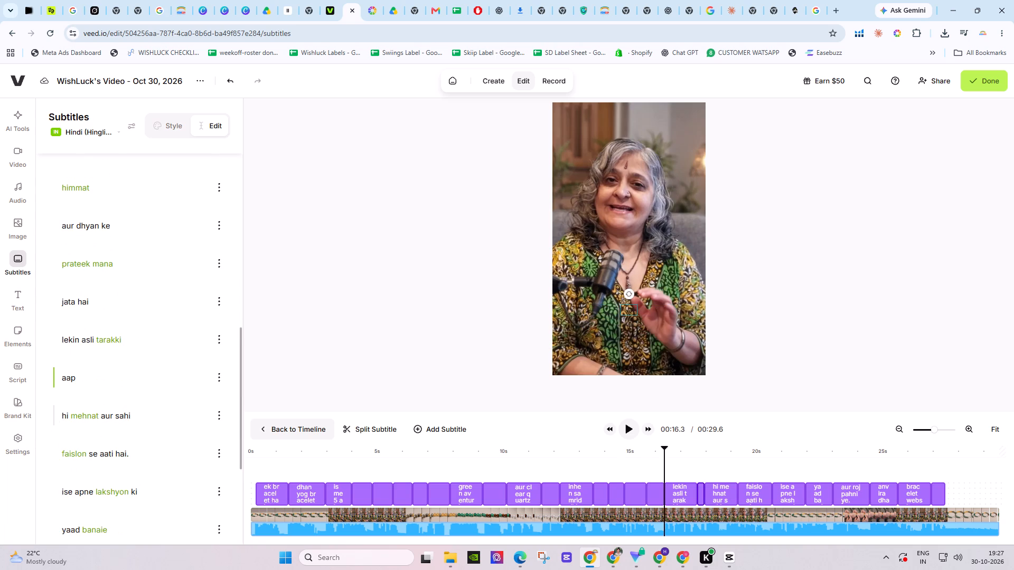
left_click(60, 414)
key("BackSpace")
key("space")
Correct "hi" to "ki" in the "aap hi mehnat aur sahi" subtitle and split "aur sahi" onto its own line.
left_click_drag(87, 378, 80, 378)
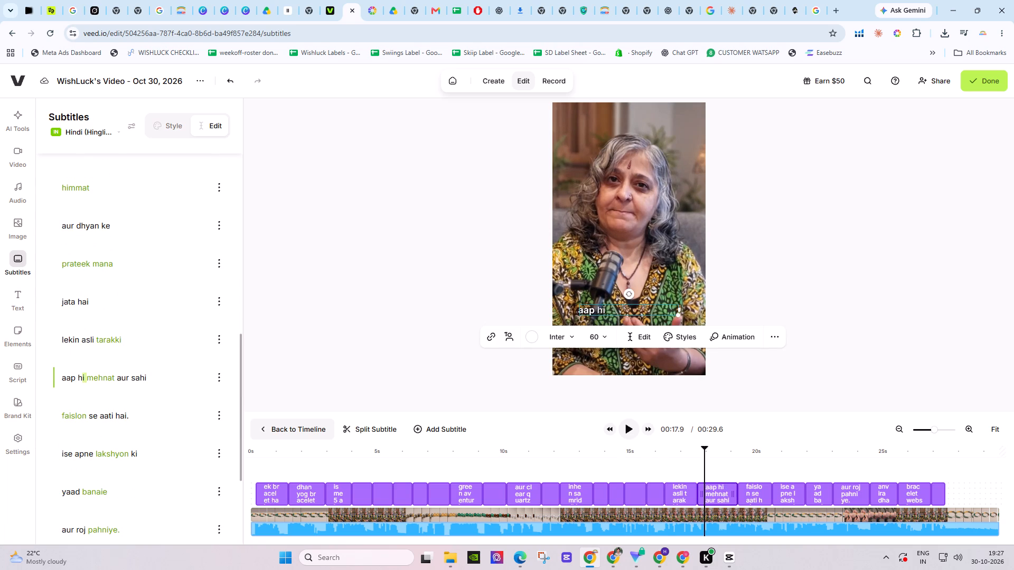
left_click_drag(80, 378, 79, 378)
type("ki")
key("space")
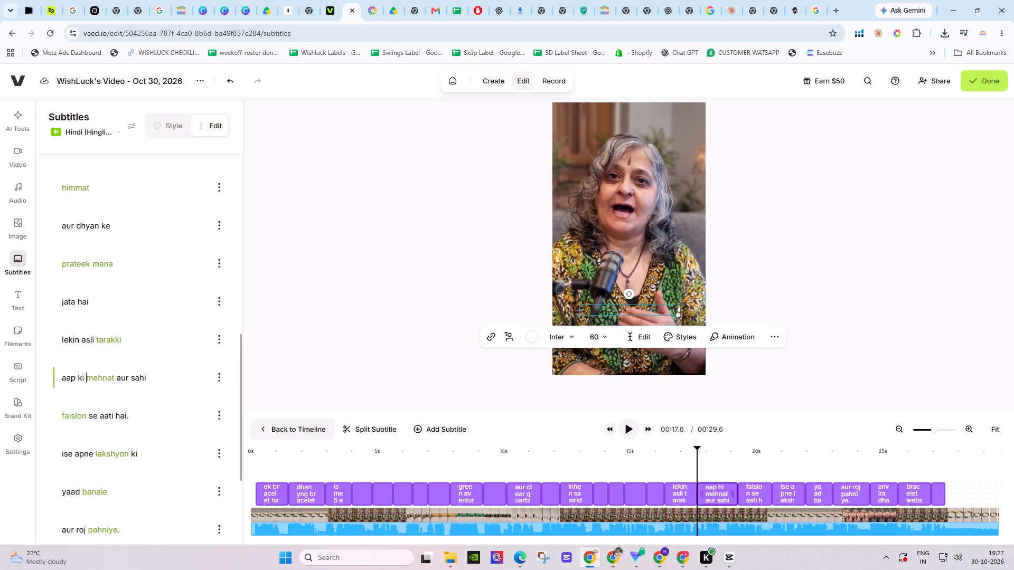
left_click(117, 377)
key("Return")
Split the "faislon se aati hai." subtitle into "faislon se" and "aati hai", removing the full stop.
left_click(59, 454)
key("BackSpace")
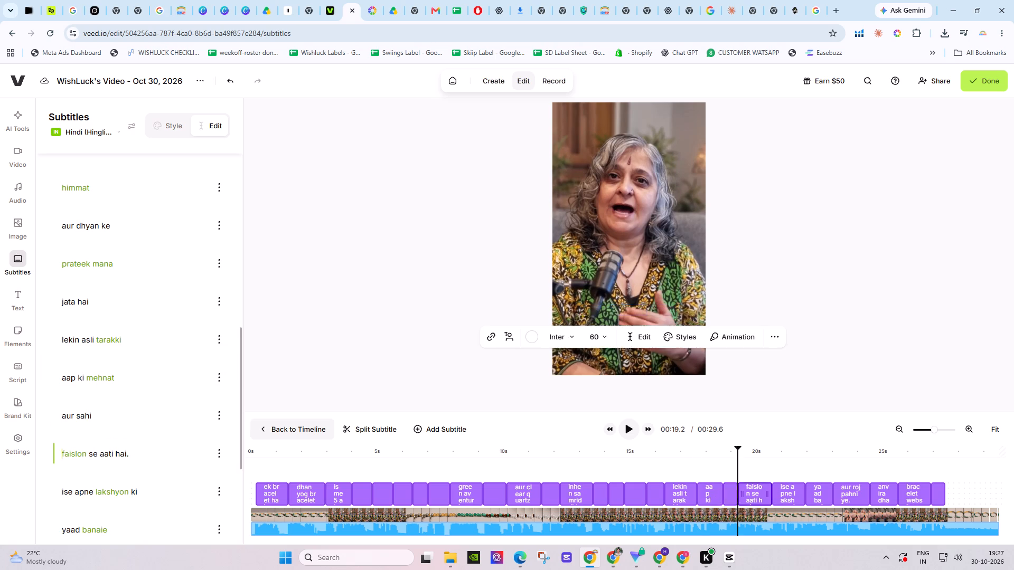
key("Return")
left_click(96, 455)
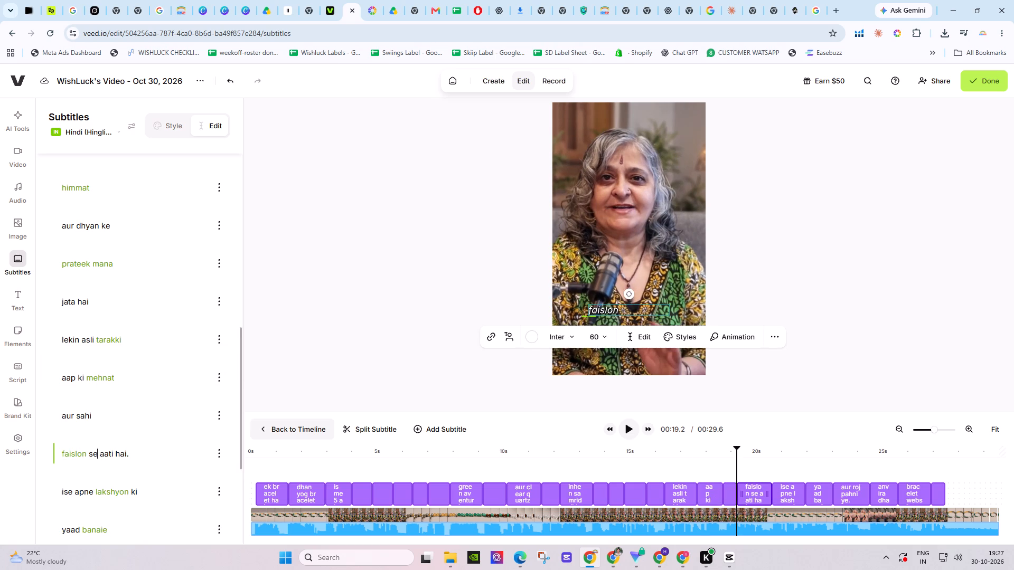
key("Return")
left_click(118, 487)
key("BackSpace")
Split the "ise apne lakshyon ki" subtitle so that "lakshyon ki" starts its own line.
scroll(118, 486, "down", 2)
left_click(97, 428)
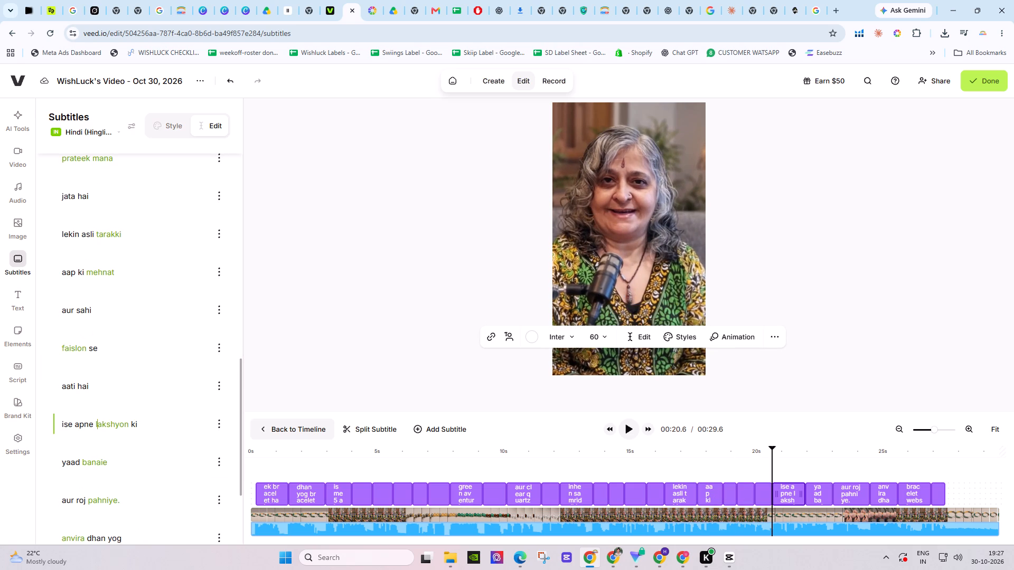
left_click(95, 426)
key("Return")
Remove the full stop from the "aur roj pahniye." subtitle.
scroll(126, 466, "down", 2)
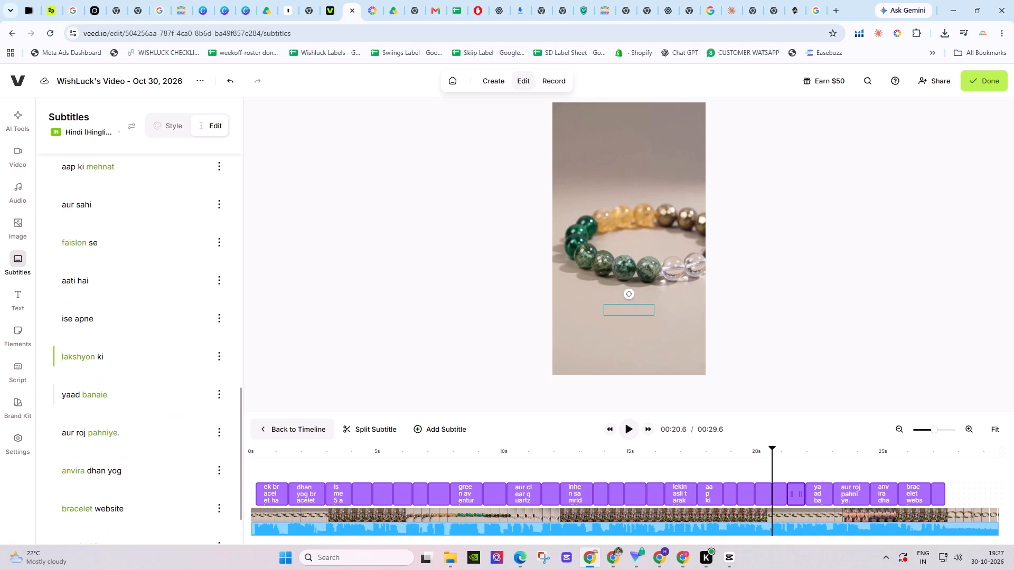
left_click(132, 432)
key("BackSpace")
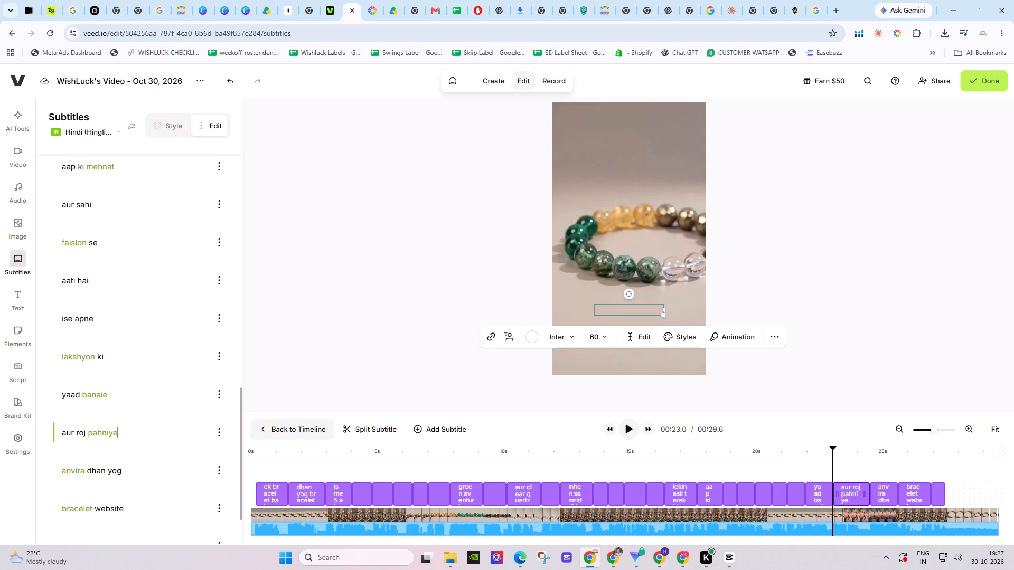
Replace "anvira" in the "anvira dhan yog" subtitle with "anvyra", copied from the bracelet product page's web address.
scroll(138, 445, "down", 1)
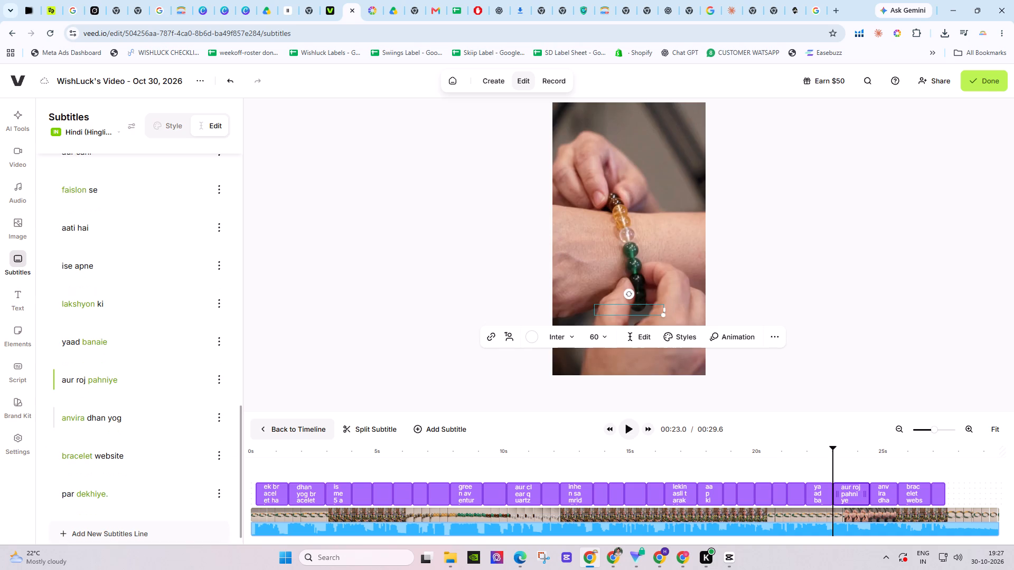
left_click_drag(83, 419, 62, 419)
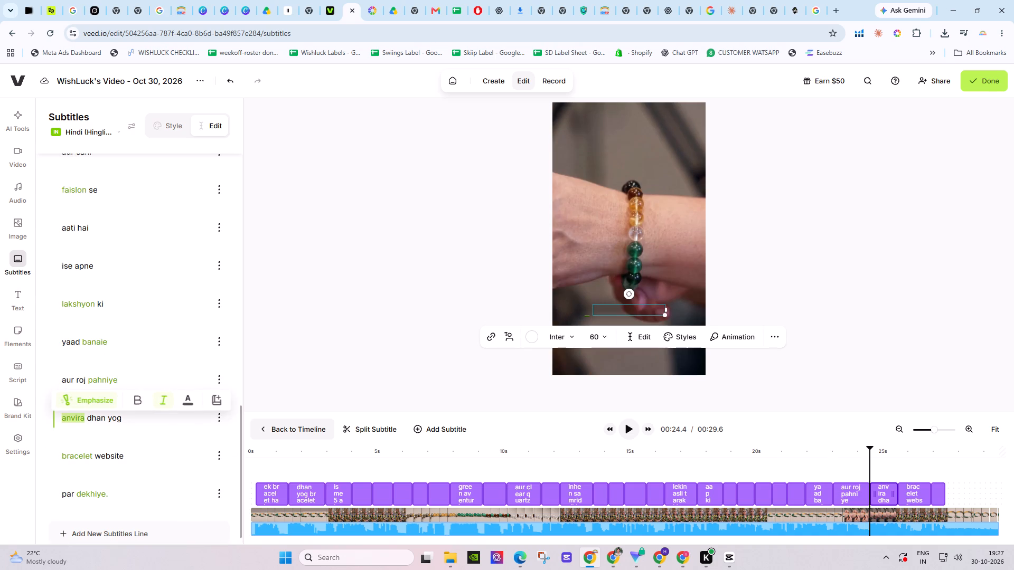
key("ctrl+v")
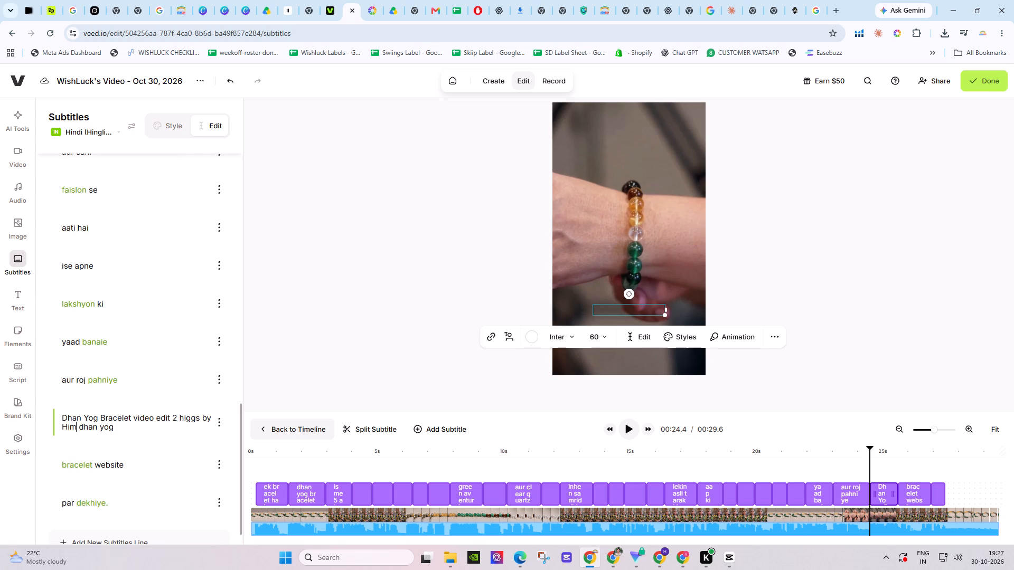
left_click_drag(76, 430, 60, 420)
key("BackSpace")
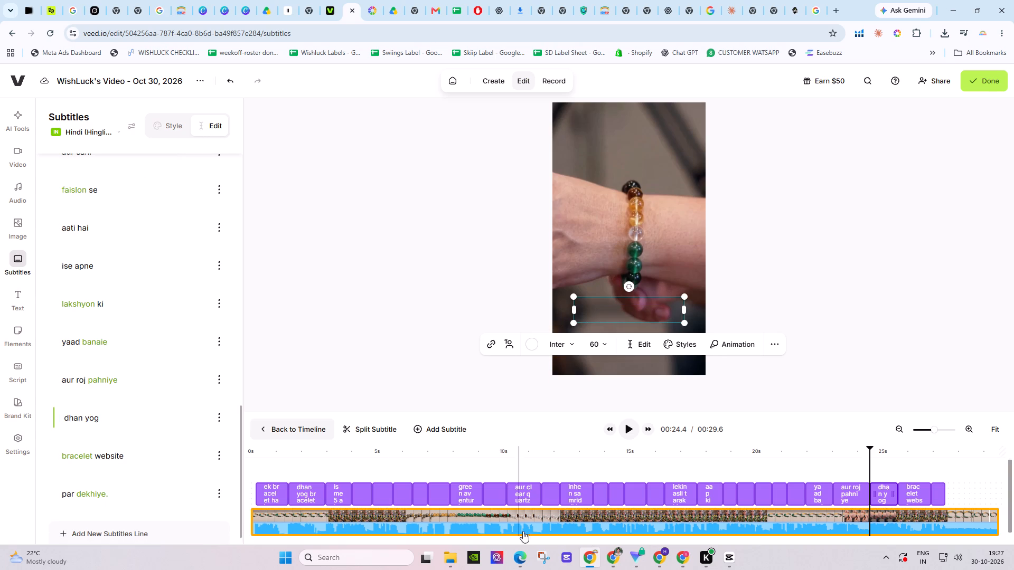
left_click(661, 557)
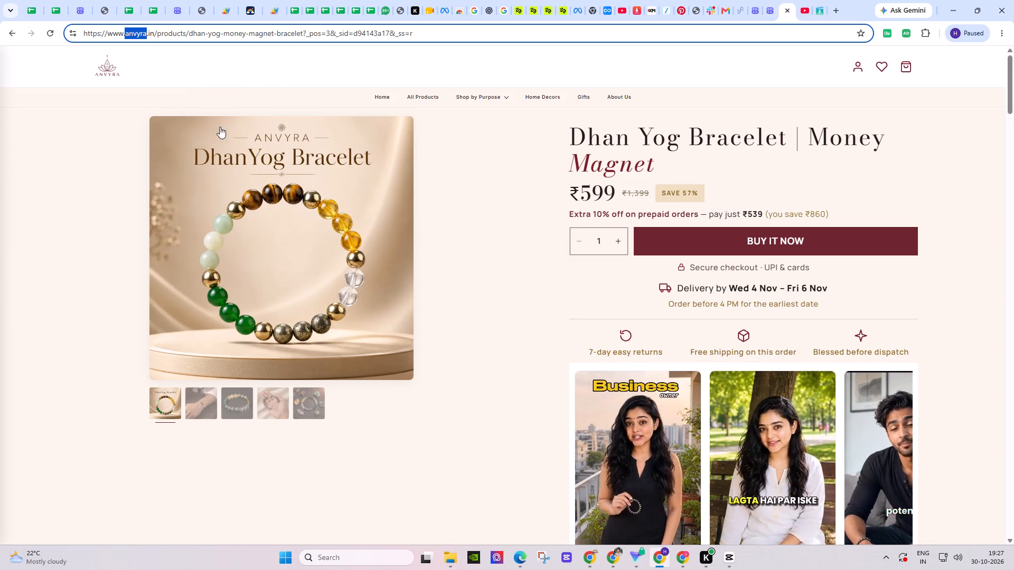
key("ctrl+c")
left_click(590, 554)
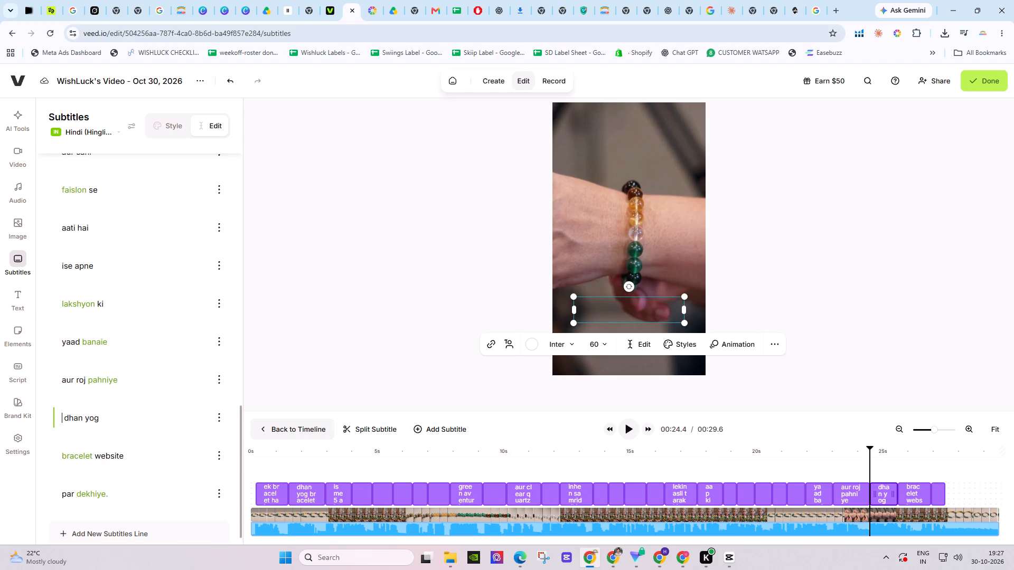
key("ctrl+v")
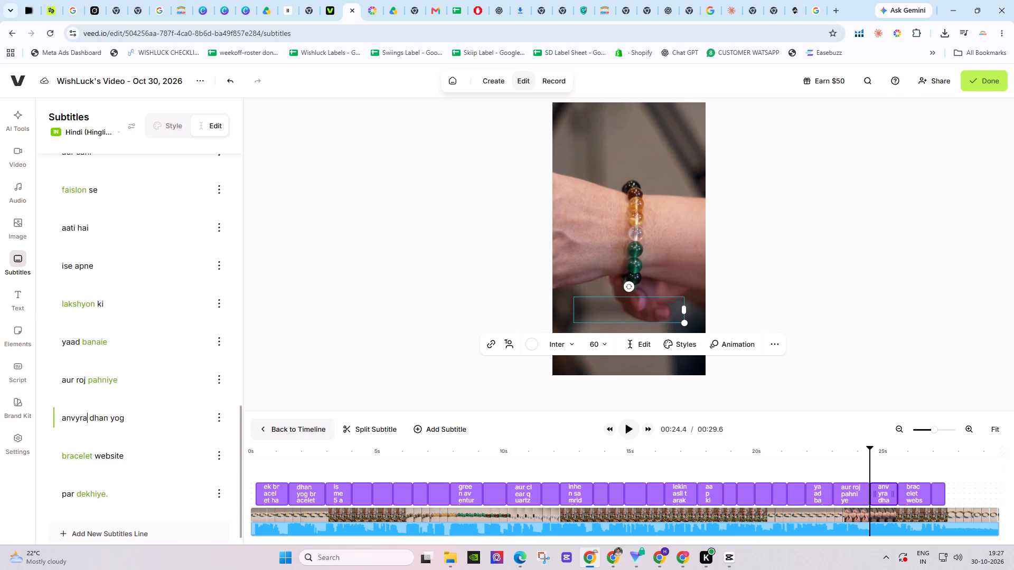
Regroup the brand lines into separate "anvyra" and "dhan yog bracelet" subtitles, with "website" split off.
key("Return")
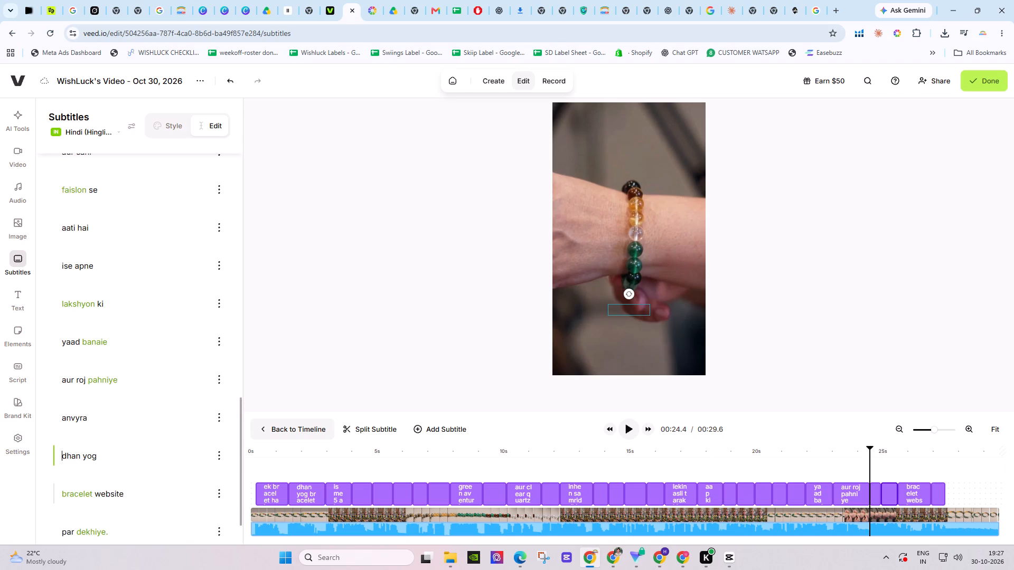
left_click(63, 491)
key("BackSpace")
key("space")
left_click(132, 453)
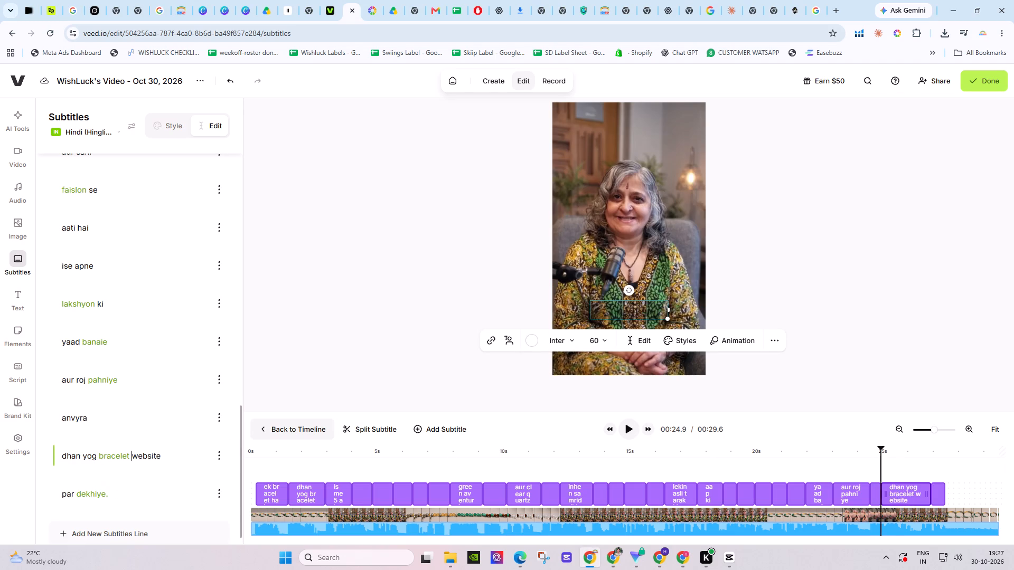
key("Return")
Join "website" with the last subtitle to read "website par dekhiye" without the full stop.
scroll(133, 454, "down", 3)
left_click(55, 478)
key("BackSpace")
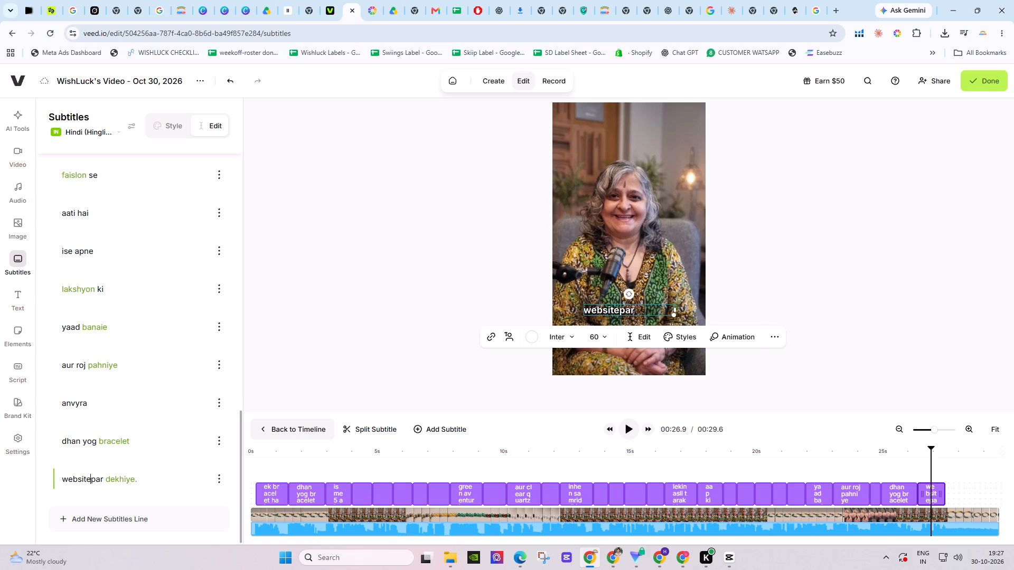
key("space")
left_click(152, 470)
key("BackSpace")
Play the video from the beginning to check the edited subtitles.
left_click_drag(276, 450, 228, 450)
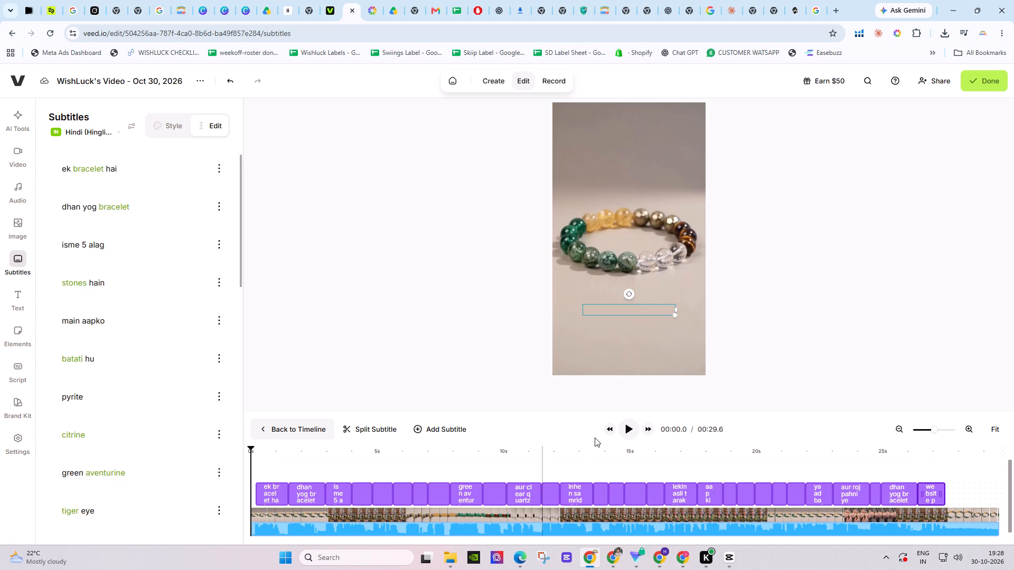
left_click(626, 434)
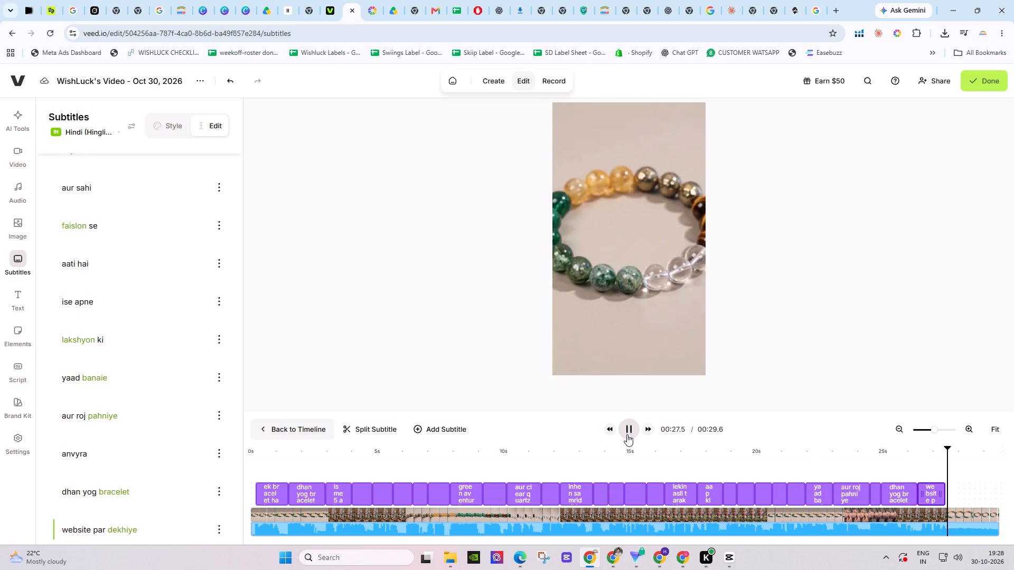
Finish the subtitle edit and send the video for rendering.
left_click(989, 90)
Copy the file name "Dhan Yog Bracelet video edit 2 higgs by Him" from the Downloads folder and return to the VEED video.
left_click(452, 561)
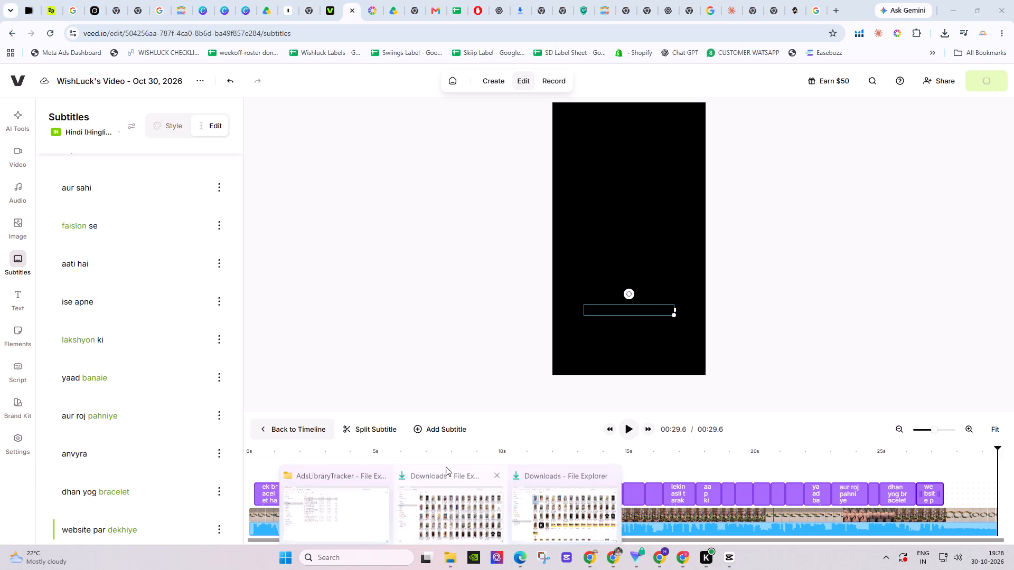
left_click(437, 481)
left_click(457, 130)
right_click(457, 130)
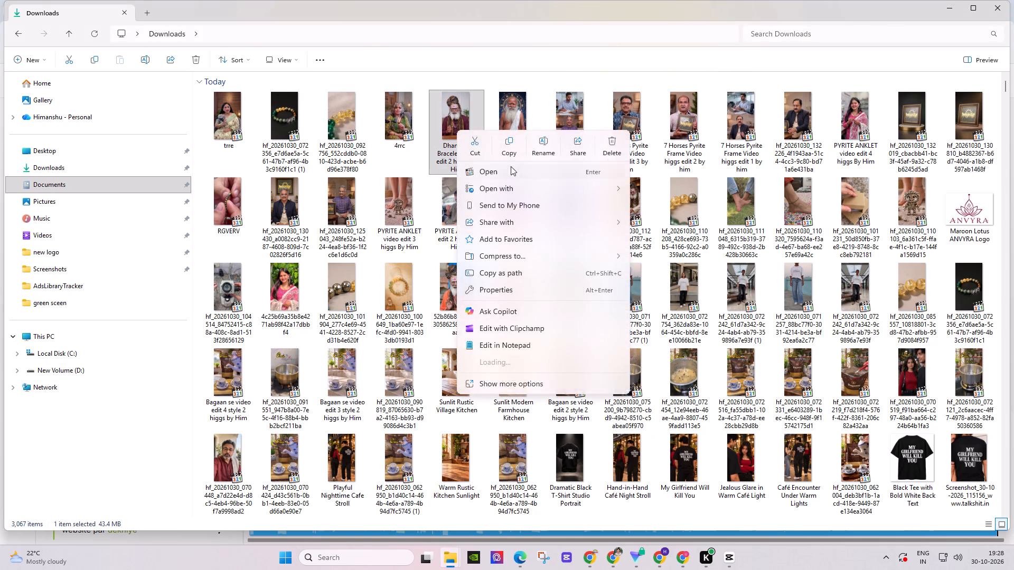
left_click(549, 145)
key("ctrl+c")
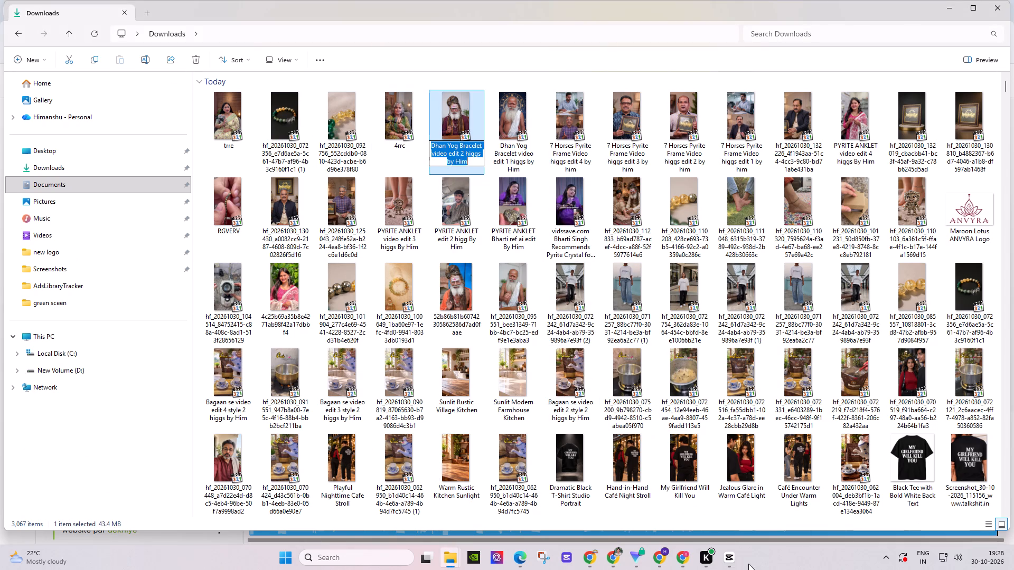
left_click(736, 561)
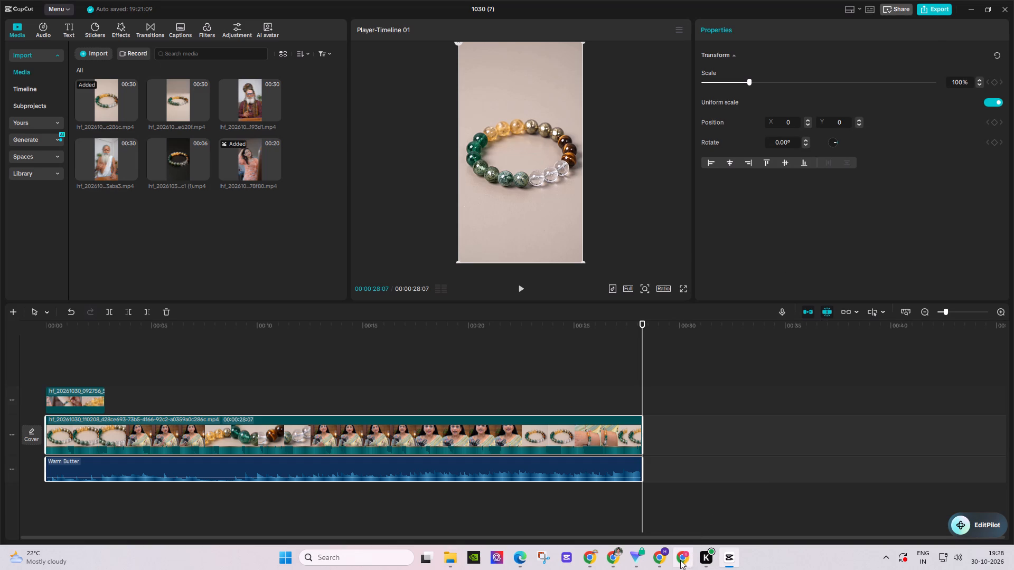
left_click(588, 559)
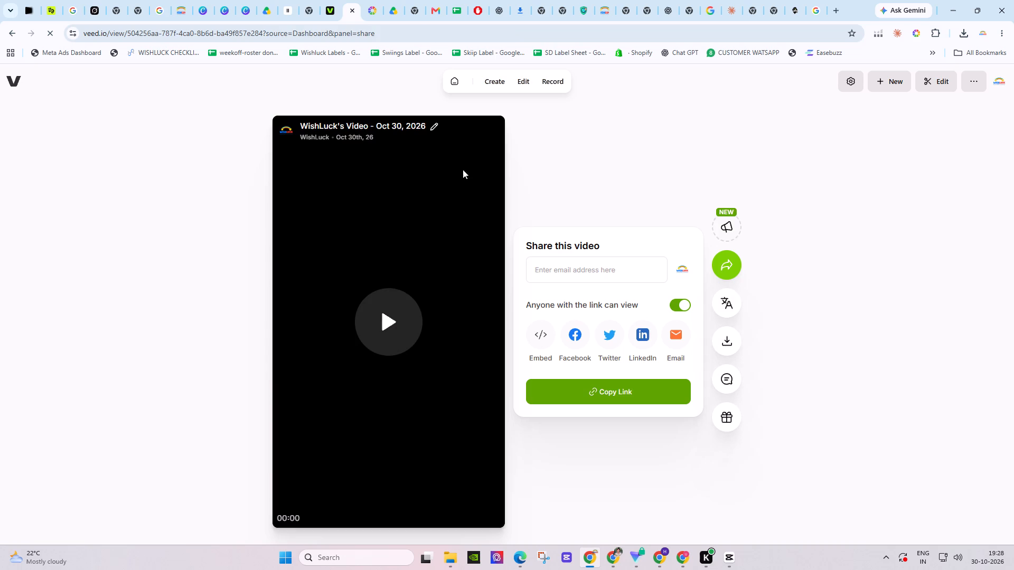
Rename the rendered video as "Dhan Yog Bracelet video edit 4 higgs by Him".
left_click(434, 129)
key("ctrl+v")
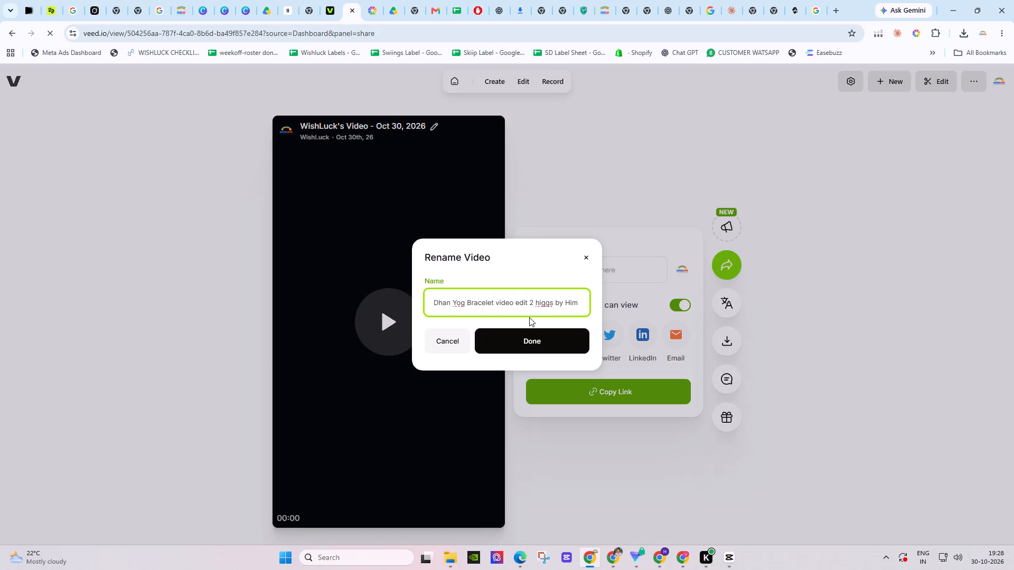
left_click(533, 306)
key("4")
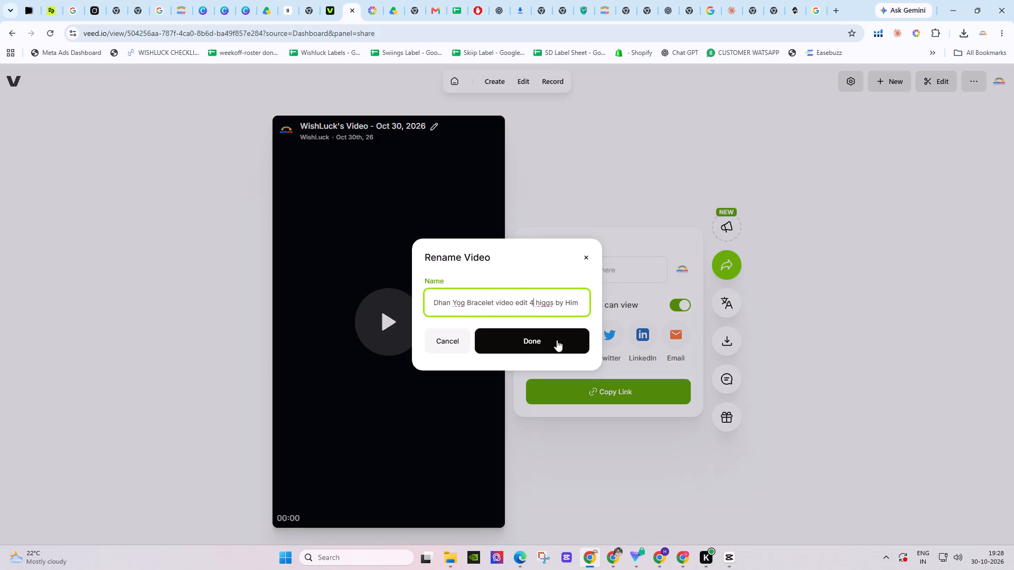
left_click(557, 340)
left_click(545, 341)
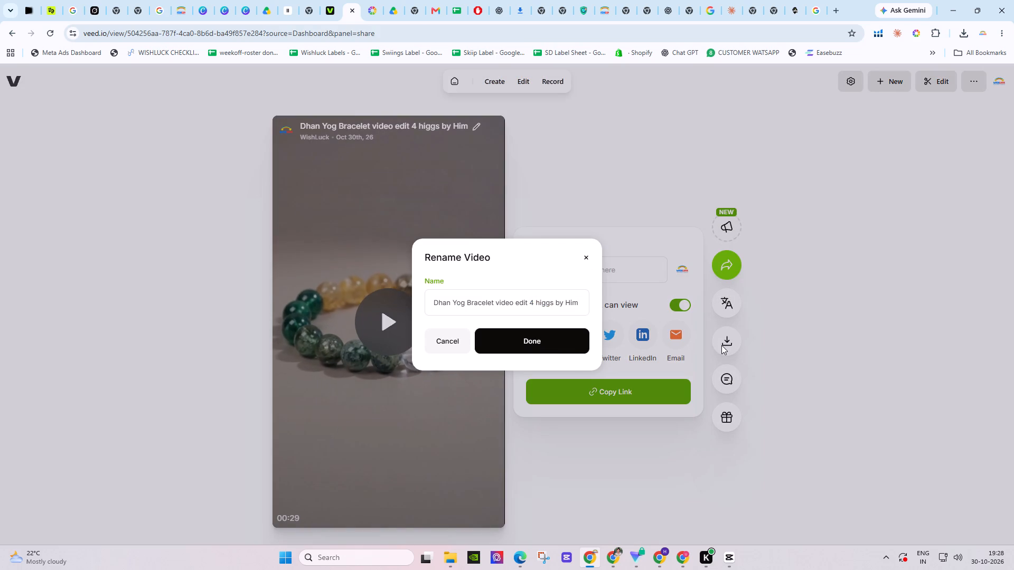
left_click(539, 342)
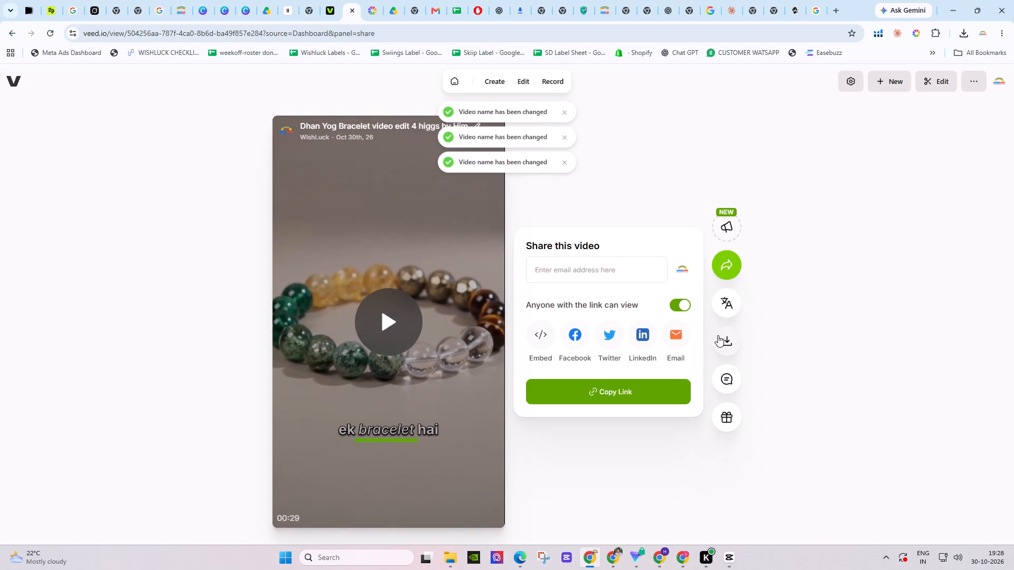
Download the video as an MP4 into the Downloads folder under its suggested name.
left_click(718, 335)
left_click(566, 338)
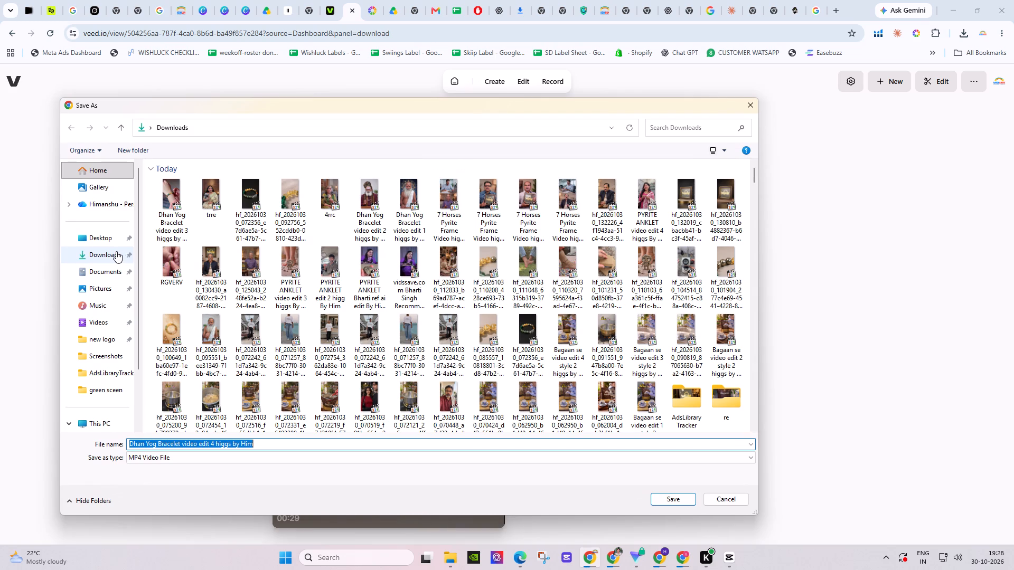
left_click(112, 250)
left_click(682, 499)
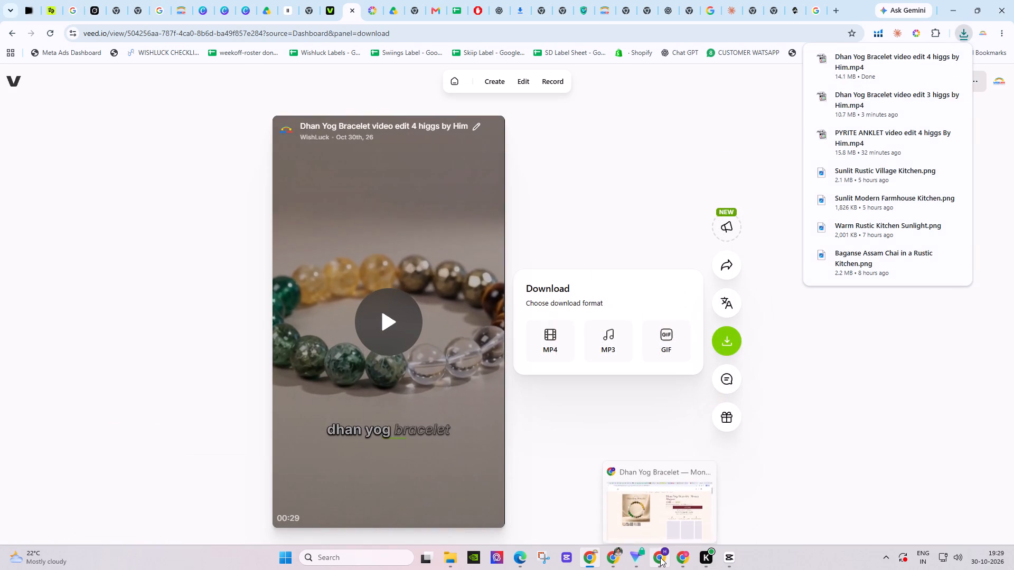
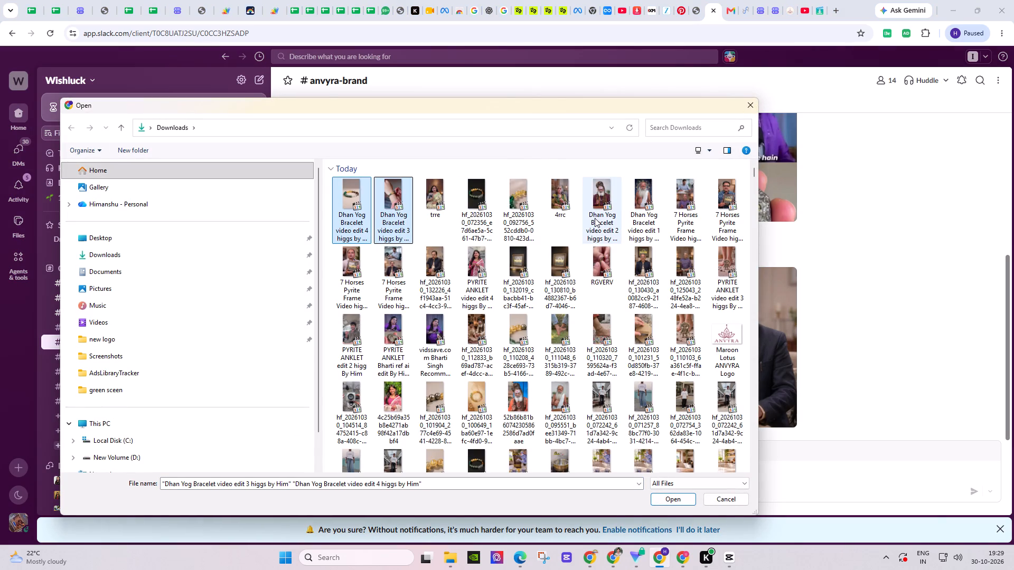
Add the Dhan Yog Bracelet video edit 2 and video edit 1 files to the selection for upload to #anvyra-brand.
left_click(595, 218, "ctrl")
left_click(640, 222, "ctrl")
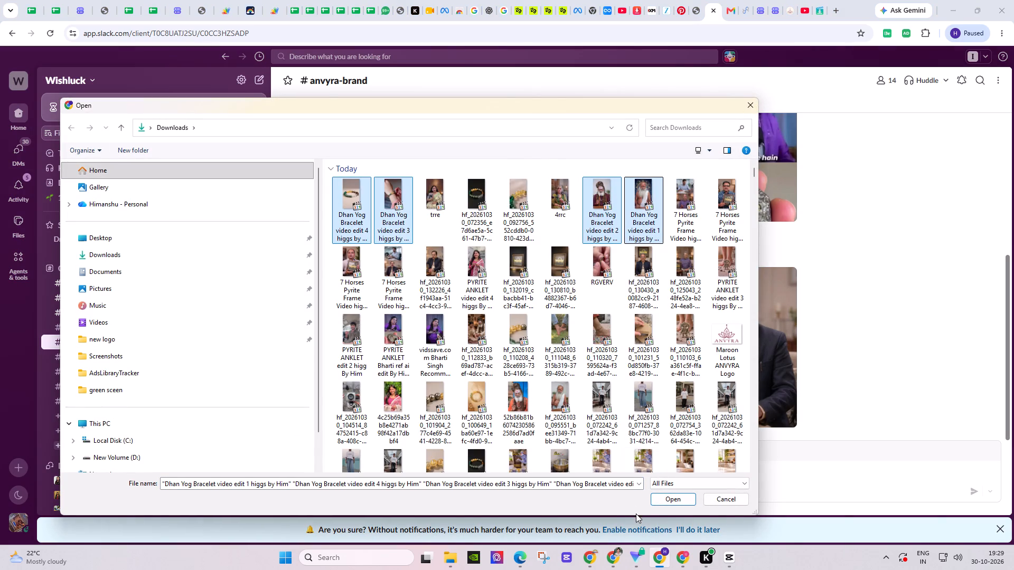
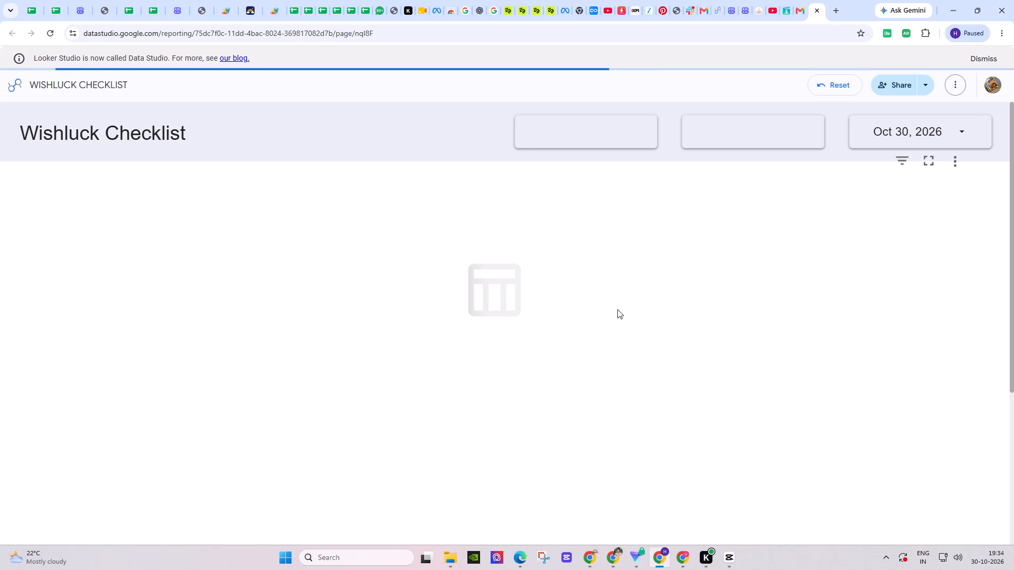
Mark tasks 56145 and 56485 as done in the Wishluck Checklist, returning to the checklist after each completion form.
left_click(833, 234)
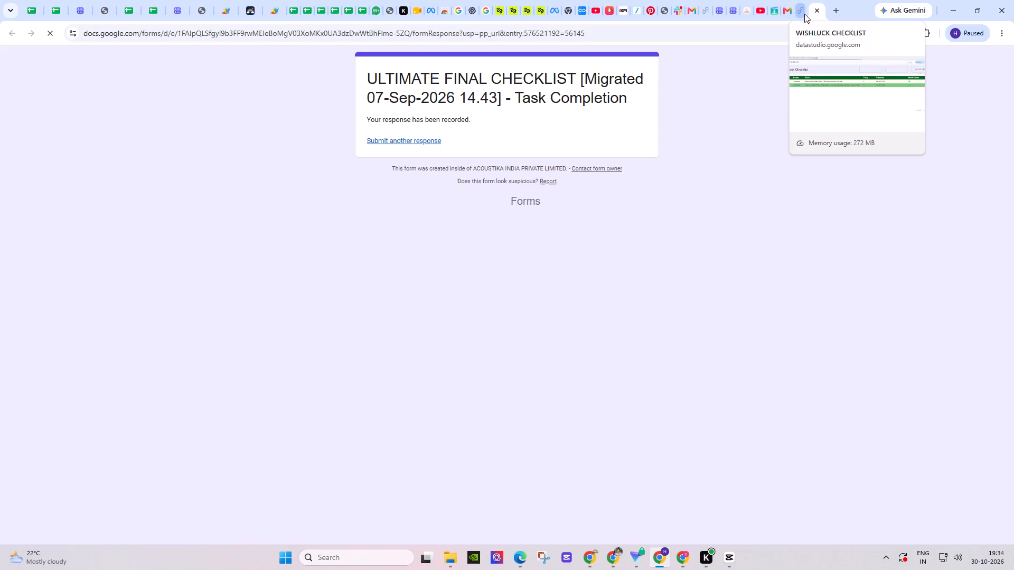
left_click(804, 14)
left_click(831, 211)
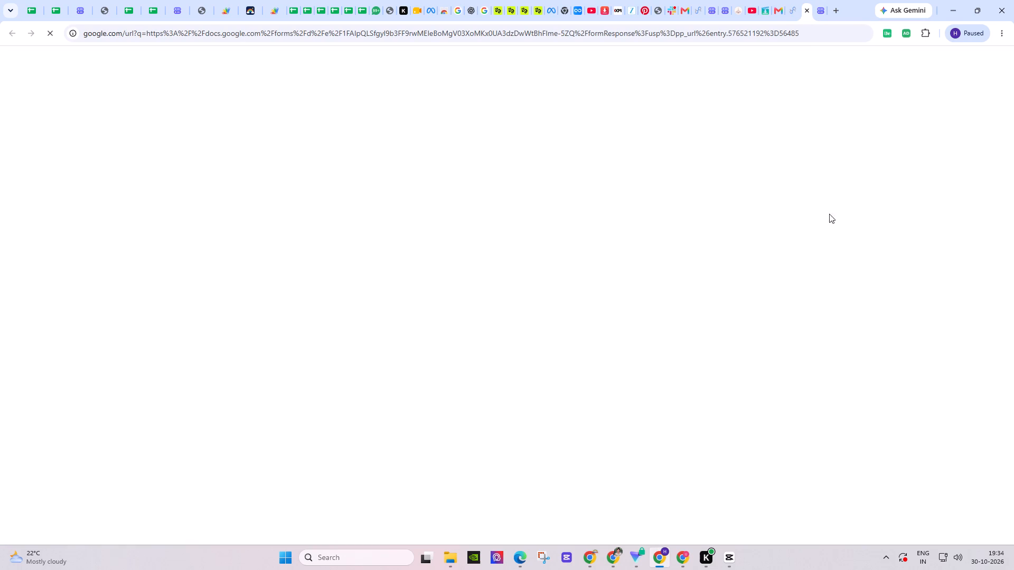
left_click(784, 15)
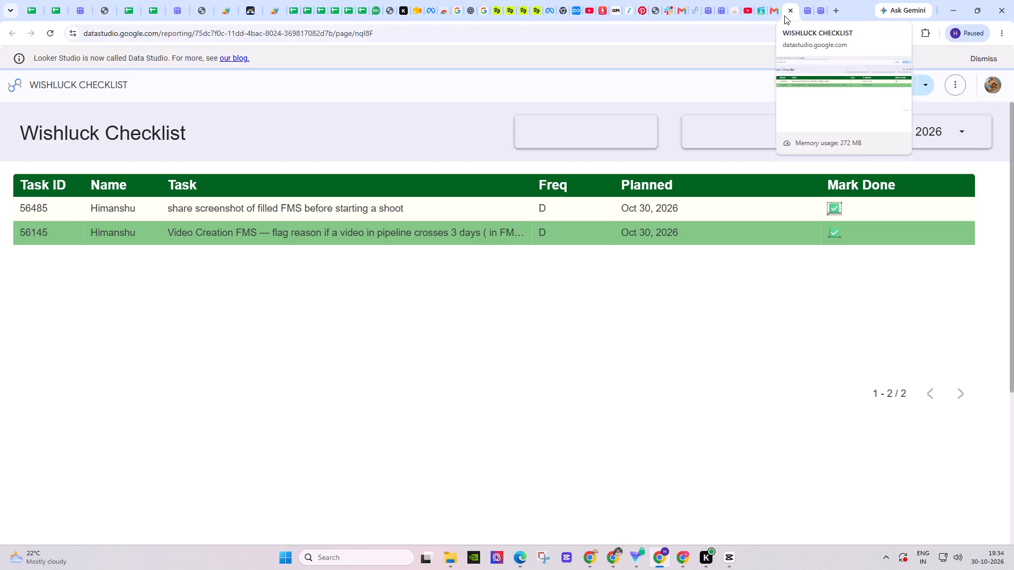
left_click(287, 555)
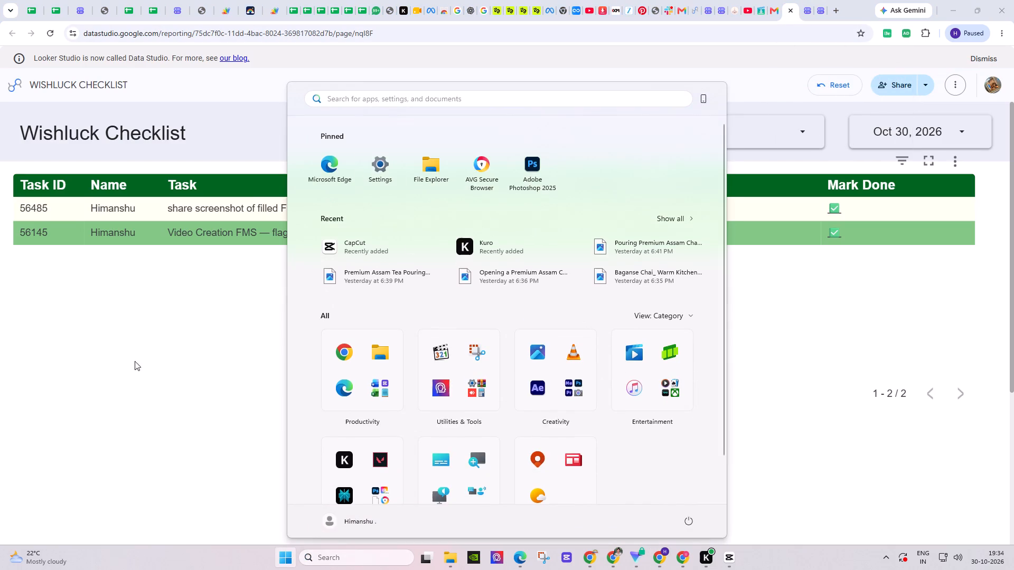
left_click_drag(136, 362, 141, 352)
In the task tracker, set the anvyra ads replication style 1 task due 29 Oct to Done.
left_click(280, 6)
left_click(229, 15)
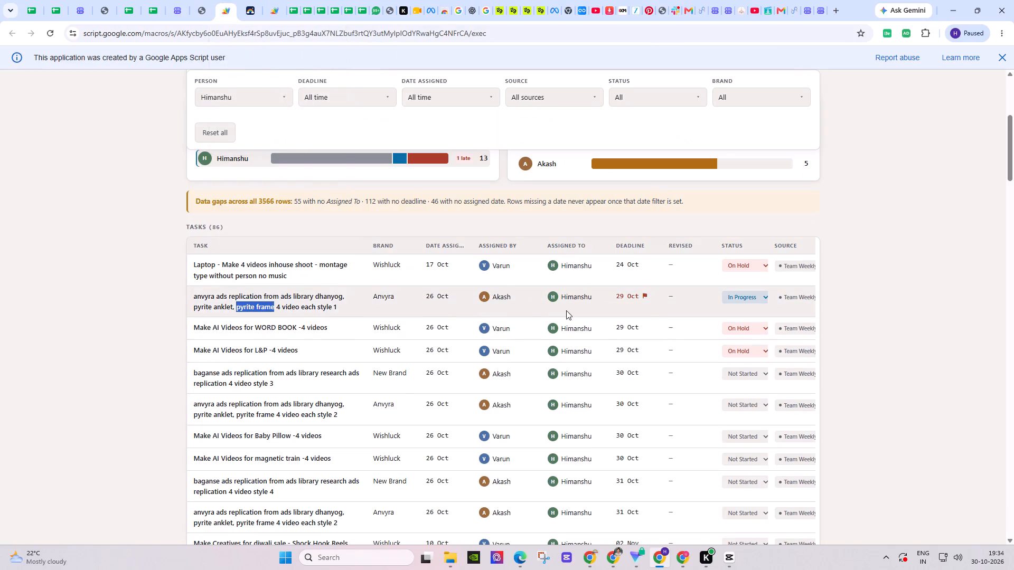
left_click(378, 313)
left_click(765, 298)
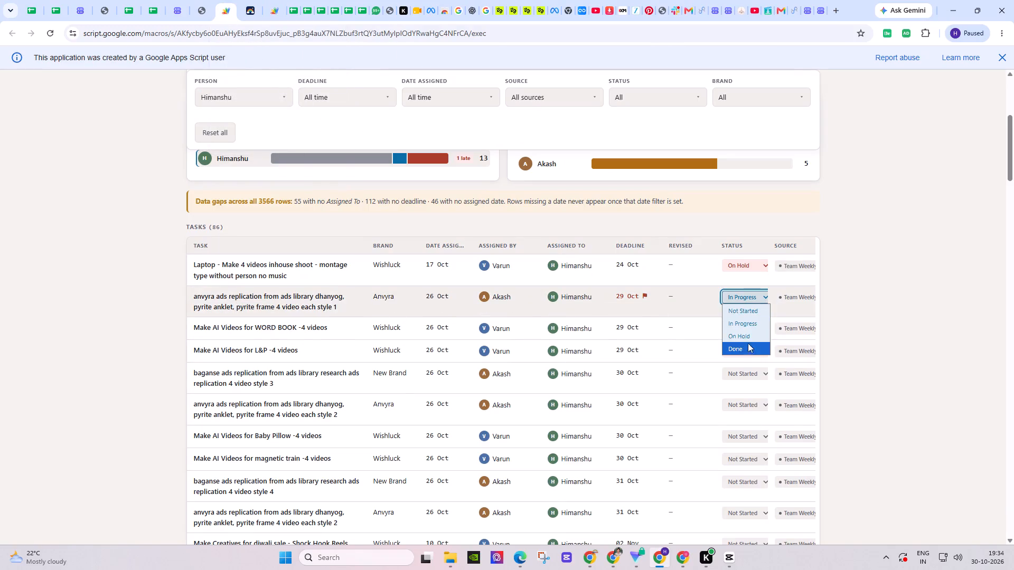
left_click(748, 348)
left_click(755, 369)
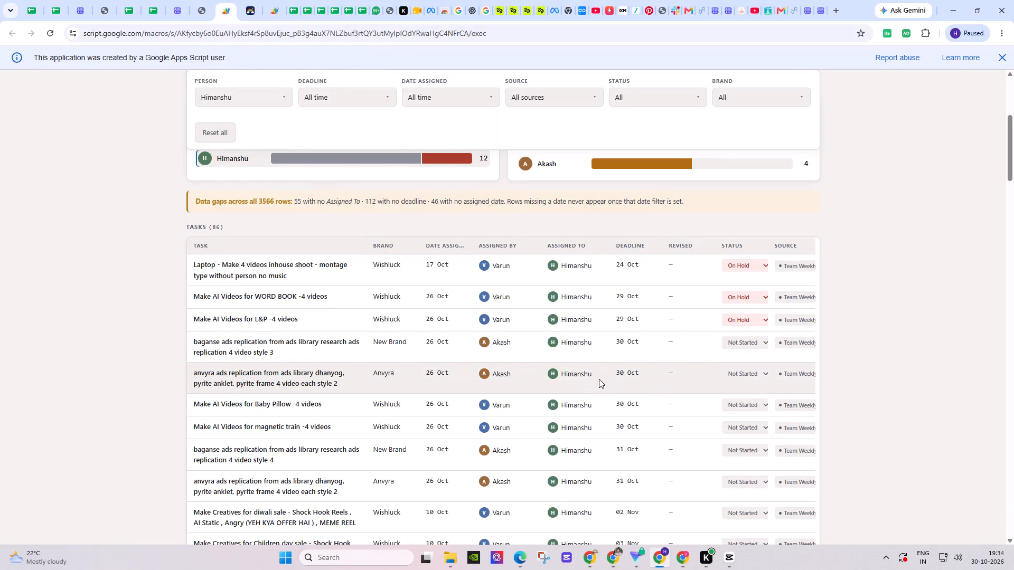
Set the baganse ads replication style 3 and anvyra ads replication style 2 tasks due 30 Oct to Done.
left_click(760, 346)
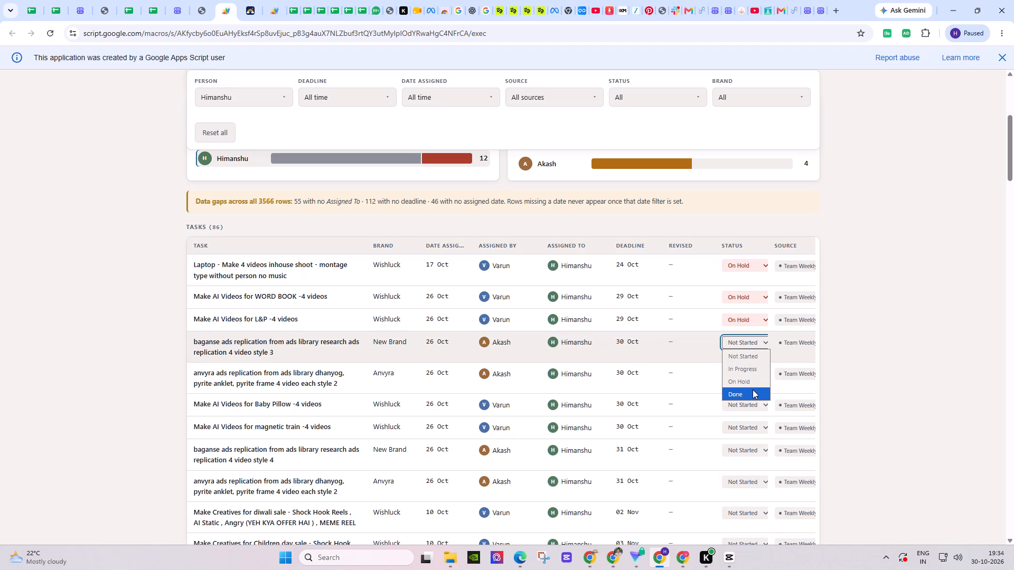
left_click(753, 389)
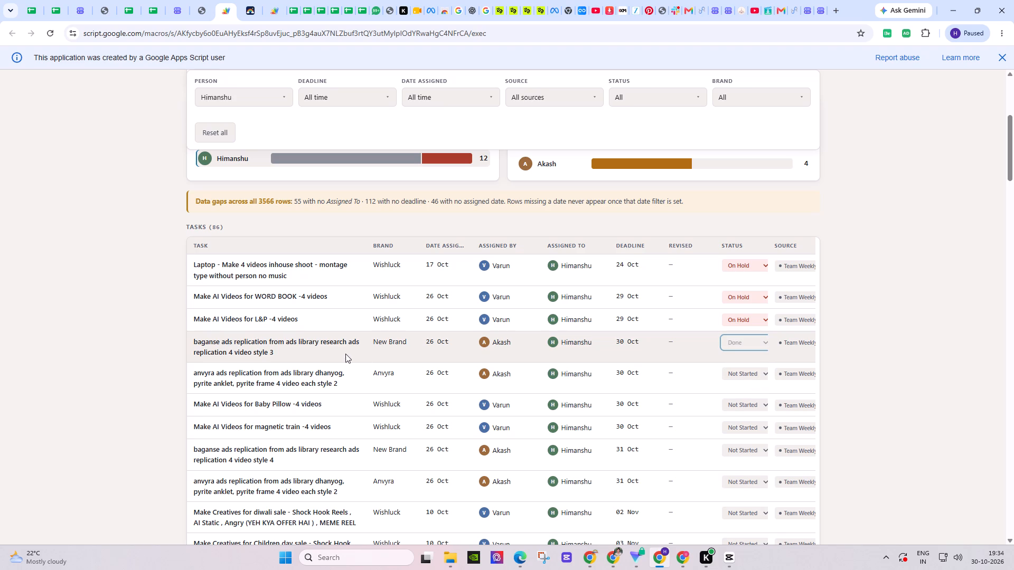
left_click(344, 354)
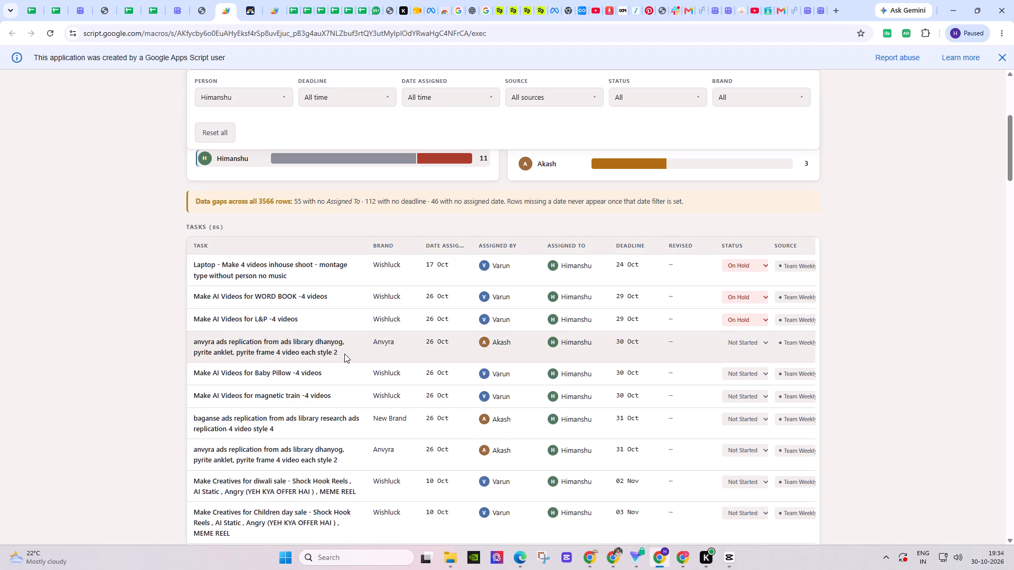
left_click(747, 347)
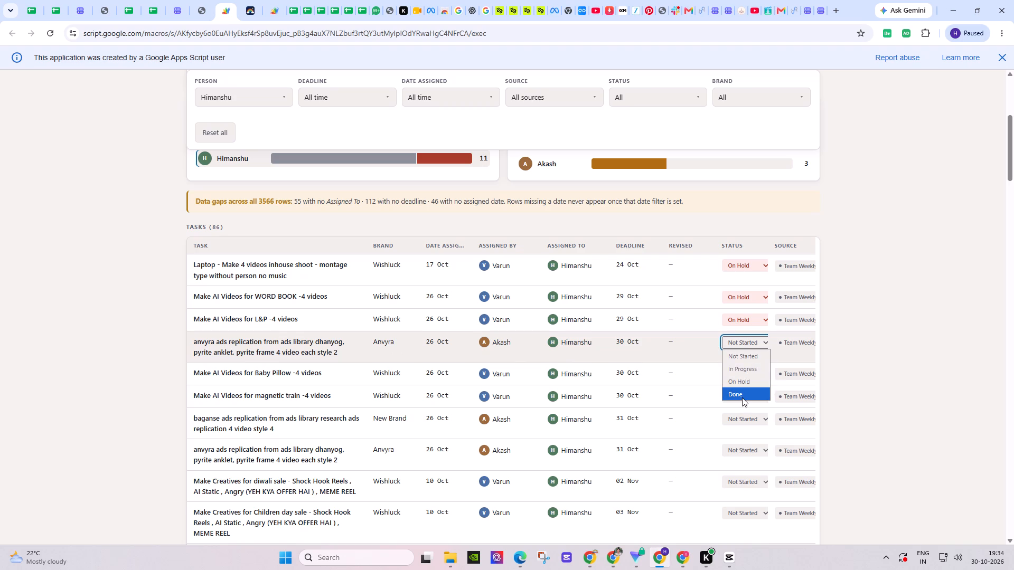
left_click(742, 397)
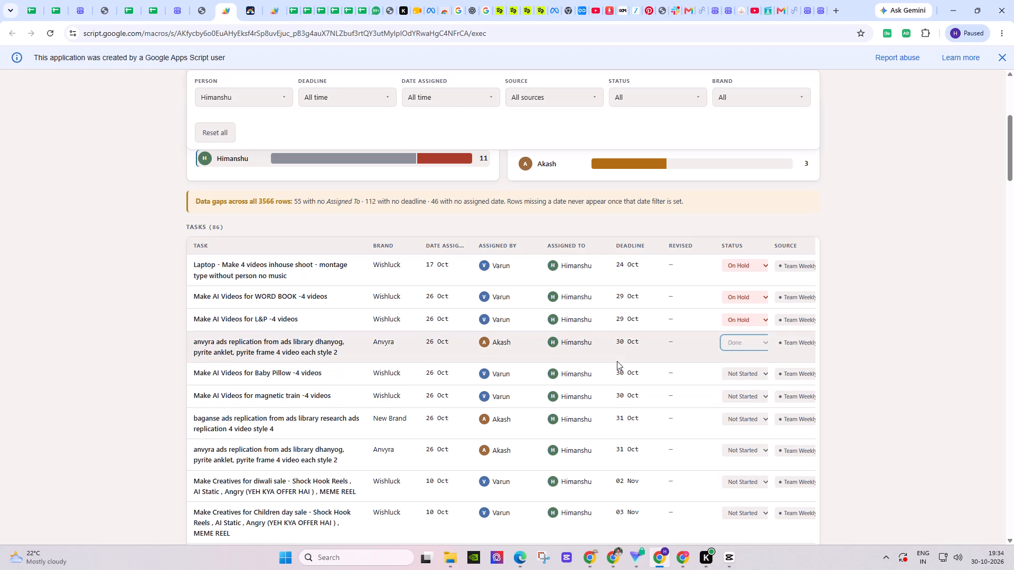
Open the Baby Pillow task in the Team Weekly Plans sheet and set the Baby Pillow and magnetic train deadlines to 31 October 2026.
left_click(788, 347)
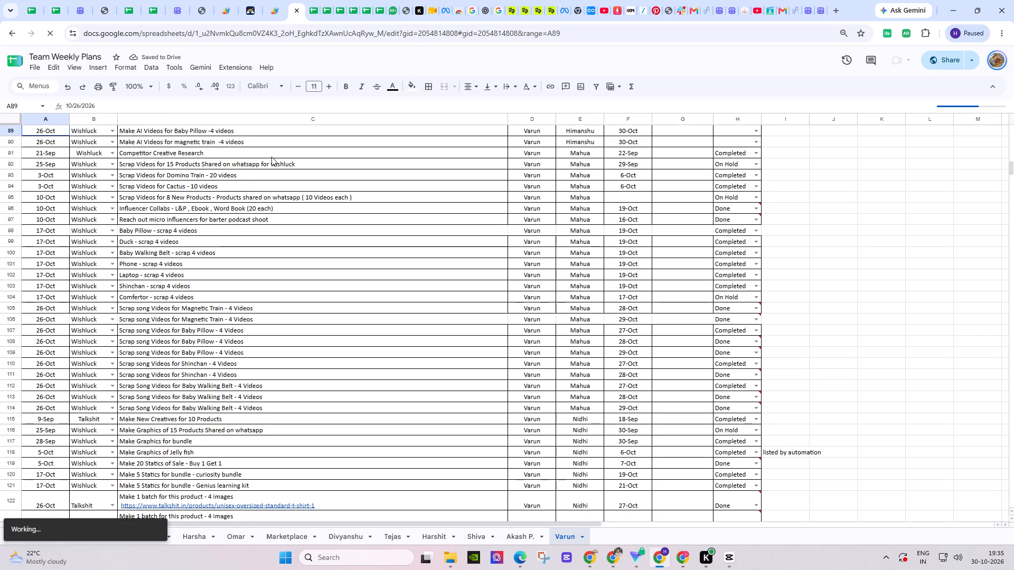
double_click(623, 132)
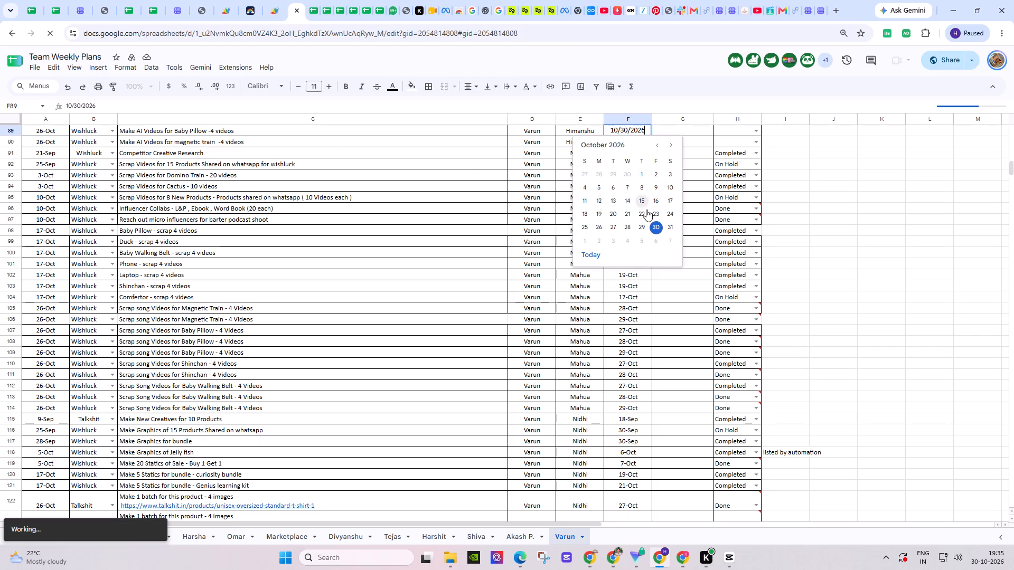
left_click(666, 224)
double_click(633, 139)
left_click(671, 237)
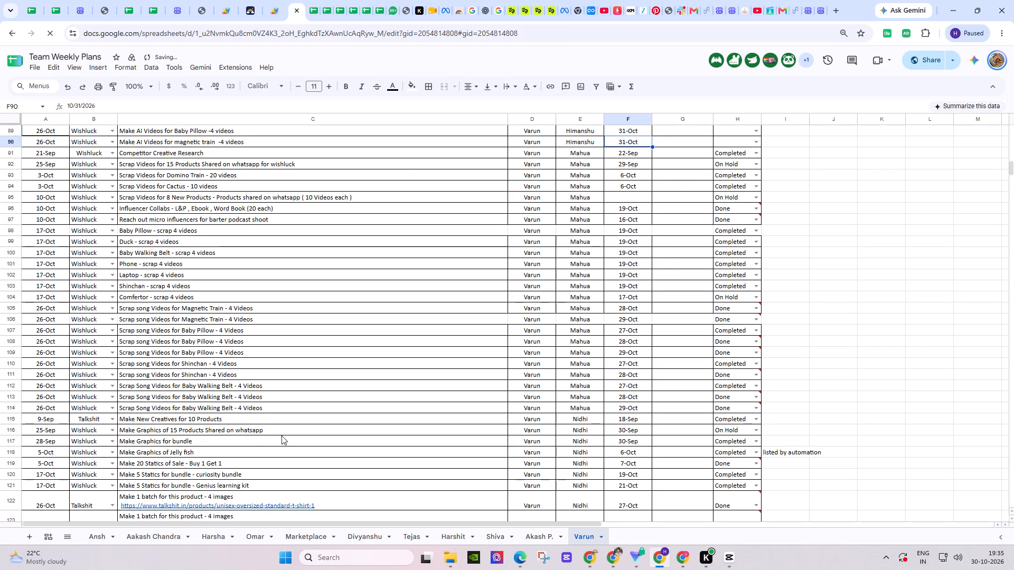
Shut down the computer.
left_click(280, 564)
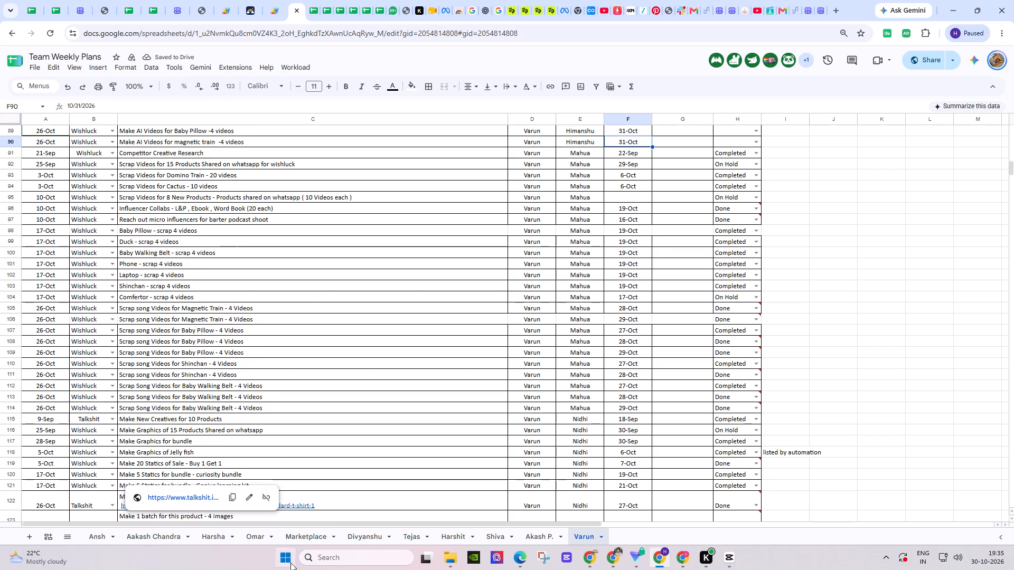
left_click(690, 523)
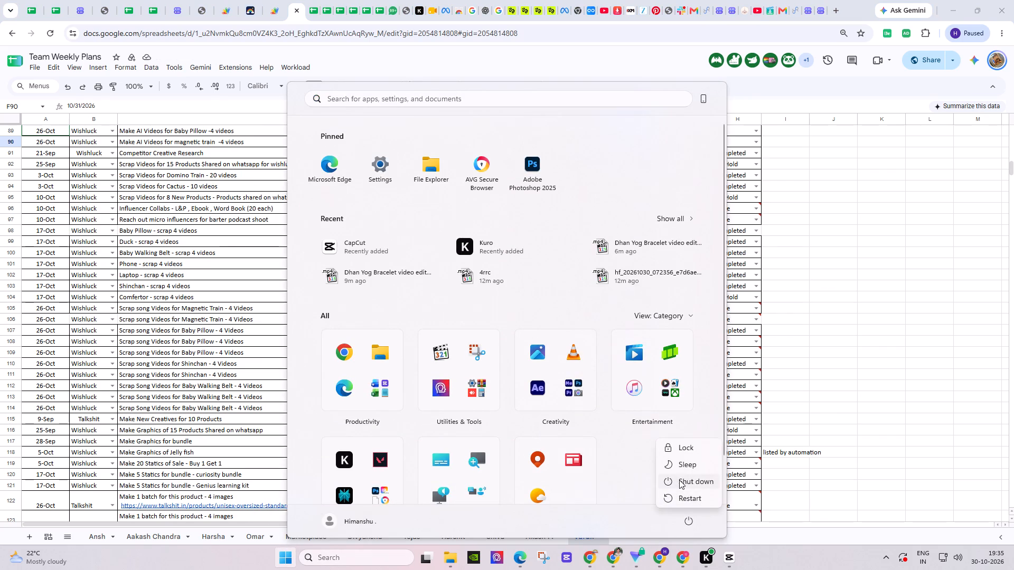
left_click(680, 480)
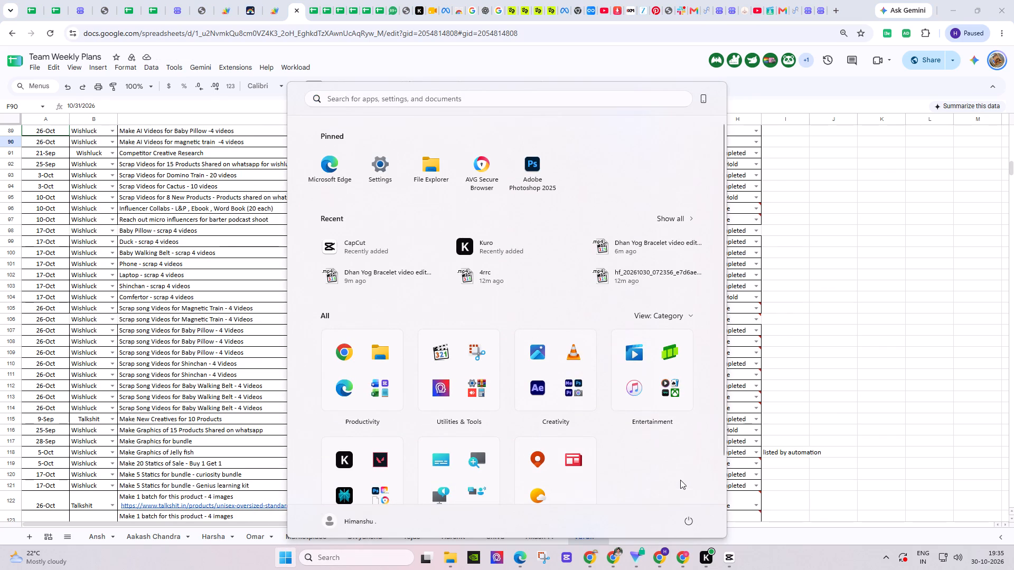